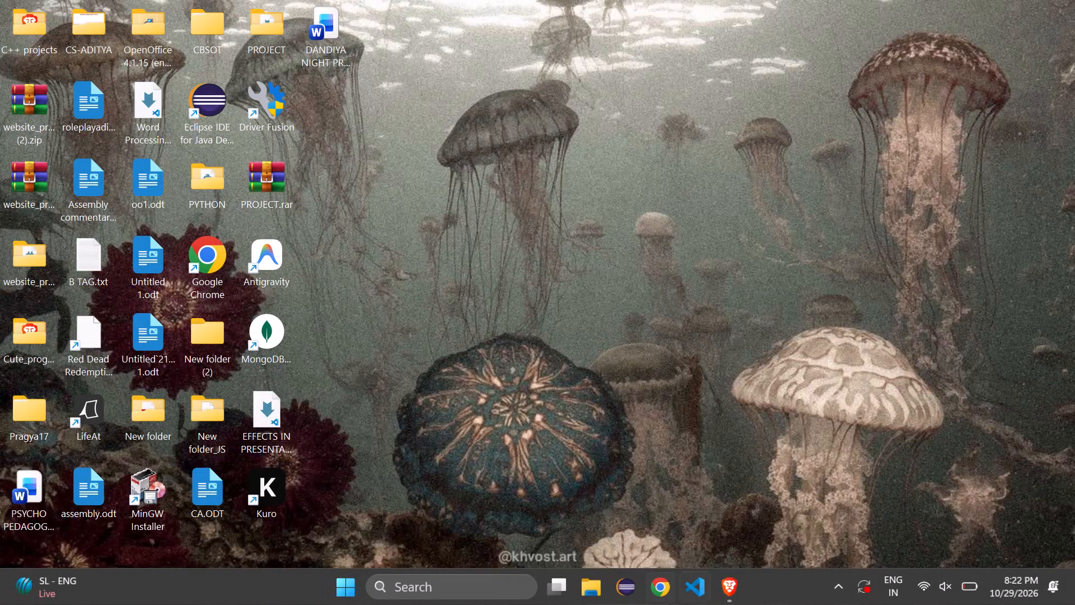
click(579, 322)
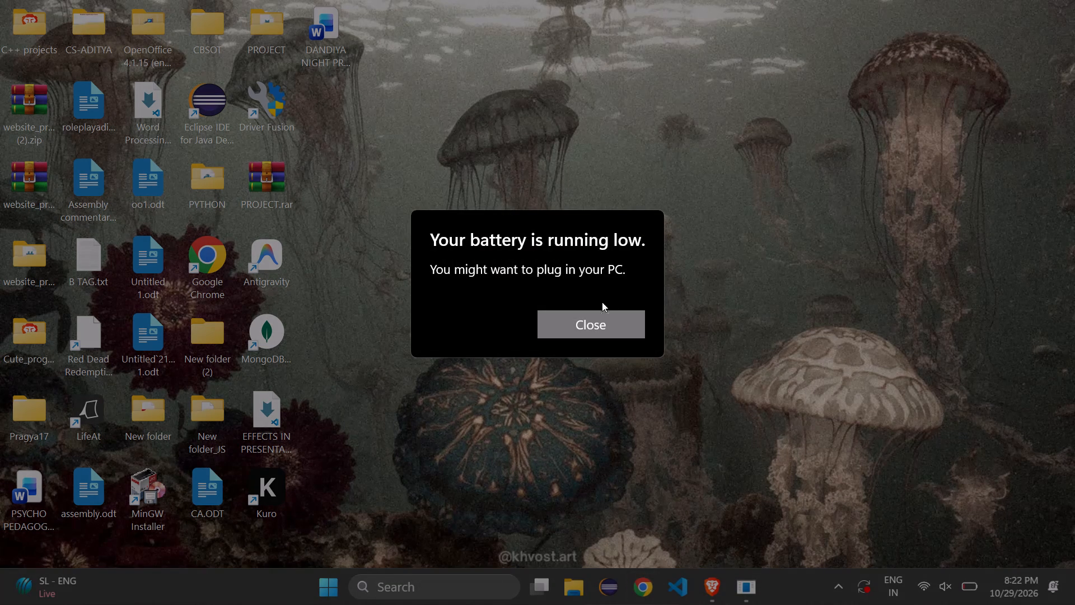
Dismiss the low-battery notice.
click(599, 324)
Search the computer for WhatsApp and launch the app.
click(456, 598)
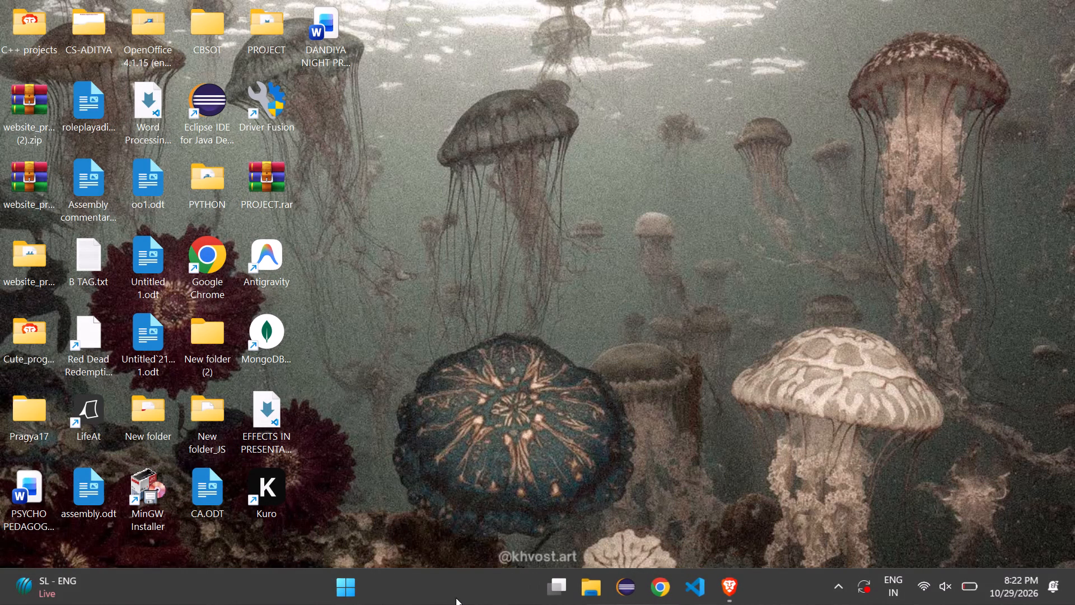
key(h)
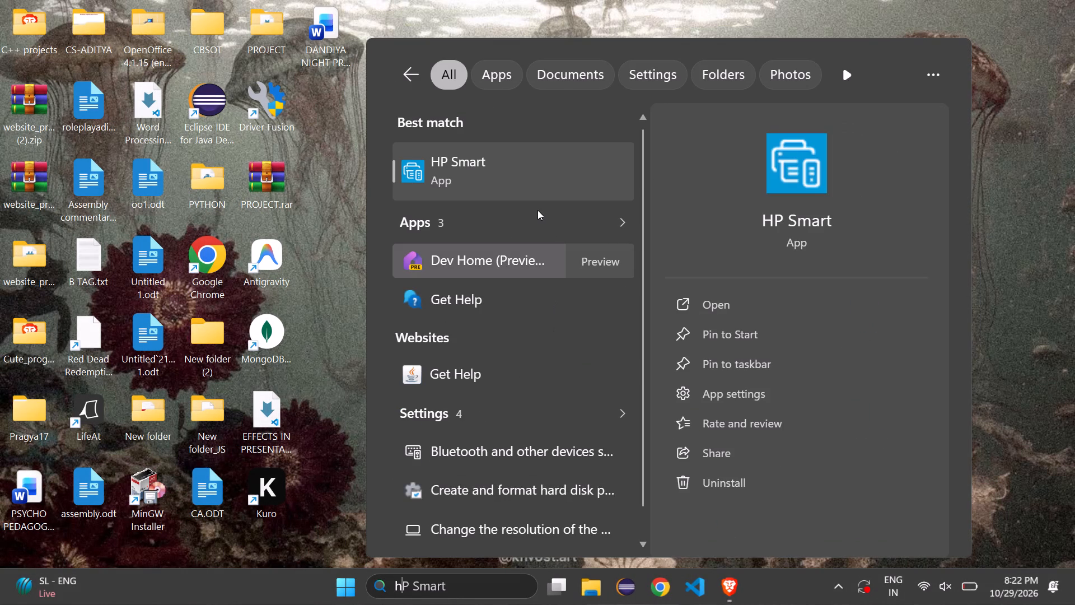
key(BackSpace)
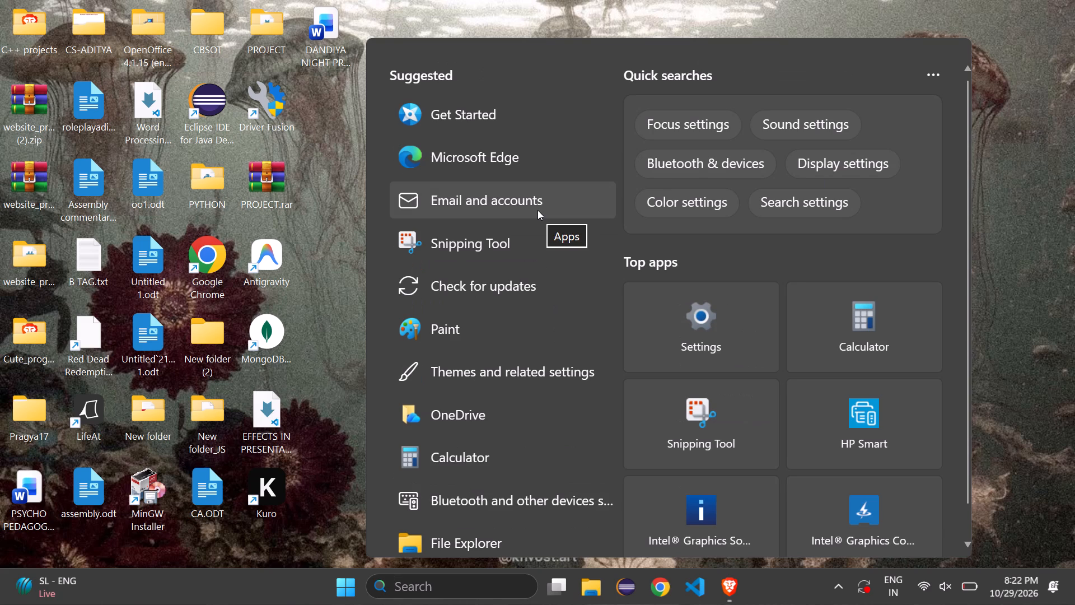
key(w)
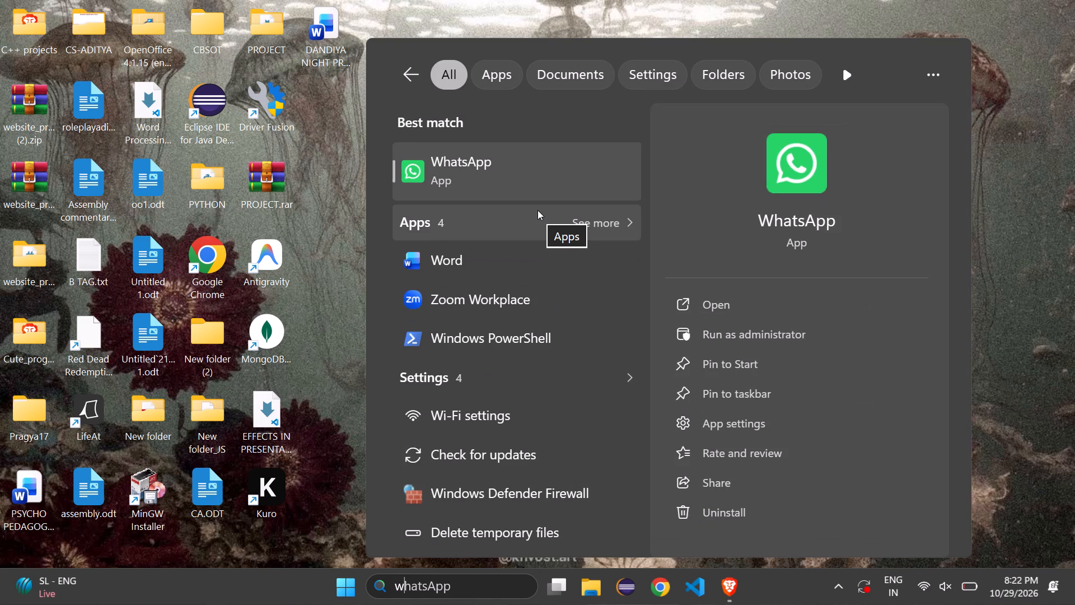
key(h)
click(521, 179)
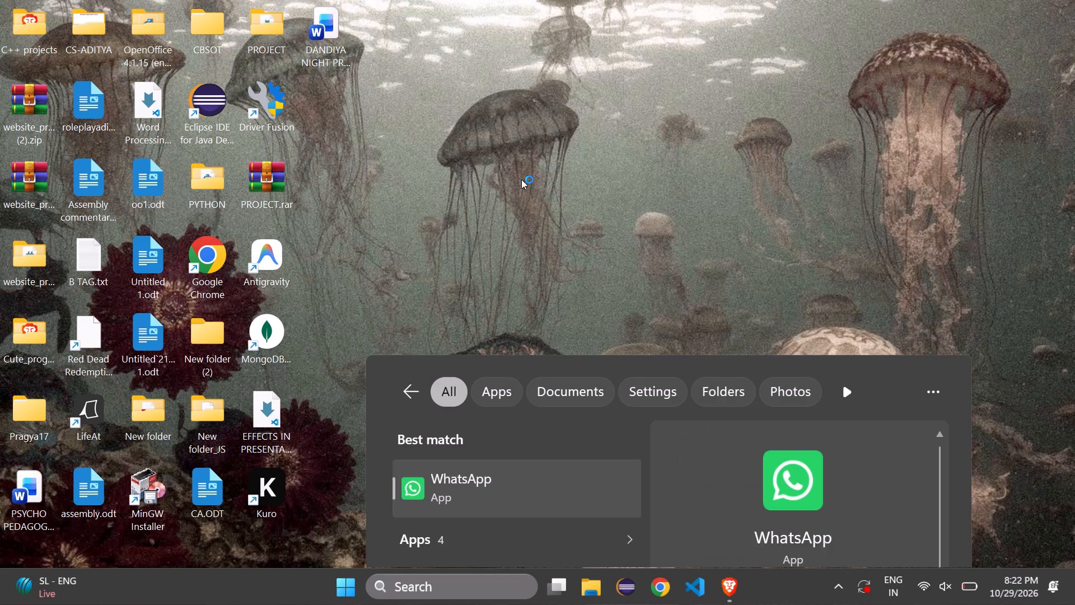
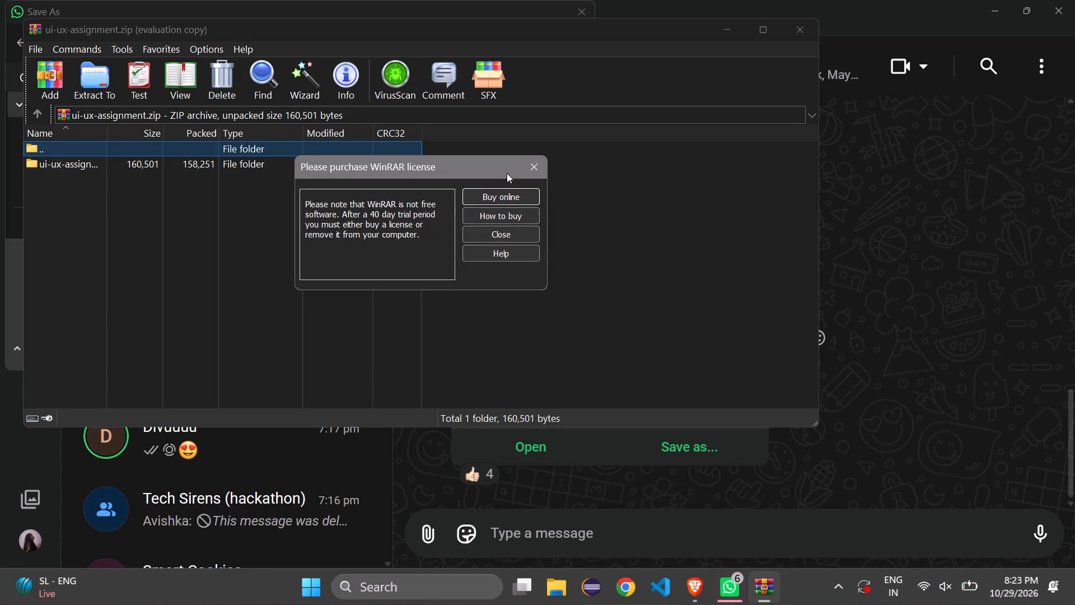
Dismiss the WinRAR licence notice and open the ui-ux-assignment folder inside the archive.
click(534, 165)
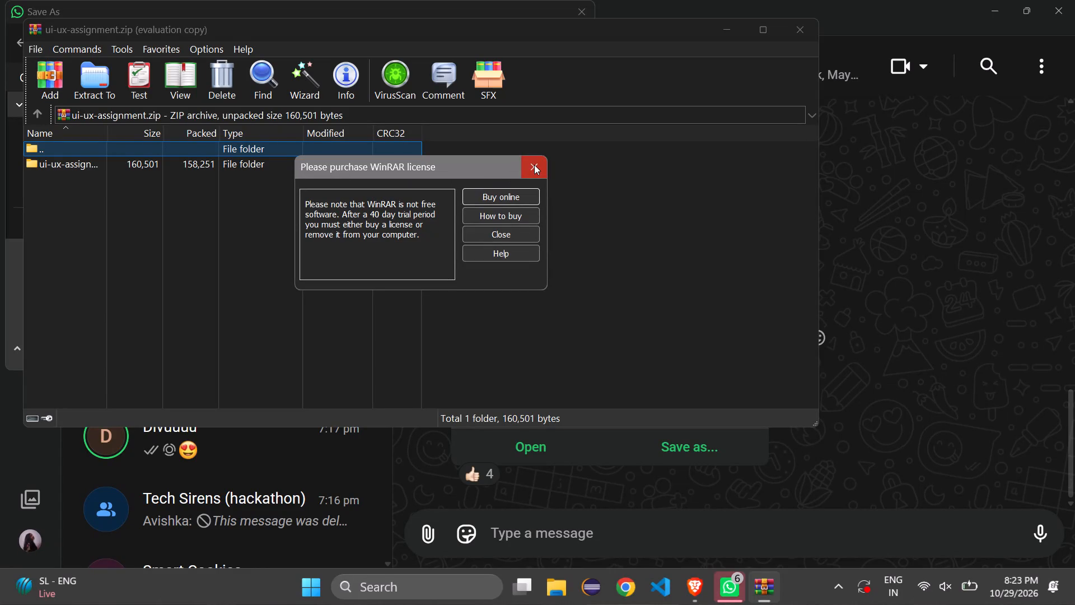
click(336, 158)
double_click(336, 158)
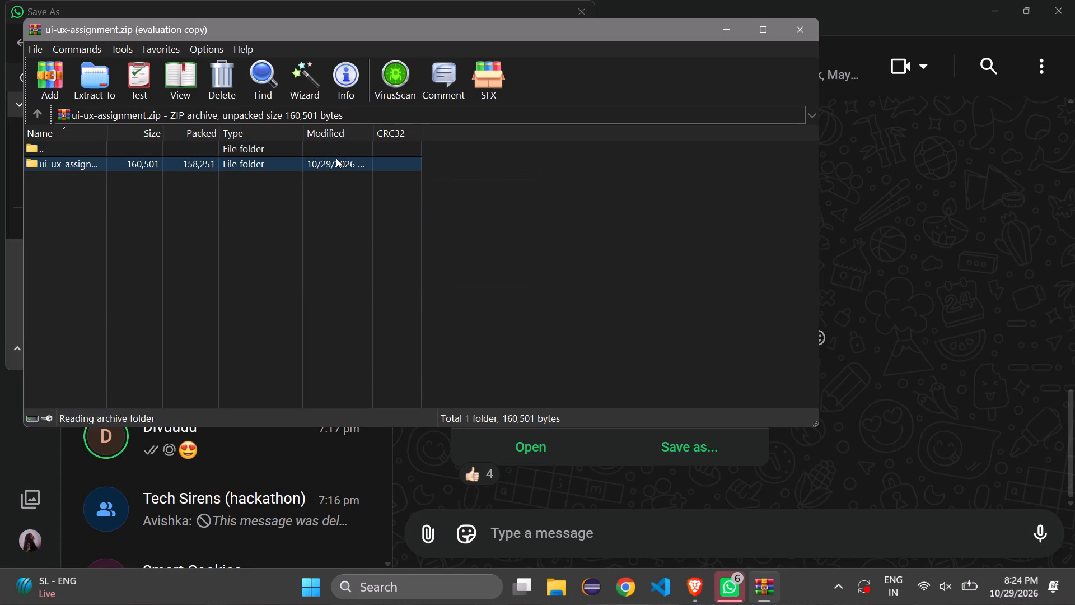
Open the archive's five images for viewing: bg-1.png, bg-2.png, icon.png, iocn2.png and Screen.png.
double_click(280, 171)
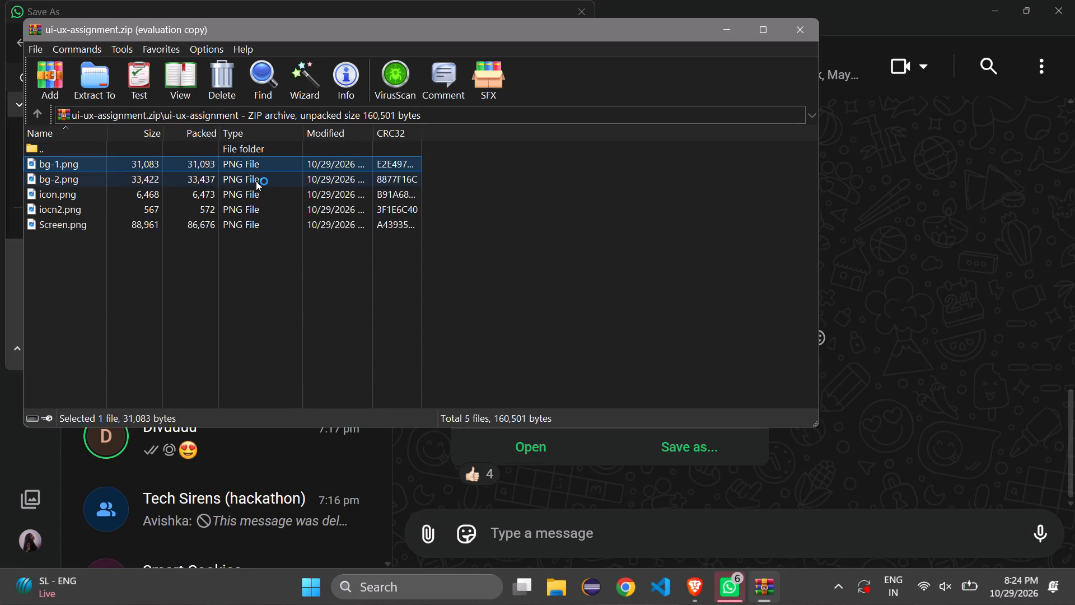
double_click(256, 181)
double_click(257, 189)
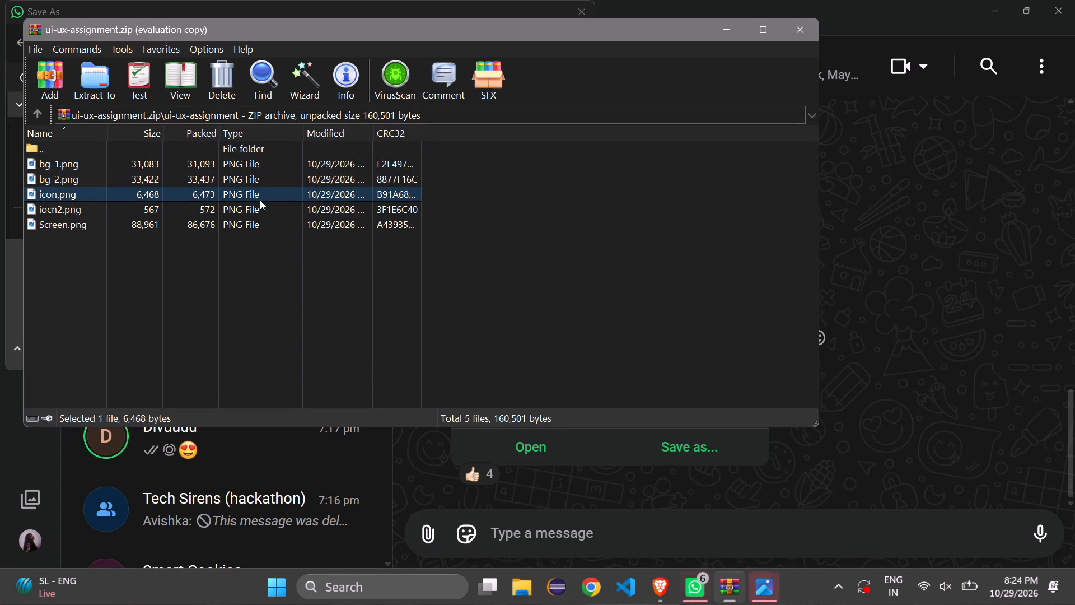
double_click(260, 209)
double_click(260, 225)
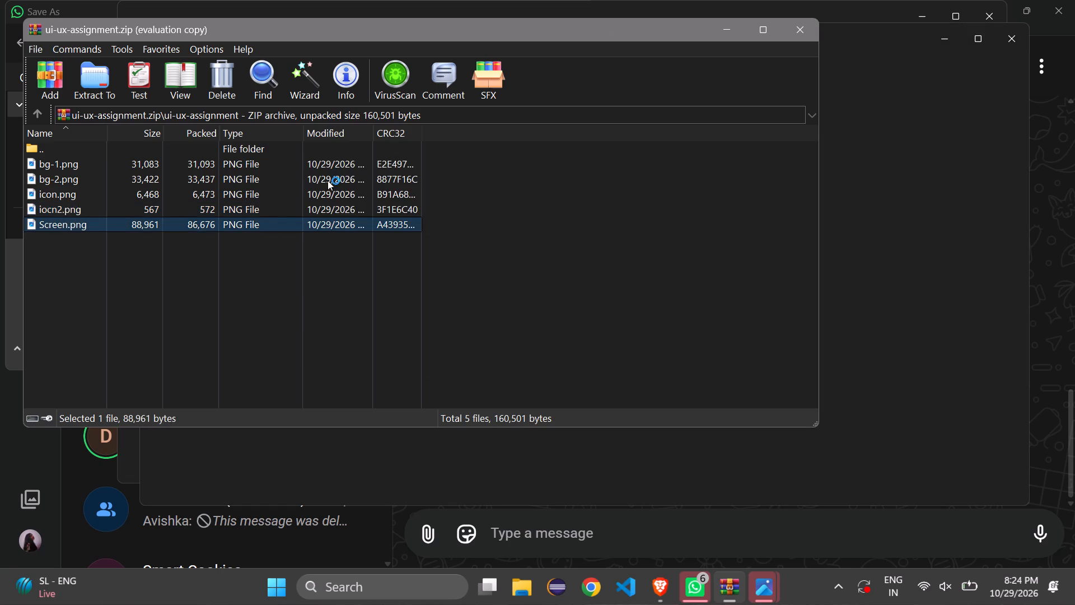
Minimize the archive window and the image previews to get back to WhatsApp's Save As dialog.
click(726, 29)
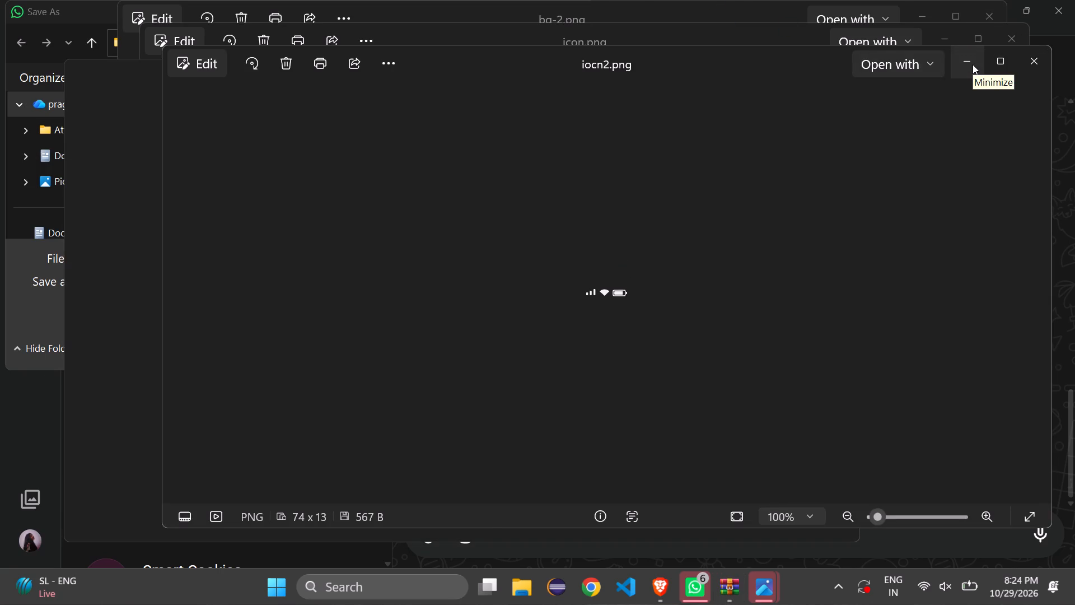
click(973, 64)
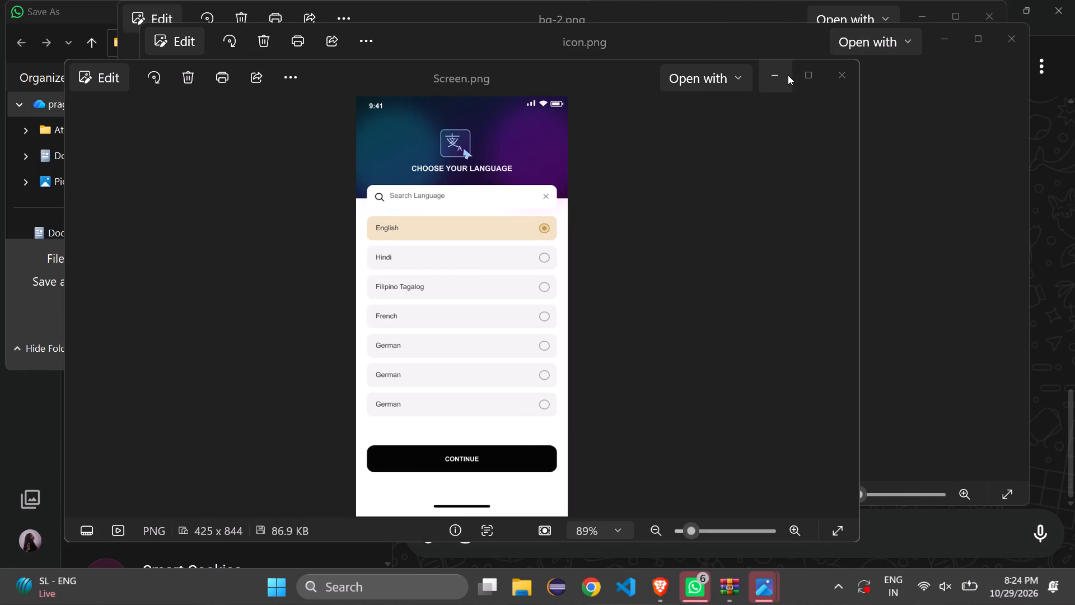
click(784, 76)
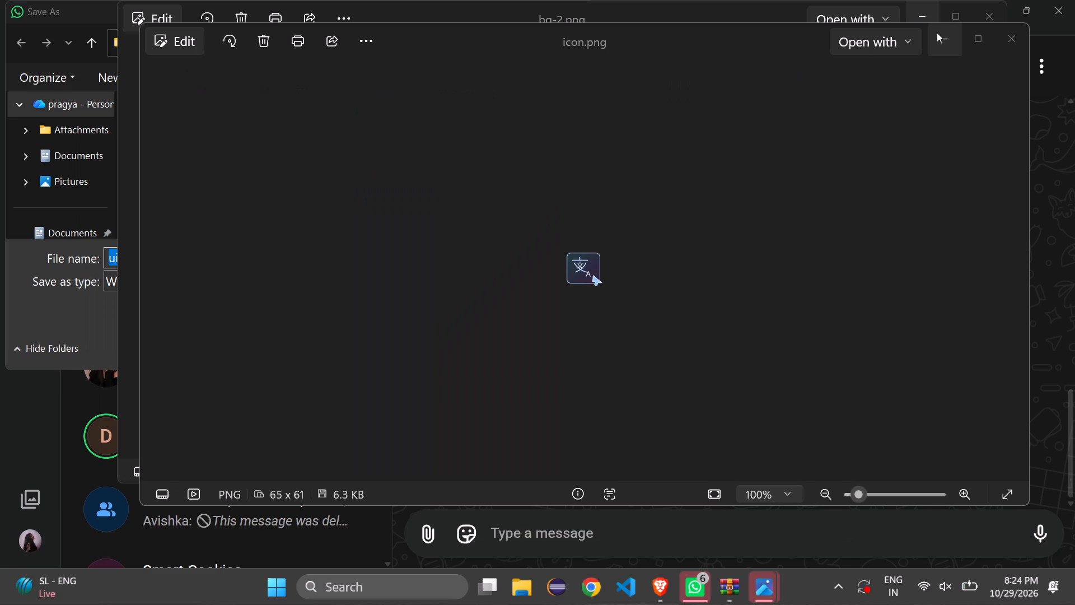
click(937, 33)
click(921, 24)
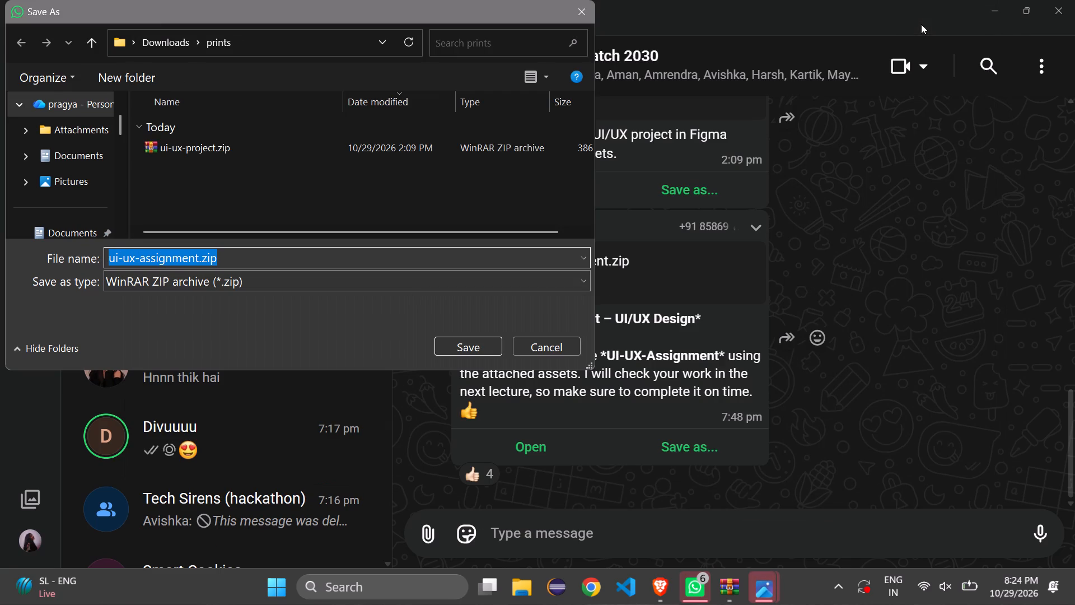
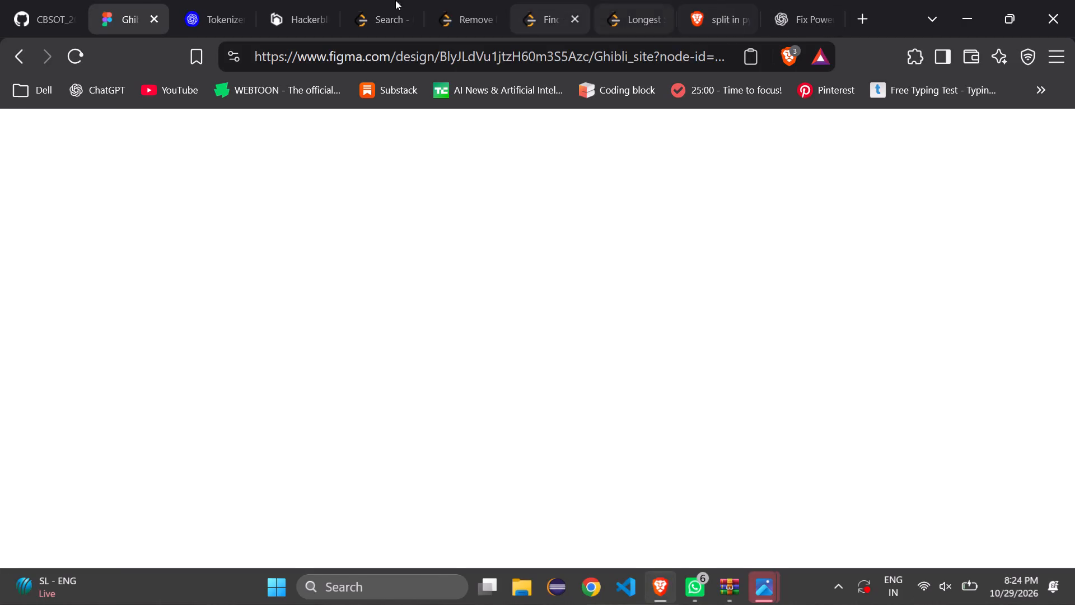
Switch to the Ghibli_site Figma file in Brave and inspect Frame 2 of the scanner screen on Page 7.
click(146, 2)
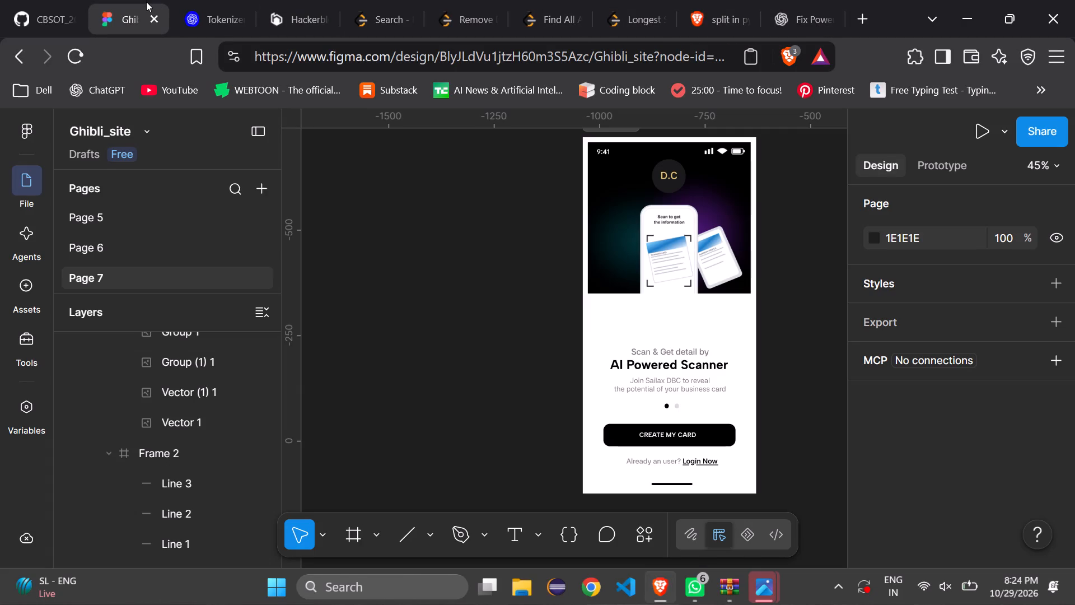
click(369, 328)
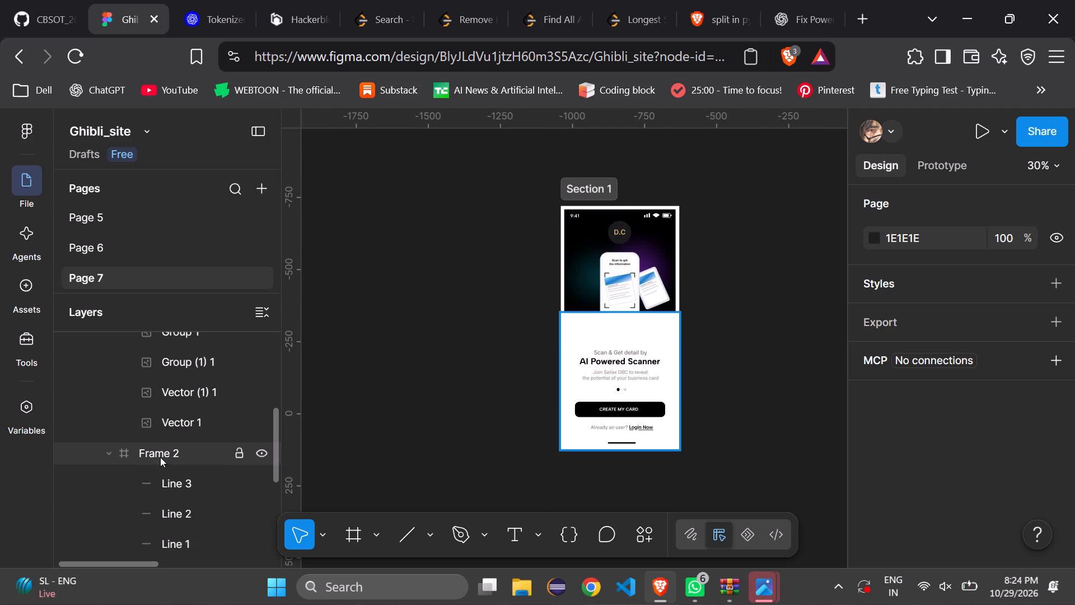
click(129, 457)
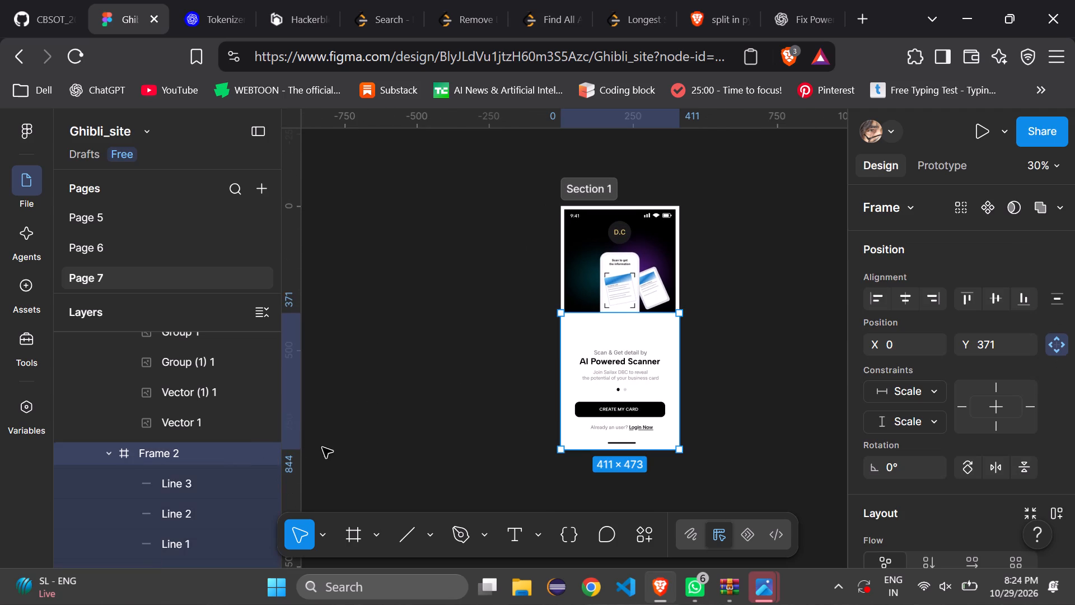
click(409, 425)
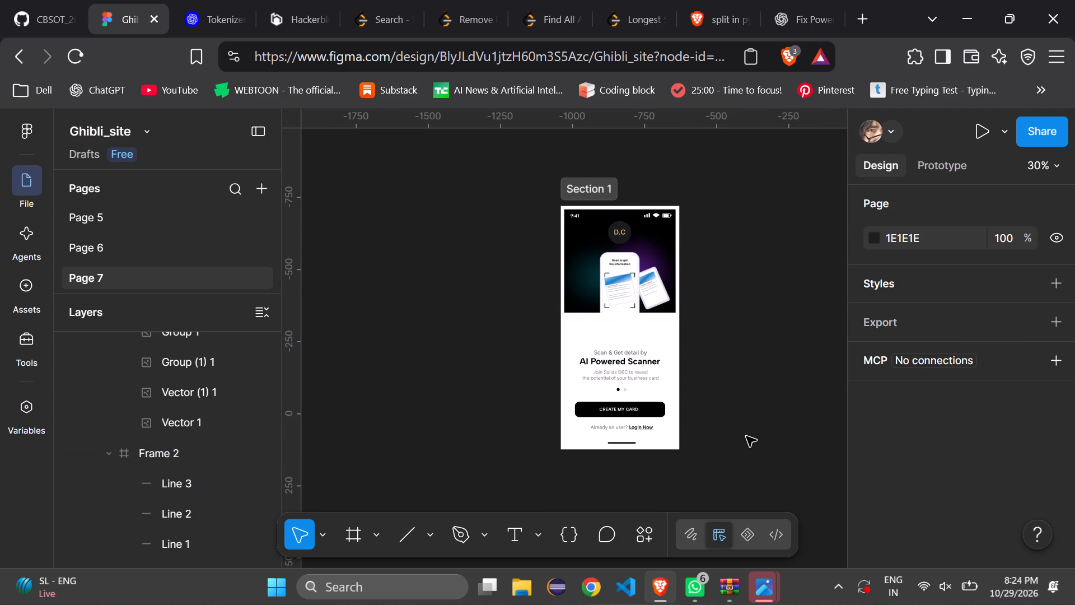
Copy Section 1, which holds the AI Powered Scanner screen, and paste a duplicate beside it on Page 7.
key(Right)
key(Right)
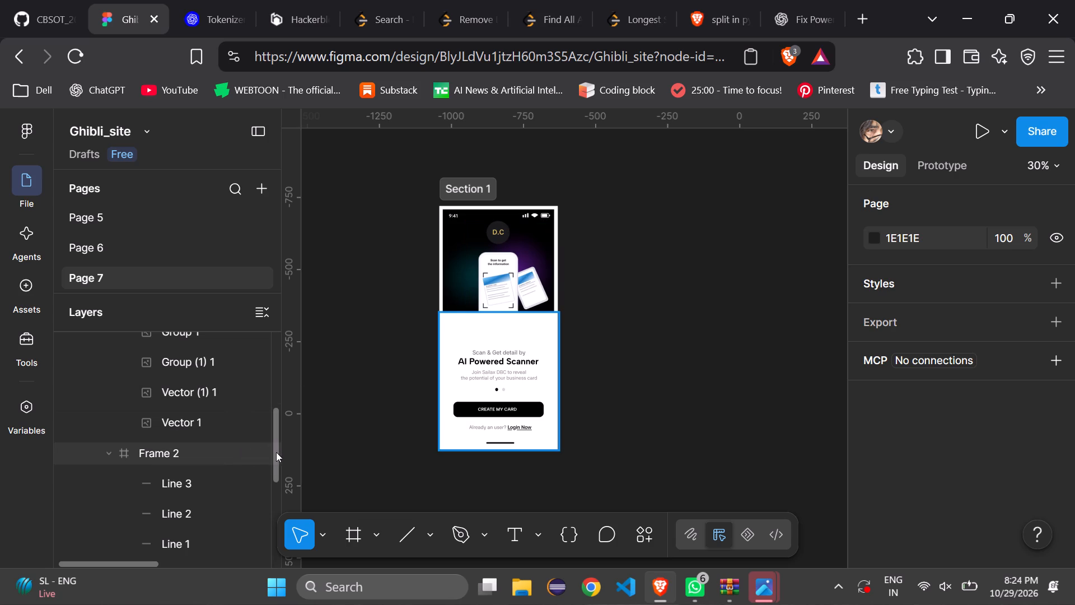
drag(274, 453, 265, 341)
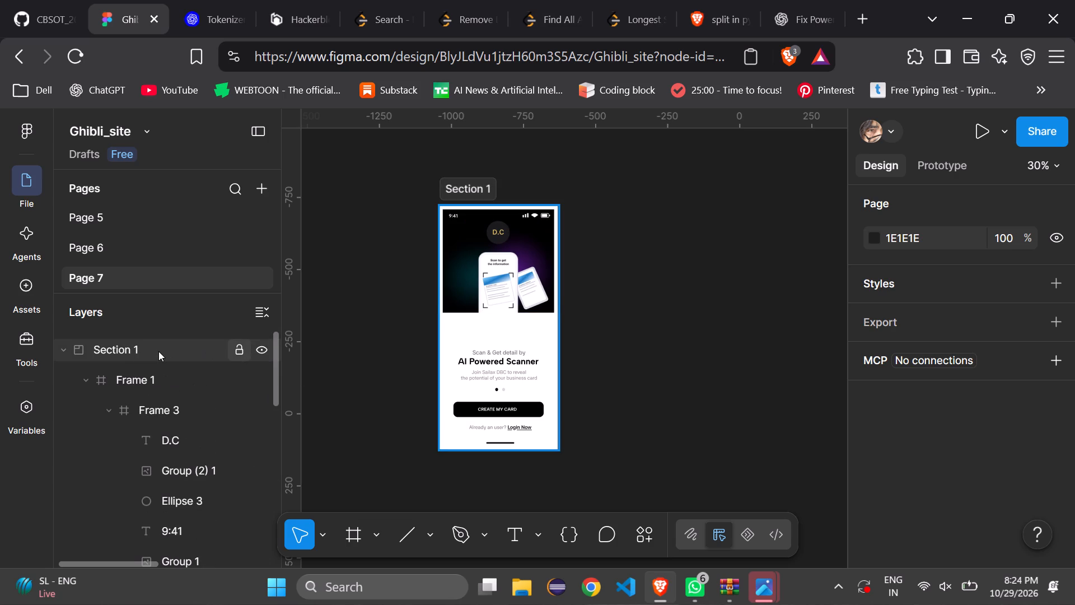
click(158, 351)
right_click(158, 351)
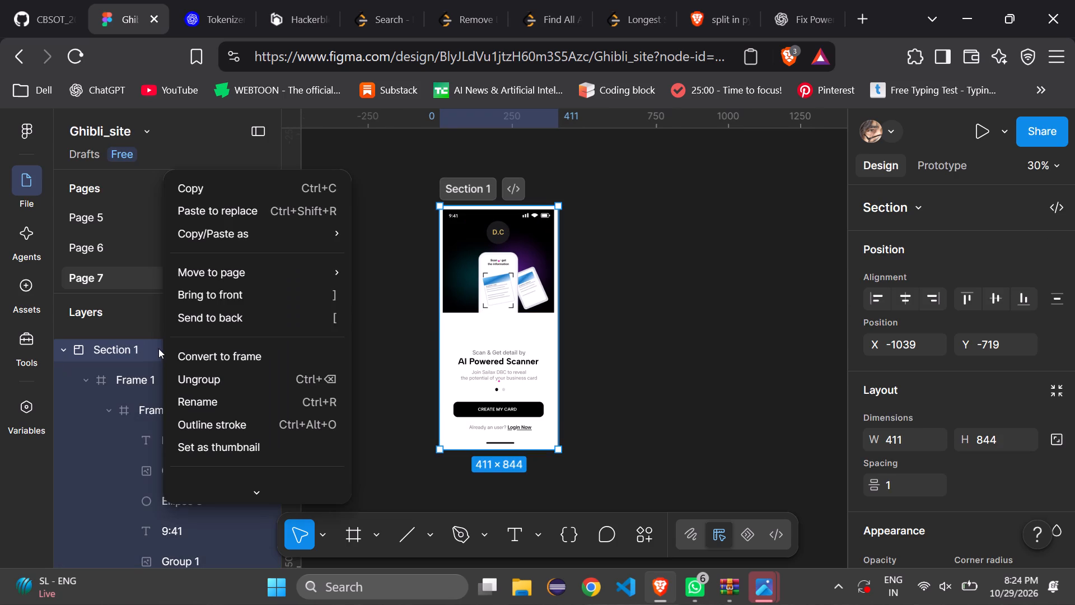
click(215, 185)
click(215, 185)
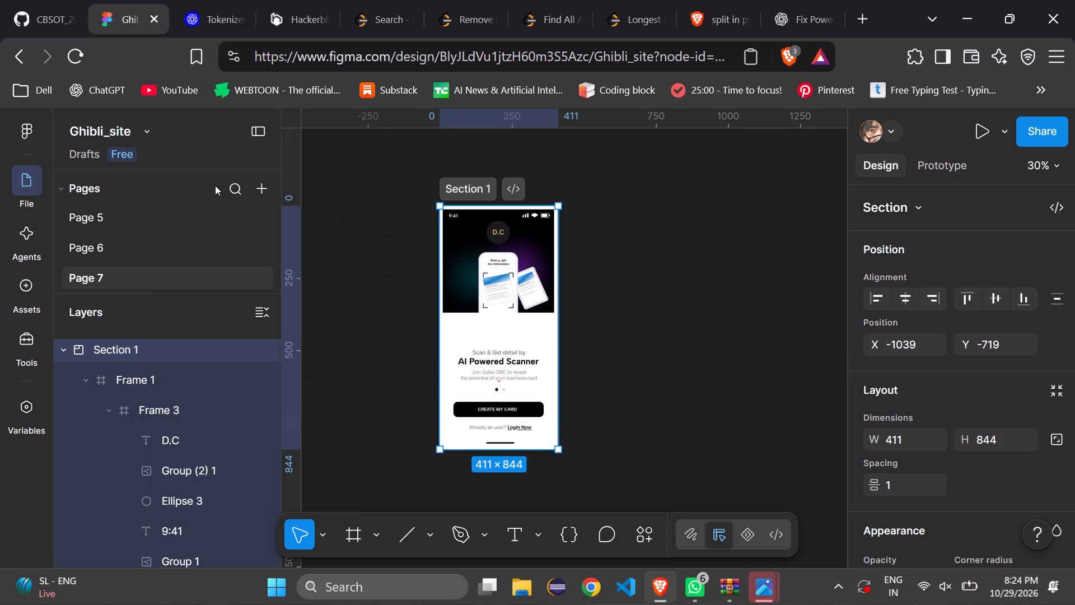
click(586, 316)
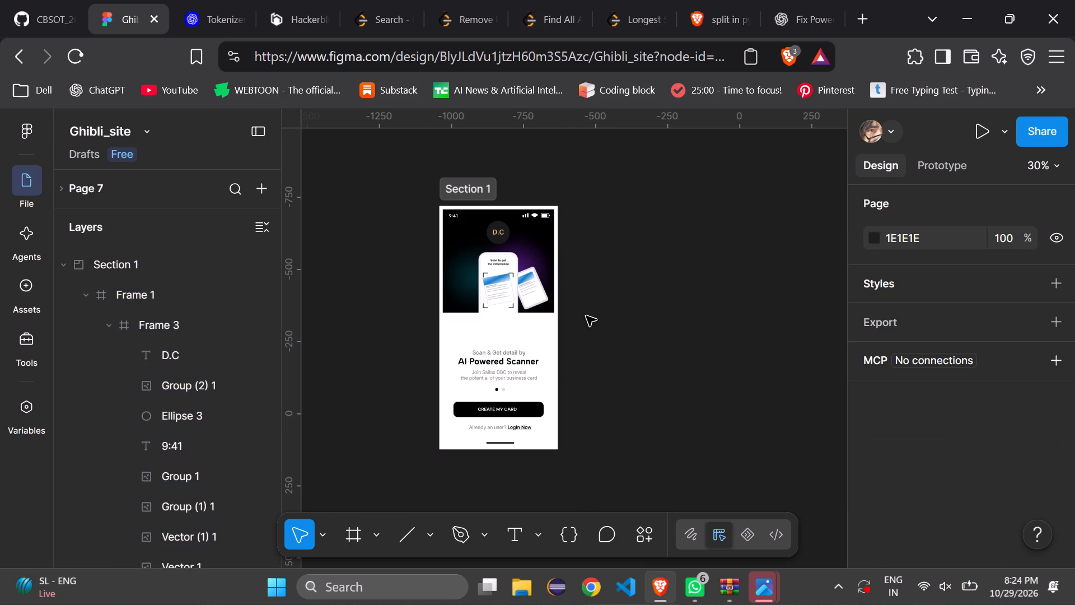
key(ctrl+v)
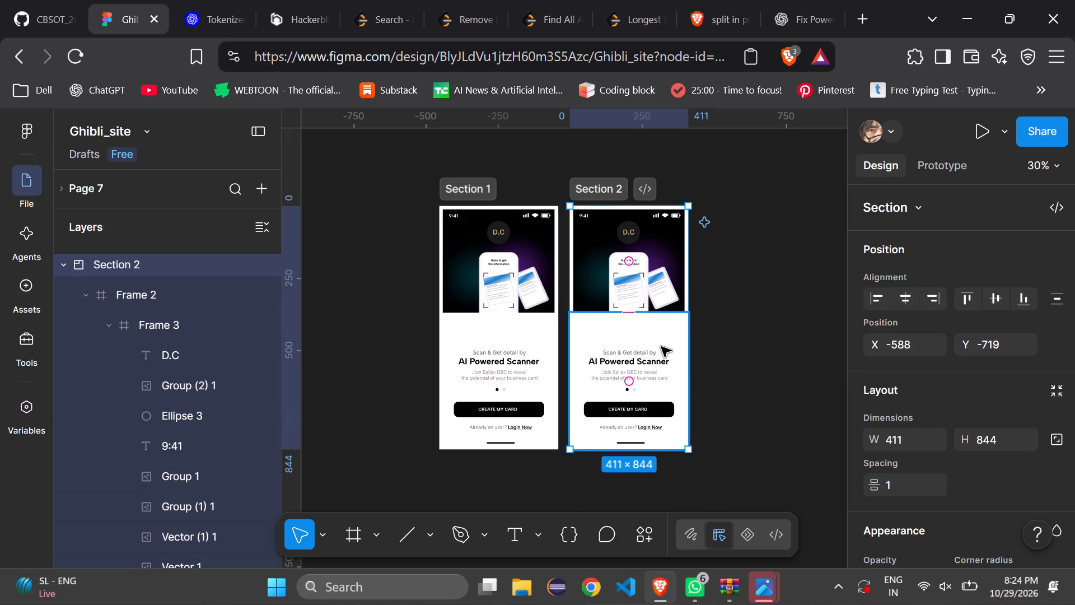
Move the pasted section farther from Section 1 along the same row, to about X -355, Y -719.
click(200, 262)
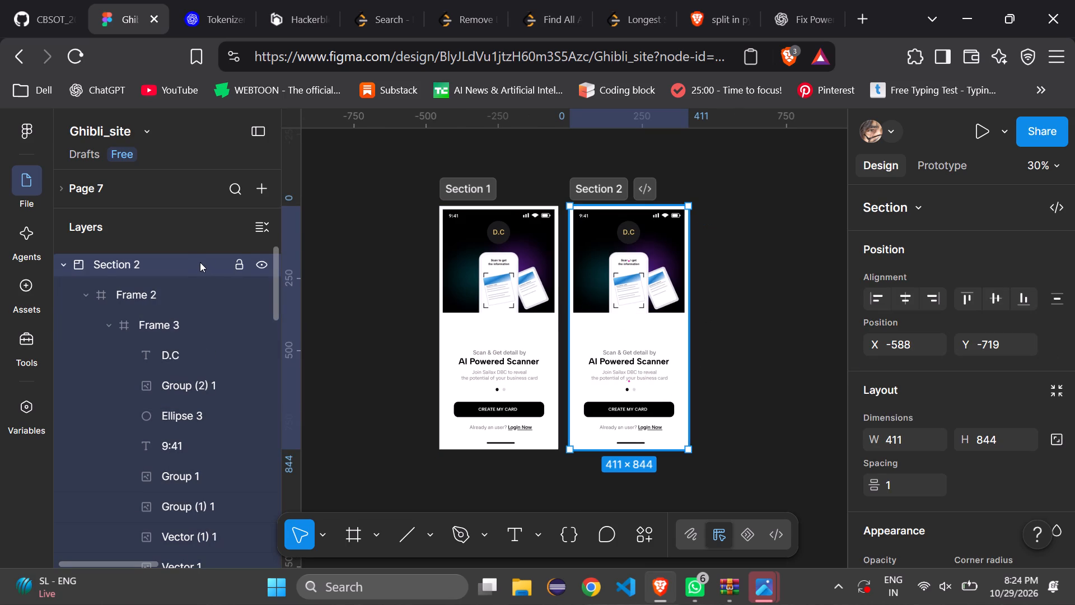
drag(639, 187, 719, 190)
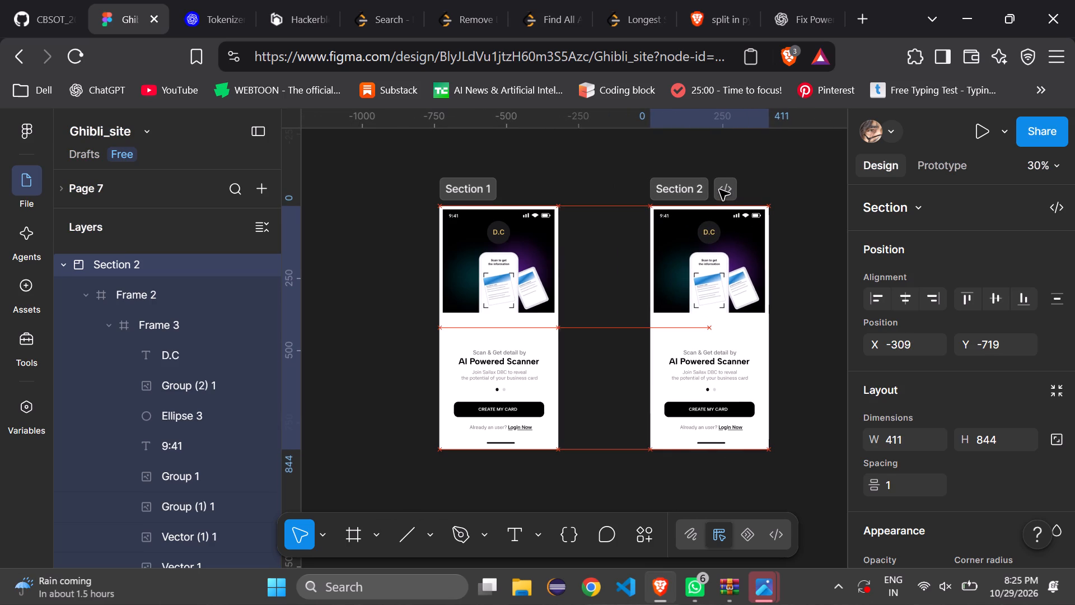
drag(719, 190, 706, 190)
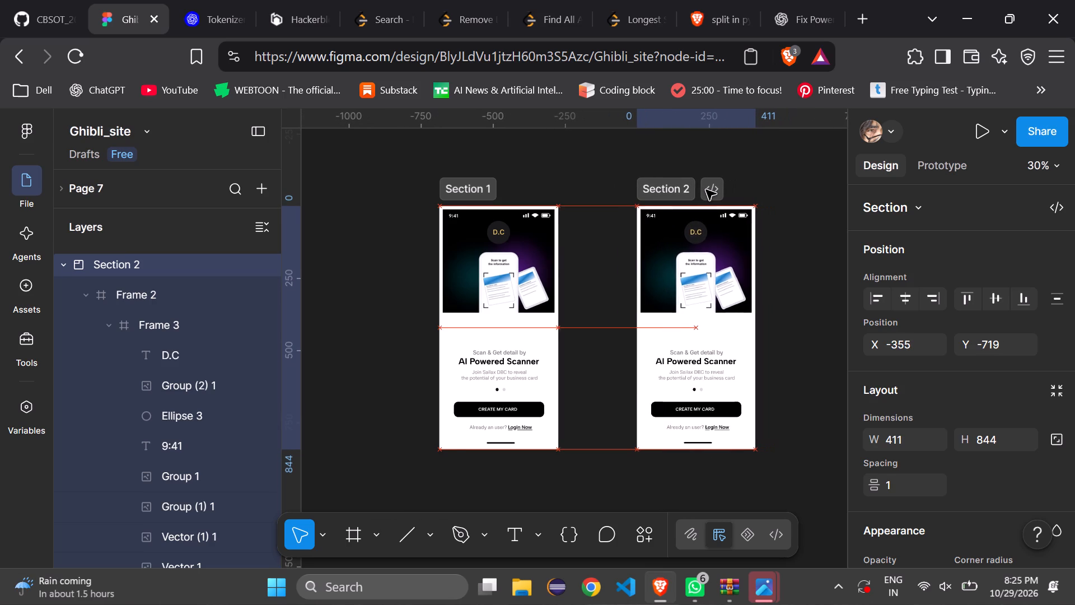
click(801, 334)
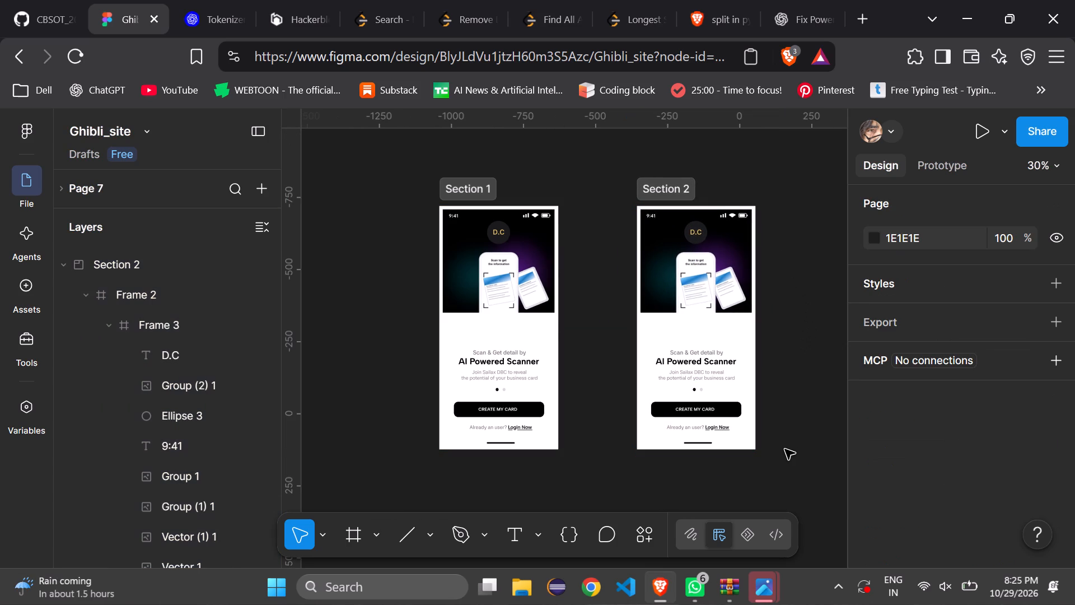
key(Right)
key(Right)
key(Right)
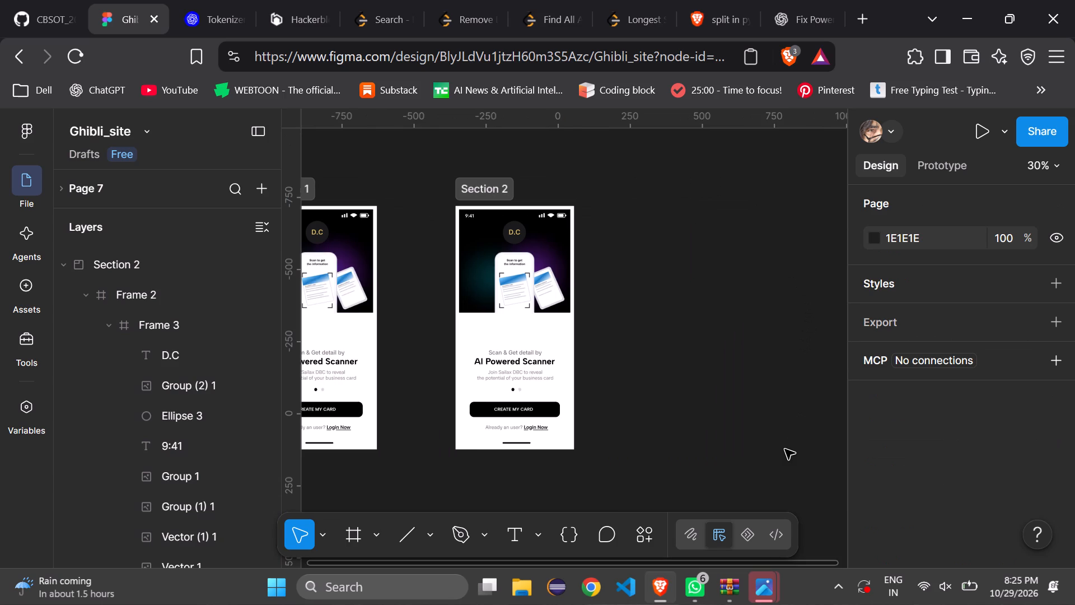
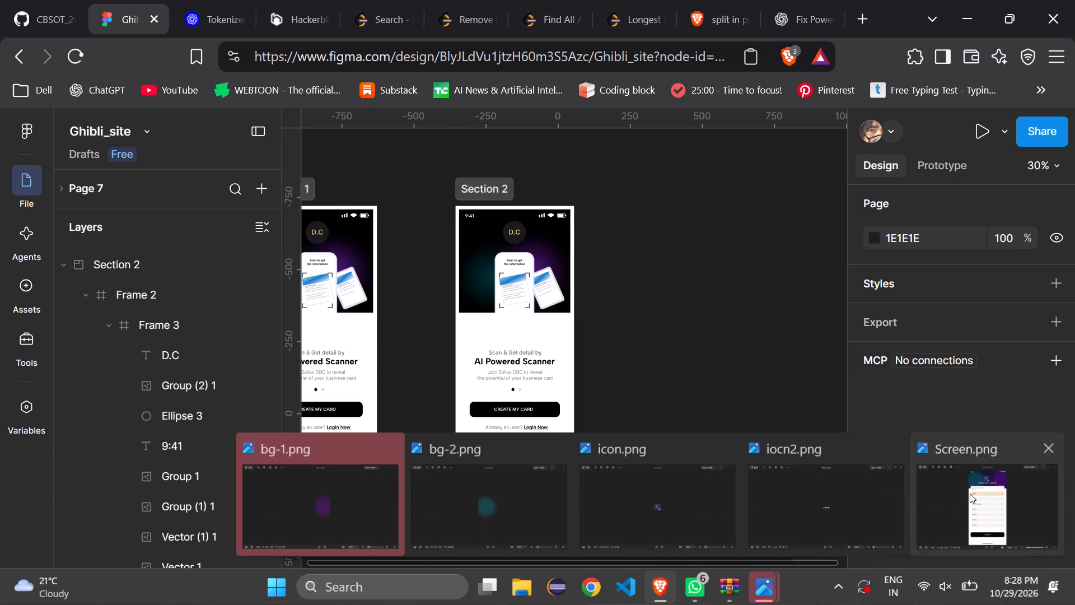
Switch to Screen.png in Photos and copy the Choose Your Language screen image to the clipboard.
click(970, 494)
right_click(397, 313)
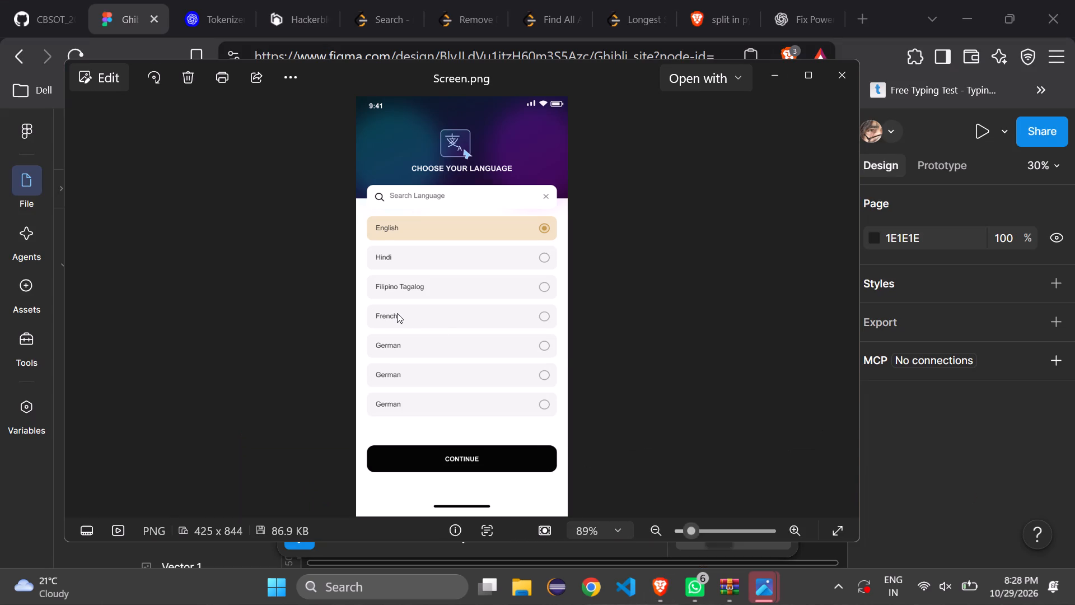
click(426, 340)
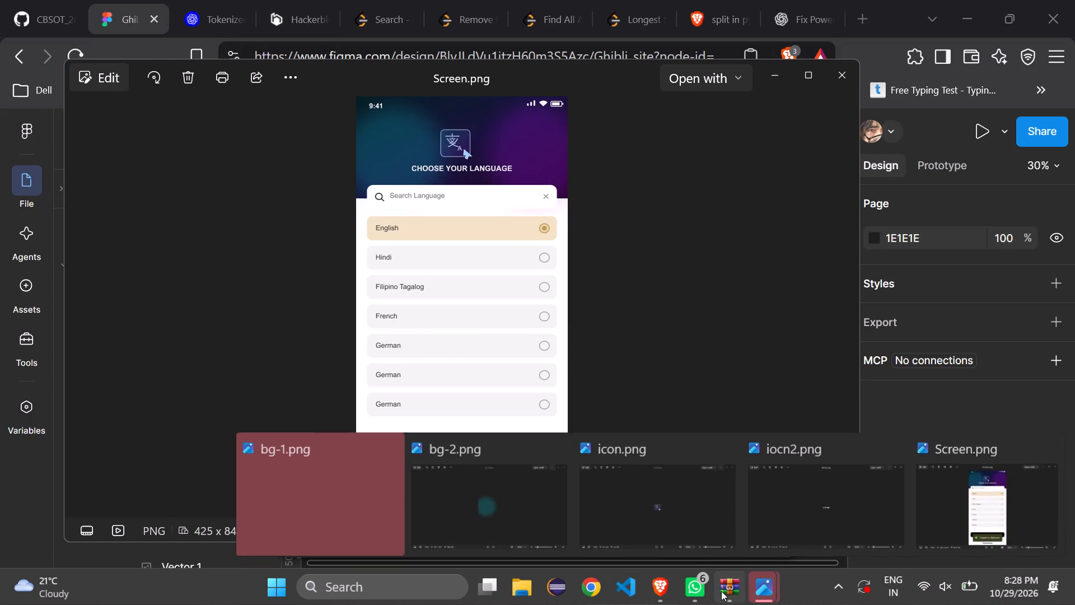
click(721, 591)
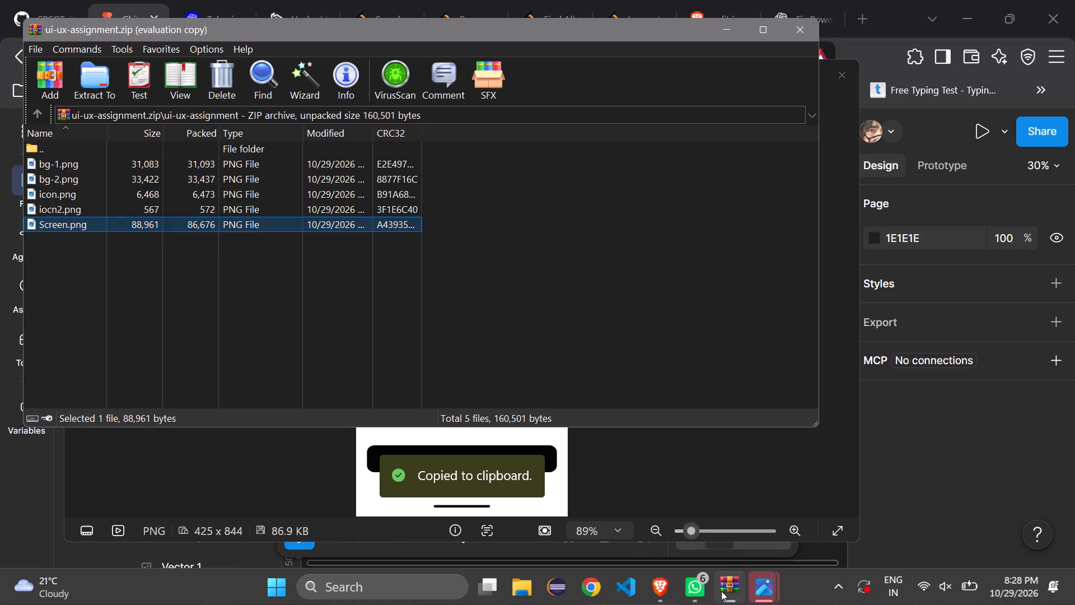
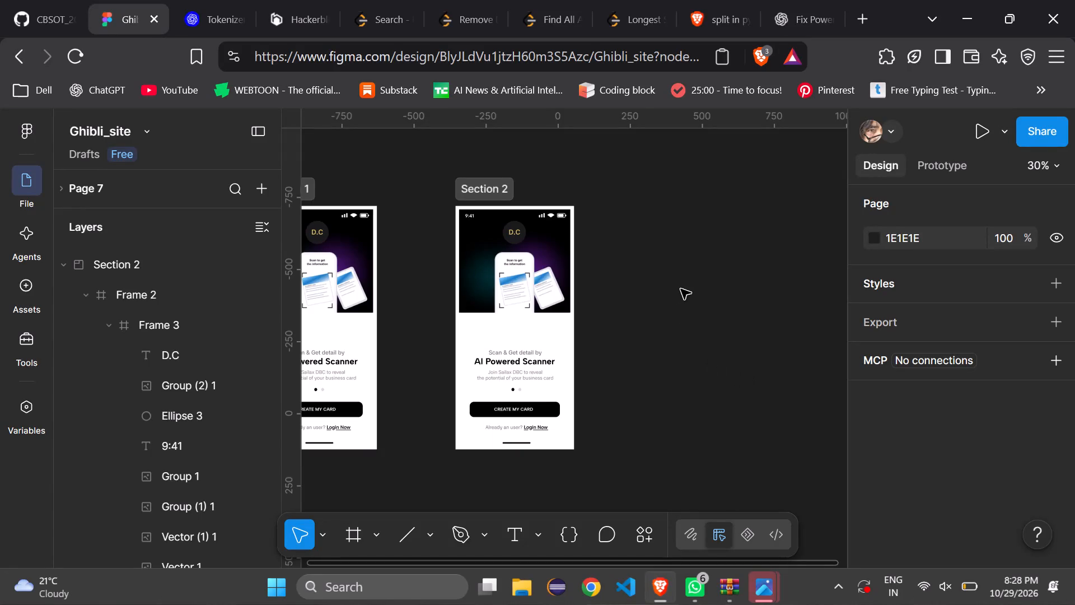
Place the pasted Choose Your Language reference image to the right of Section 2, top-aligned with it, at about X 476, Y -719.
drag(581, 327, 721, 302)
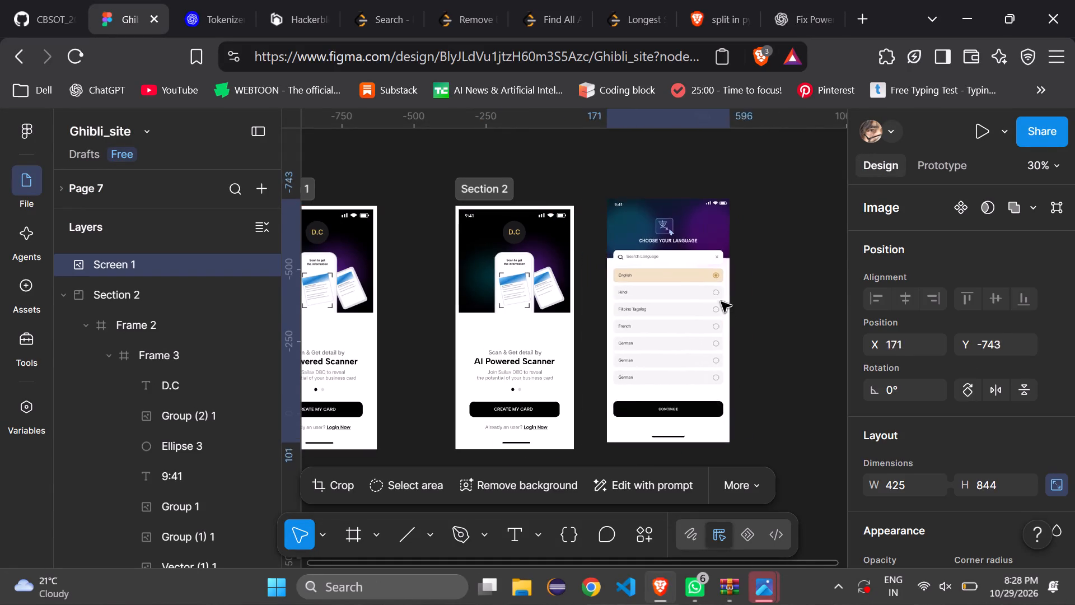
drag(721, 302, 773, 320)
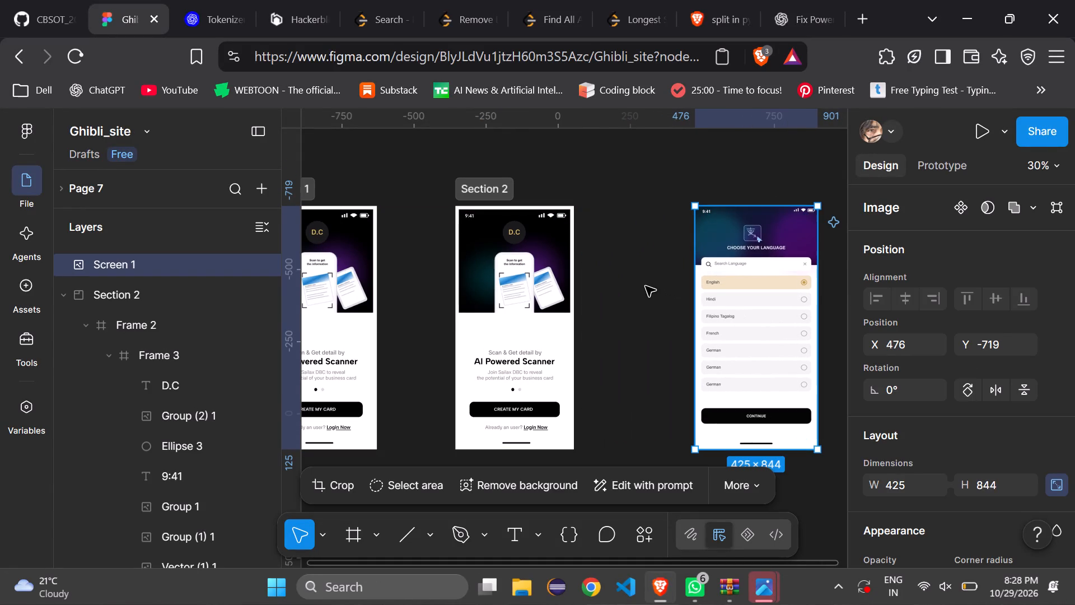
Delete the dark header frame and the lower text-and-button frame from Section 2, leaving its white base frame.
click(541, 225)
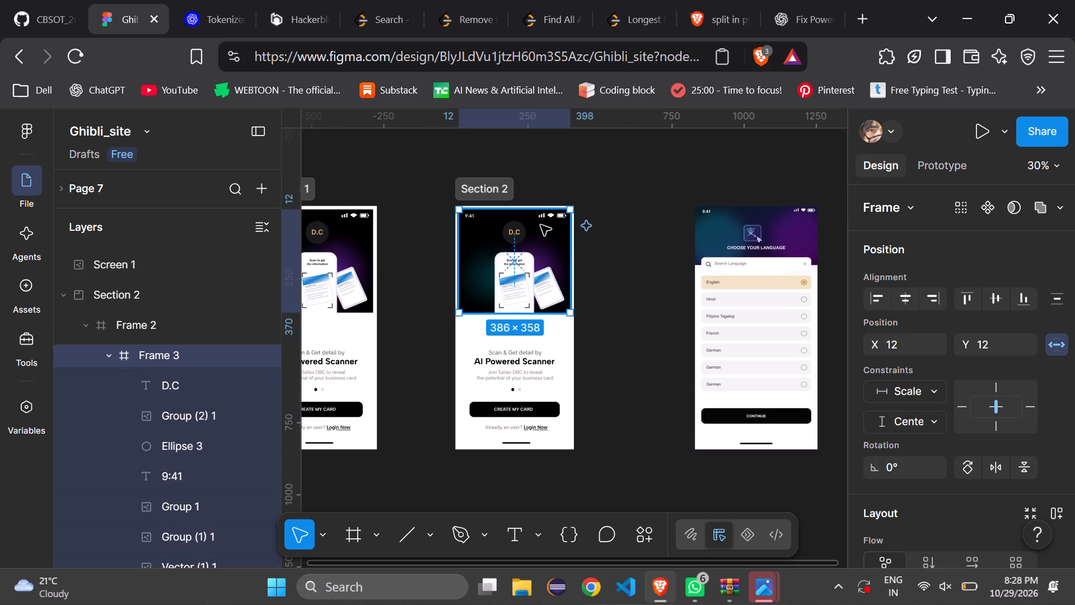
click(541, 225)
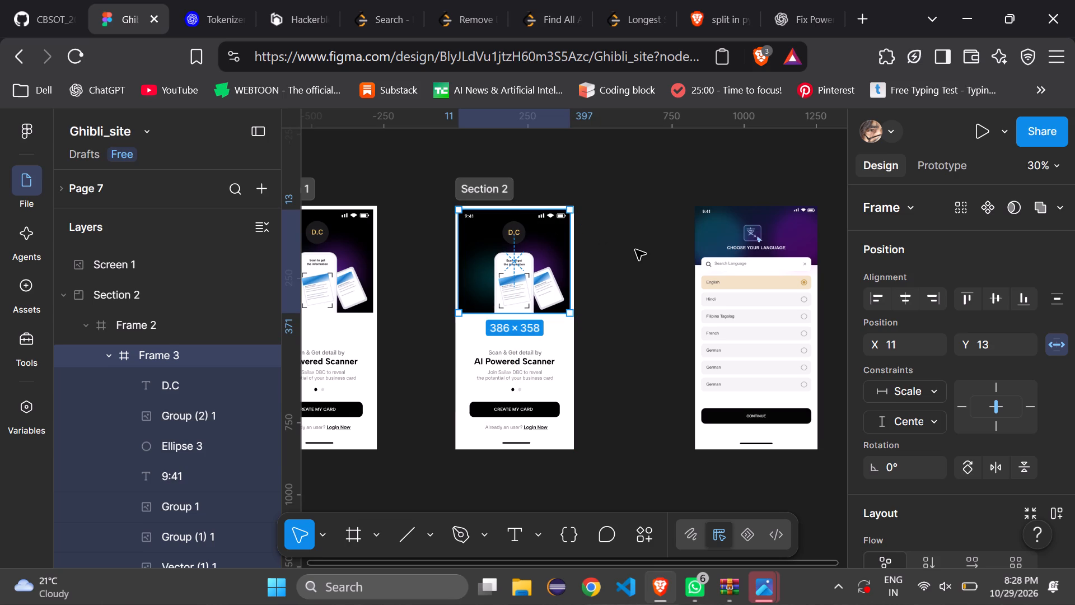
scroll(635, 250, down, 1)
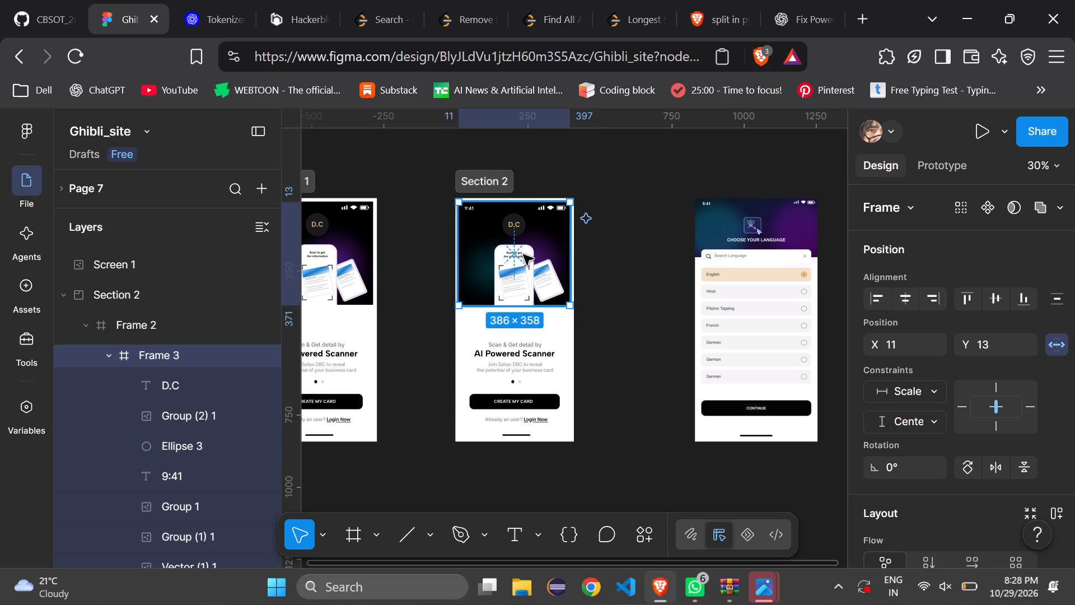
key(Delete)
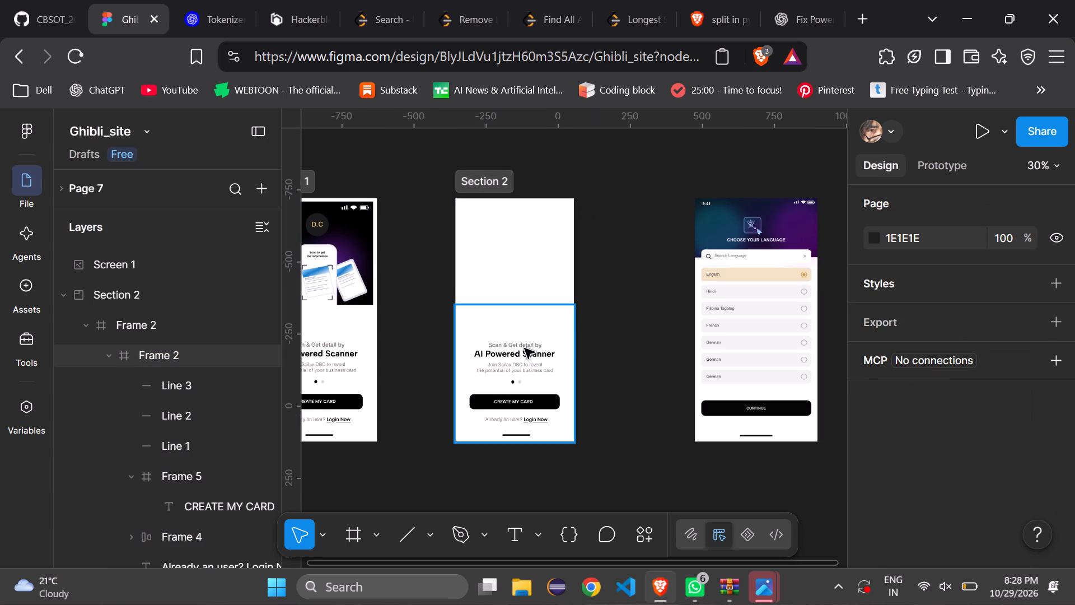
key(Delete)
key(Delete)
key(Delete)
key(Delete)
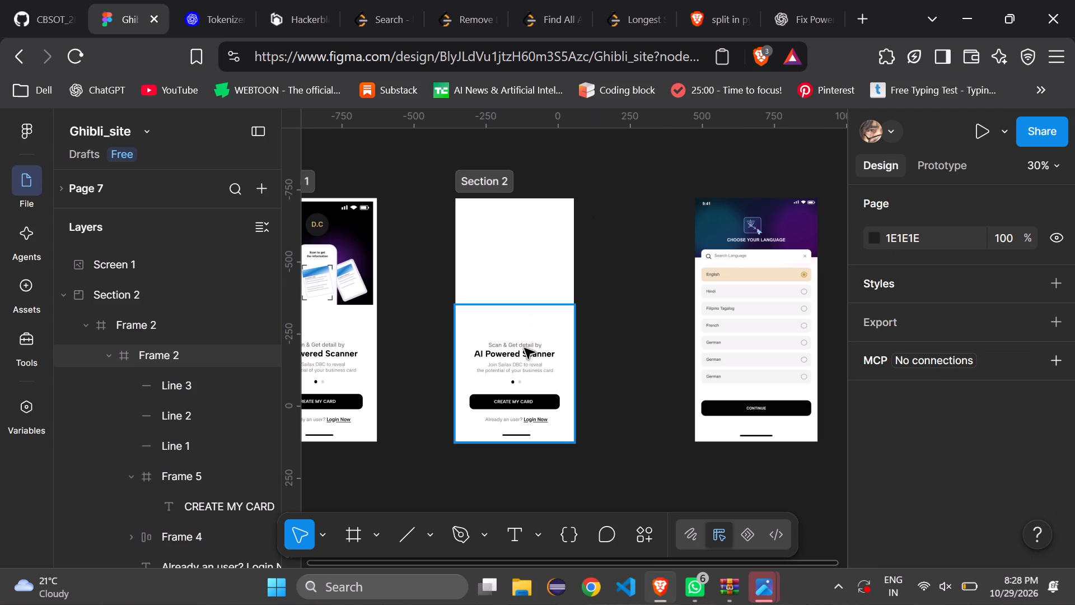
key(Delete)
key(Delete)
click(525, 348)
key(Delete)
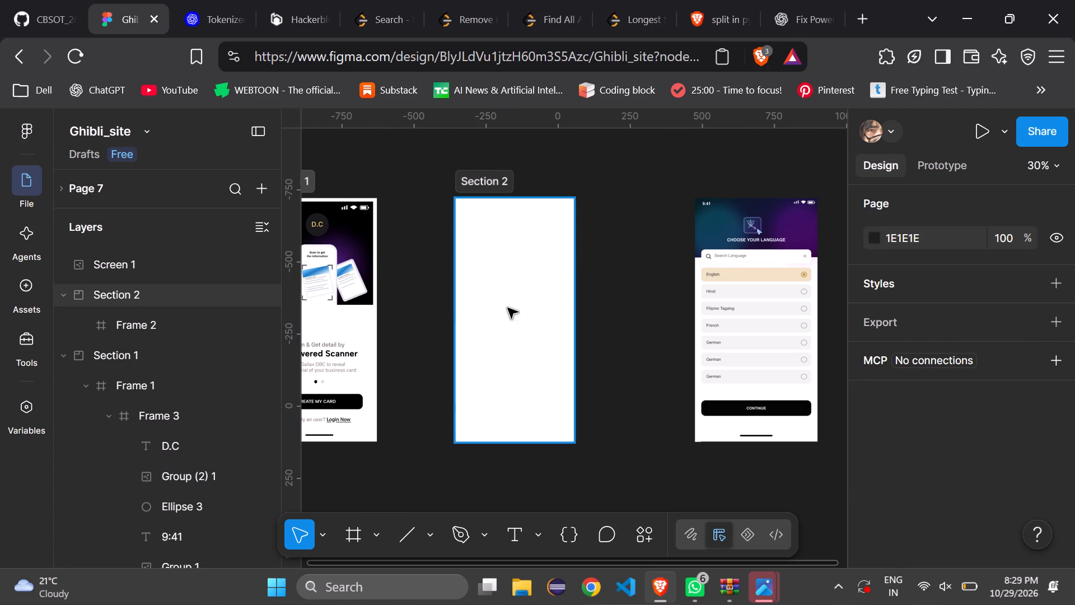
Draw a full-width header frame of about 411 × 201 at the top of Section 2's white frame.
click(513, 237)
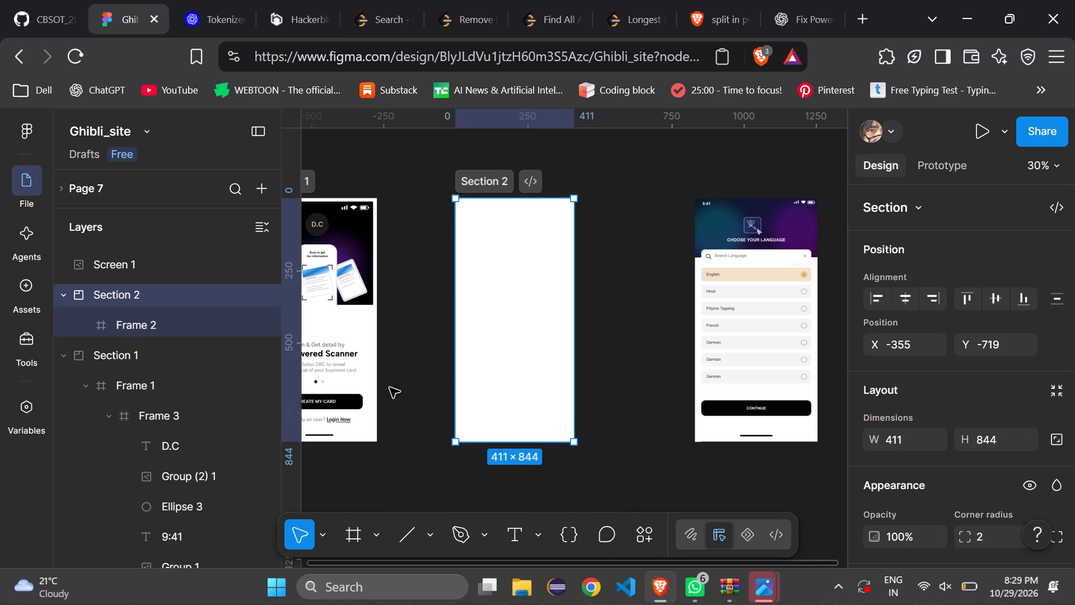
click(368, 542)
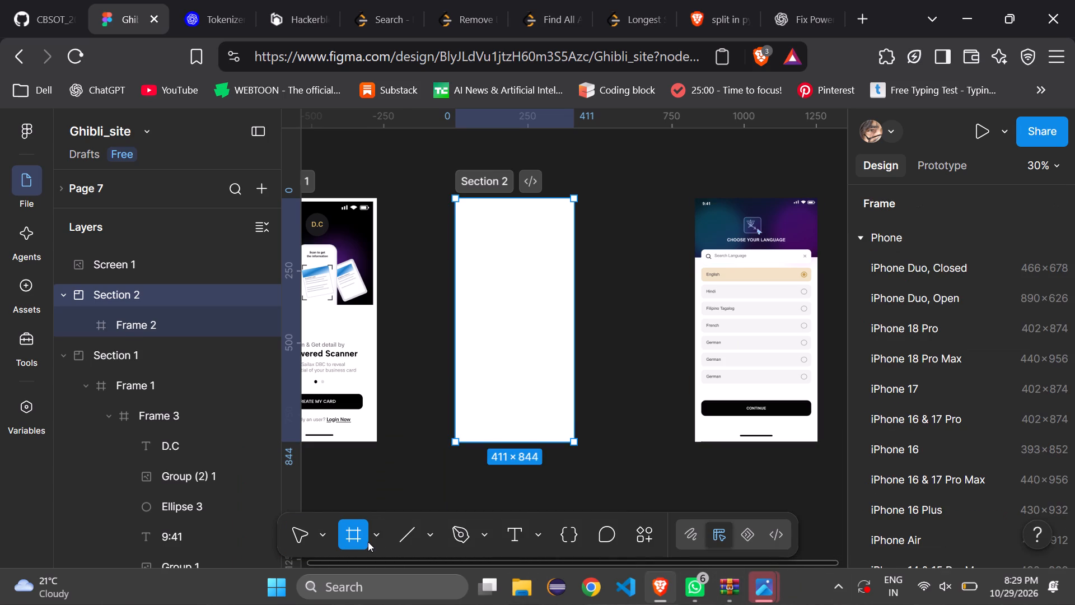
click(382, 532)
click(436, 445)
drag(456, 201, 574, 257)
Move the language-selection reference image closer to Section 2, to about X 92, Y -719.
drag(755, 262, 691, 257)
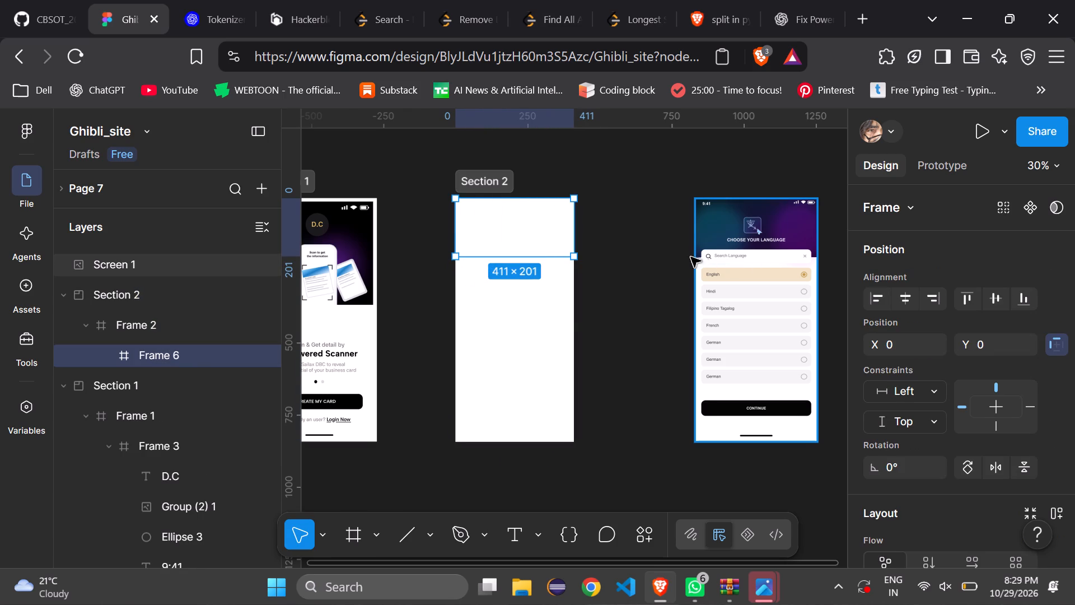
drag(691, 257, 644, 259)
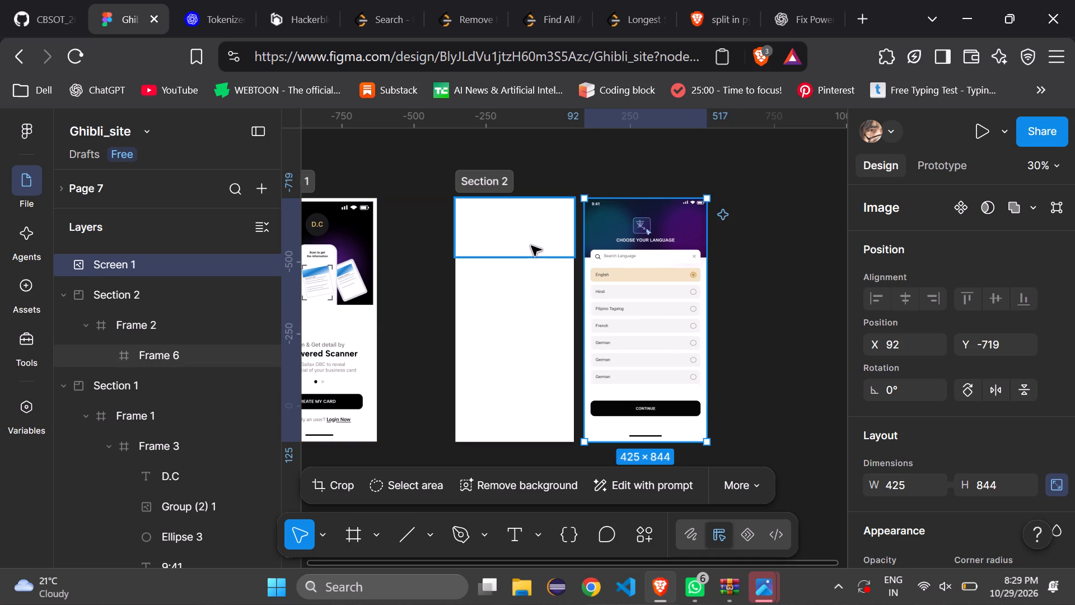
Increase the height of Section 2's header frame to about 207.
click(531, 245)
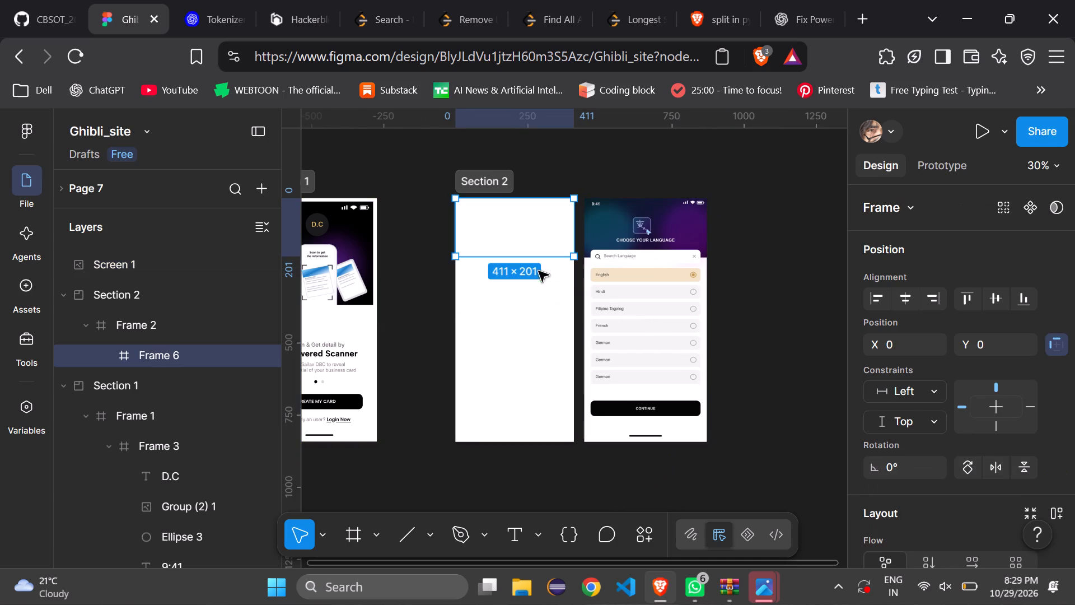
click(535, 258)
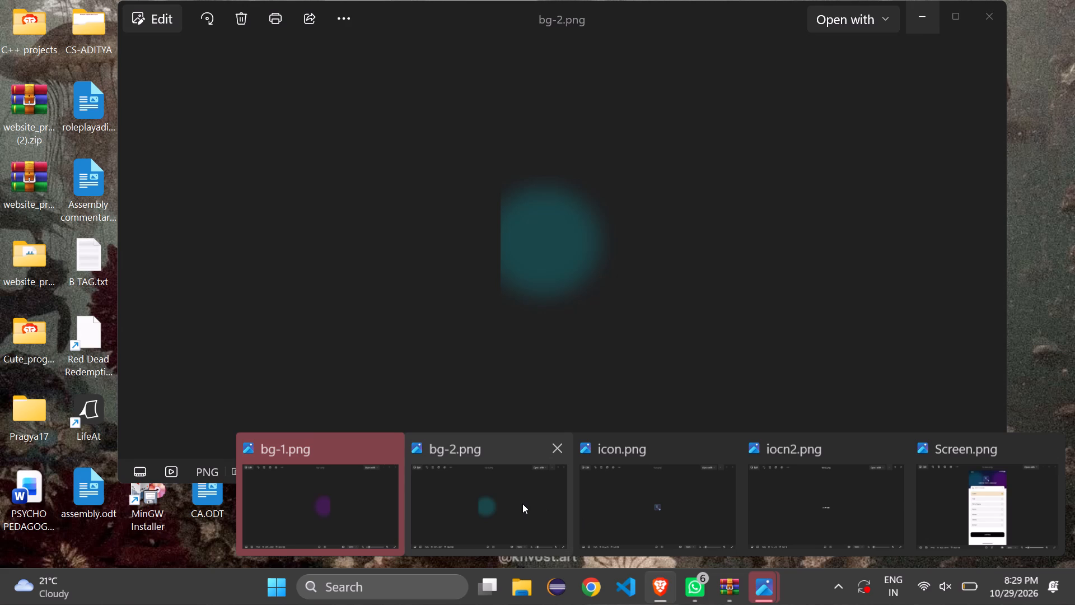
Switch to bg-2.png in Photos and copy the teal glow image to the clipboard.
click(522, 504)
click(578, 236)
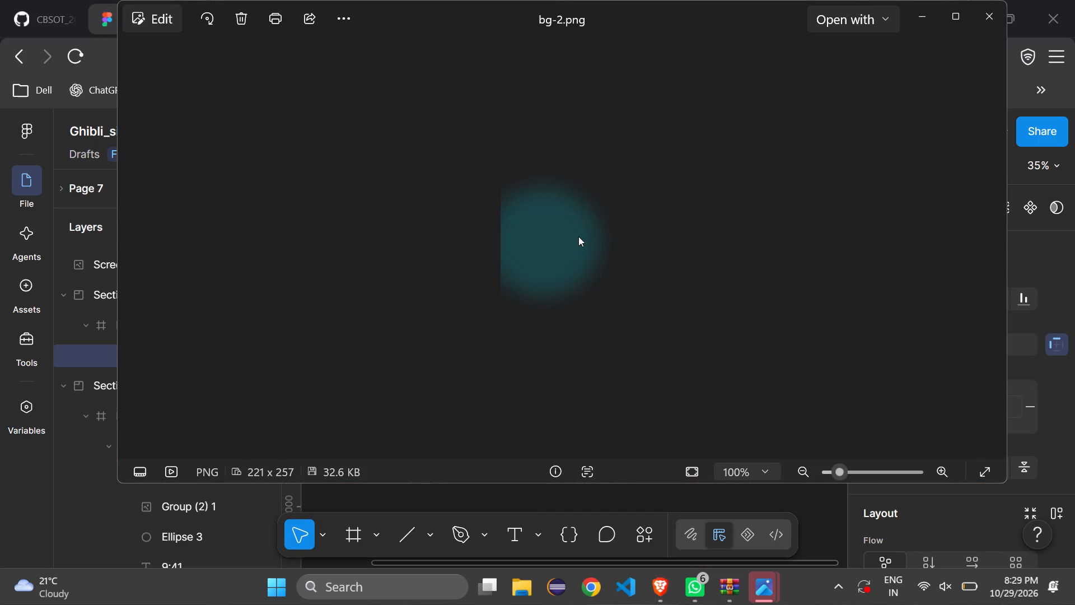
key(ctrl+c)
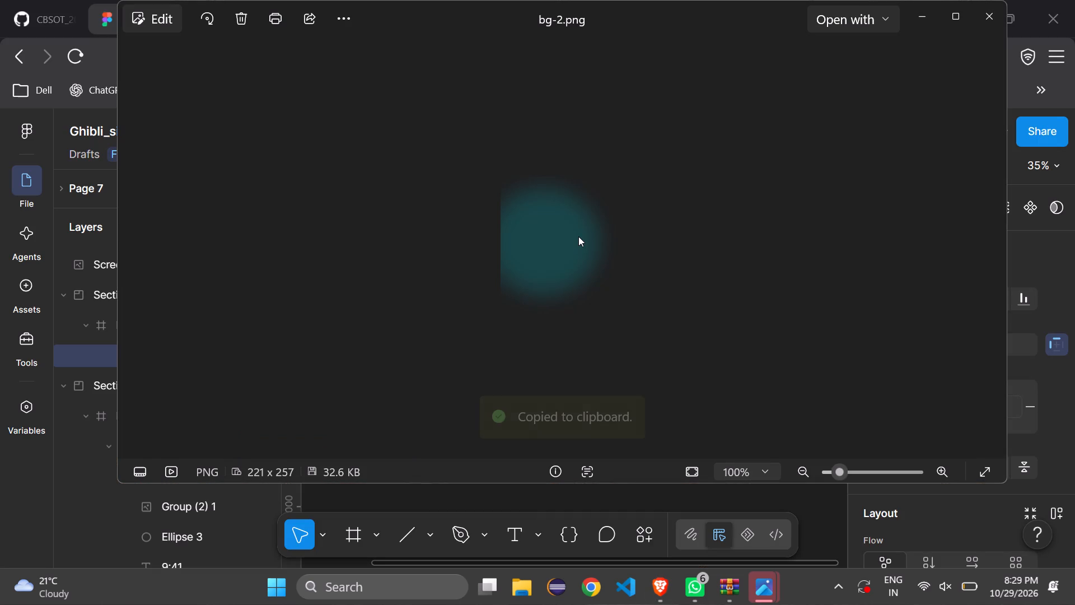
Return to the Ghibli_site Figma file and give Section 2's header frame a black 000000 fill.
click(667, 584)
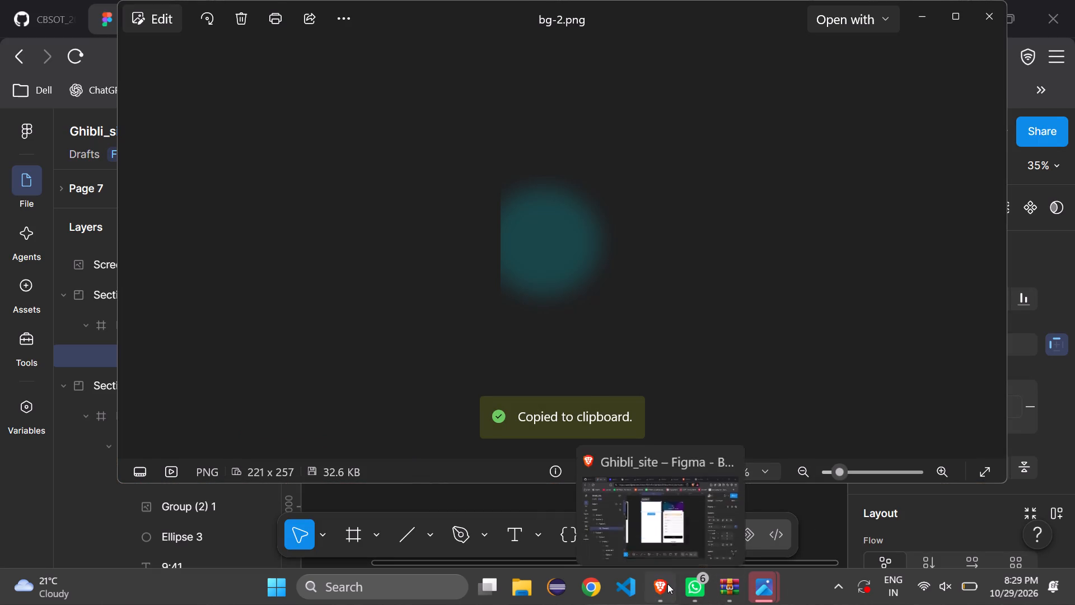
click(475, 206)
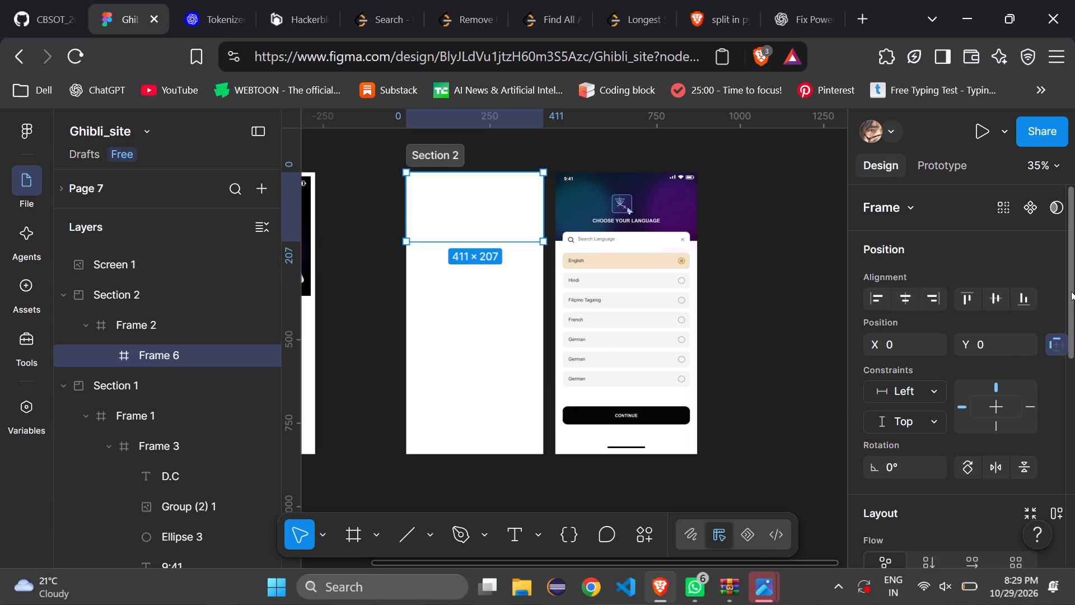
drag(1071, 291, 1046, 489)
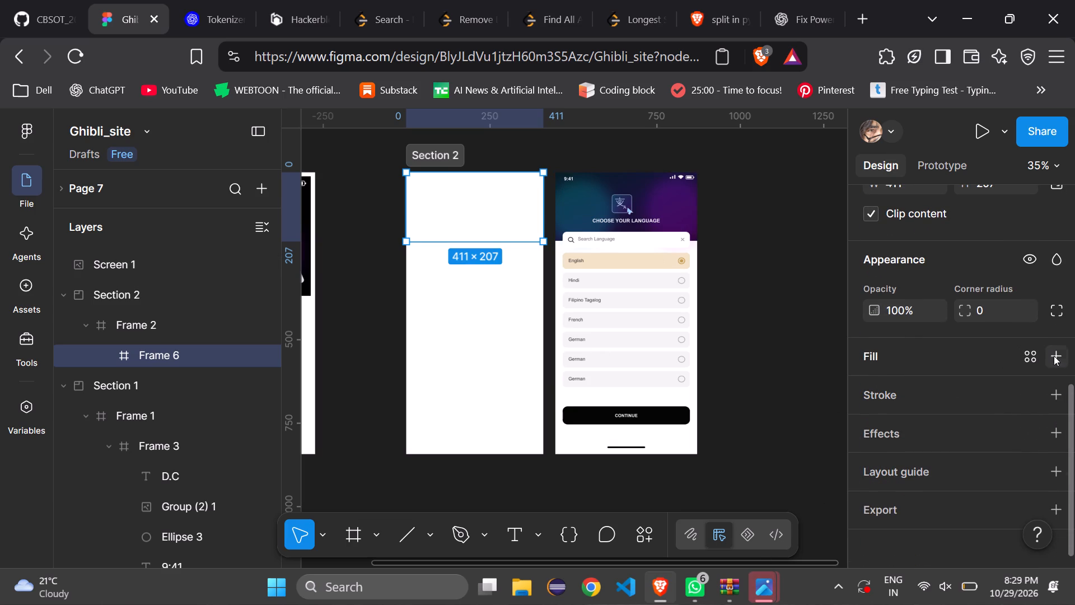
click(1058, 356)
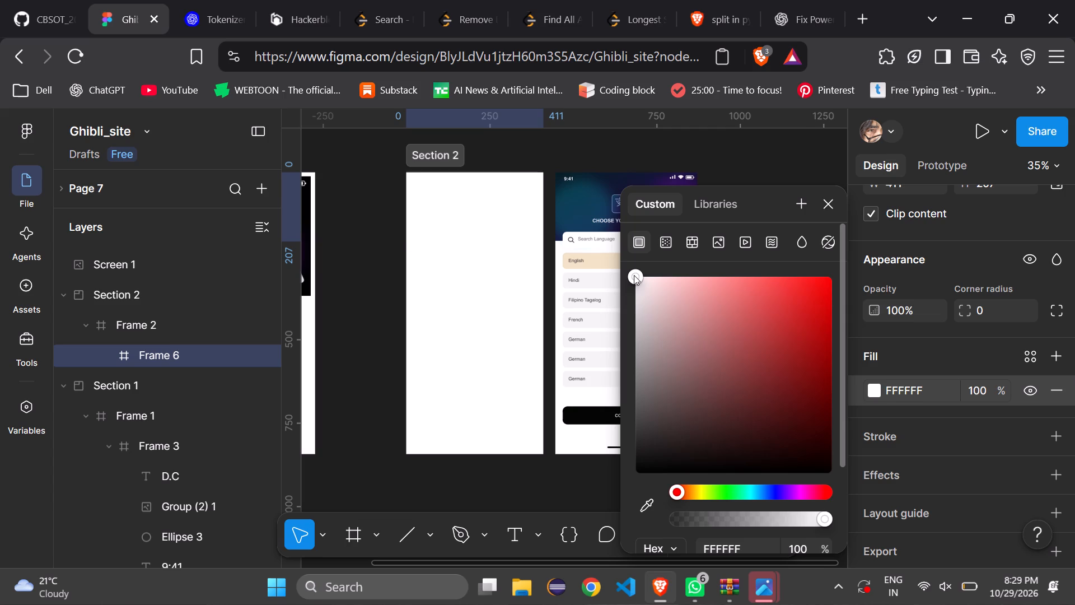
drag(634, 275, 694, 477)
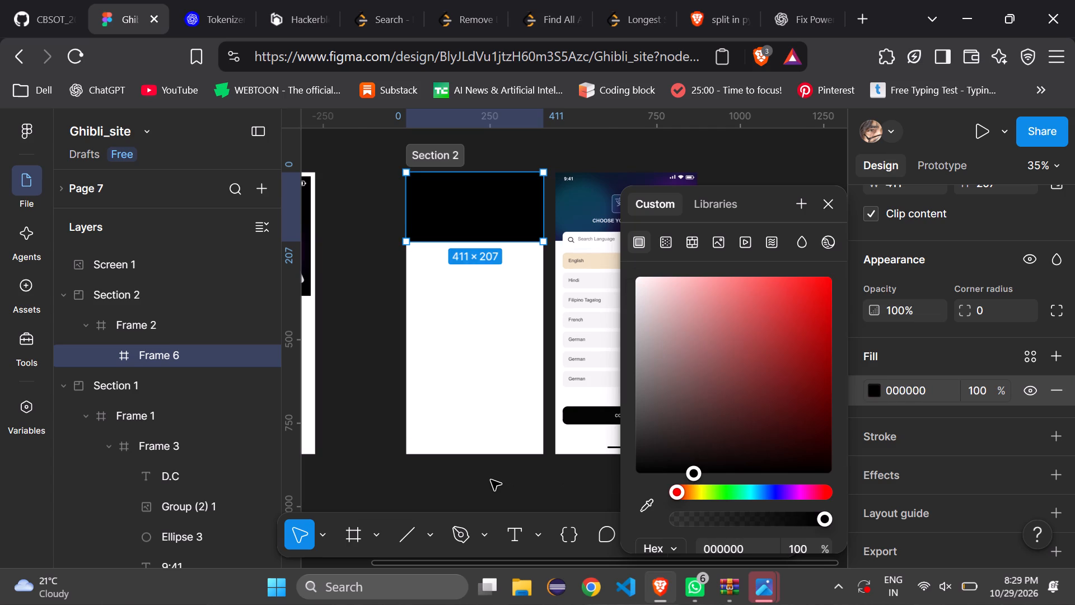
click(491, 480)
Paste the teal glow into the black header frame, position it over the frame's left side and enlarge it to about 263 × 306.
click(482, 198)
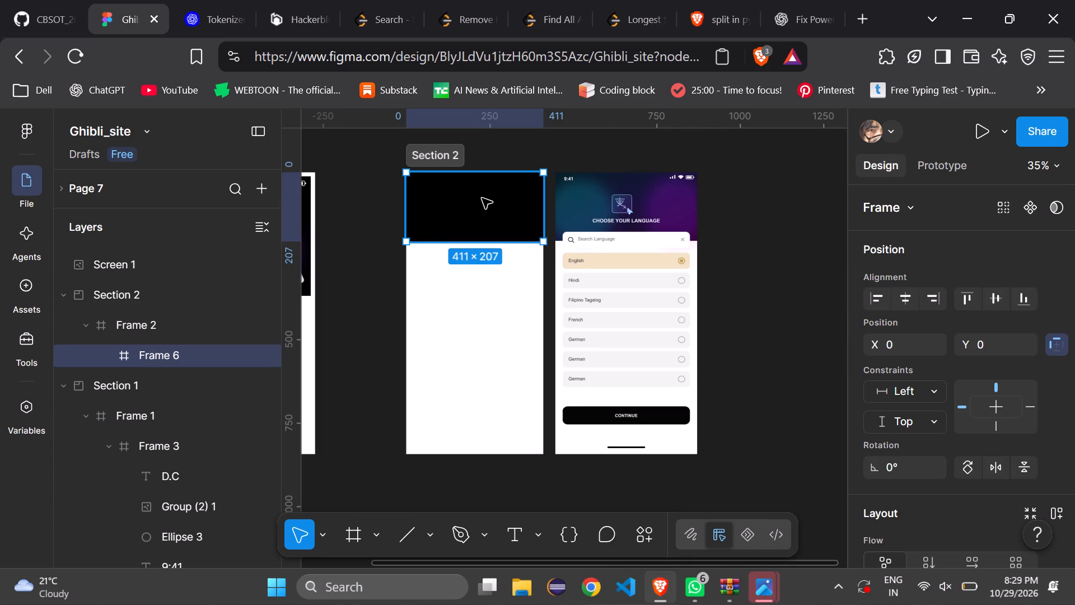
key(ctrl+v)
drag(473, 204, 437, 207)
drag(475, 252, 489, 257)
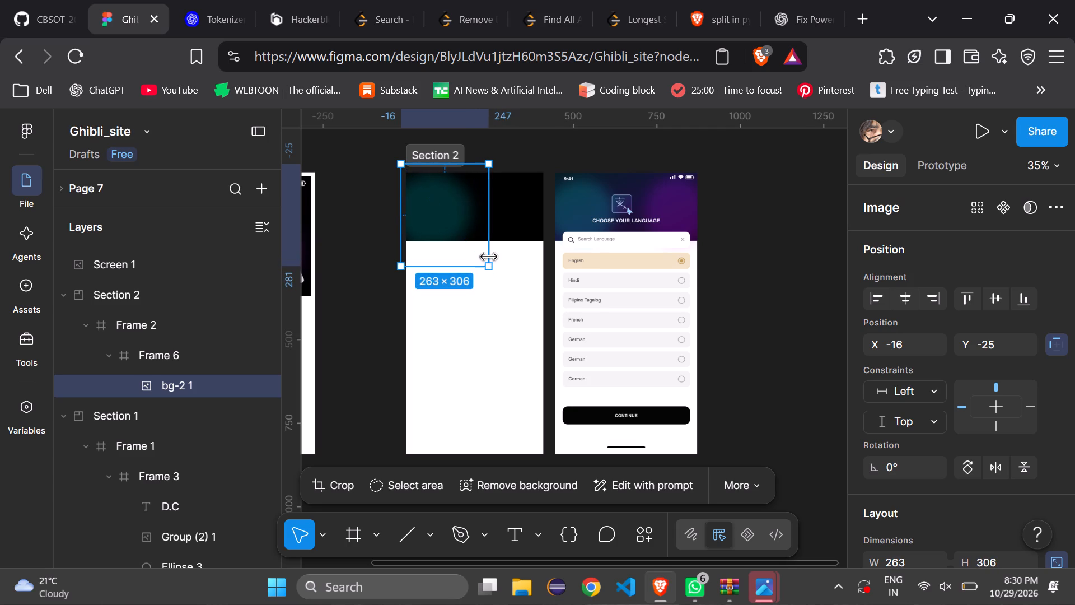
click(448, 212)
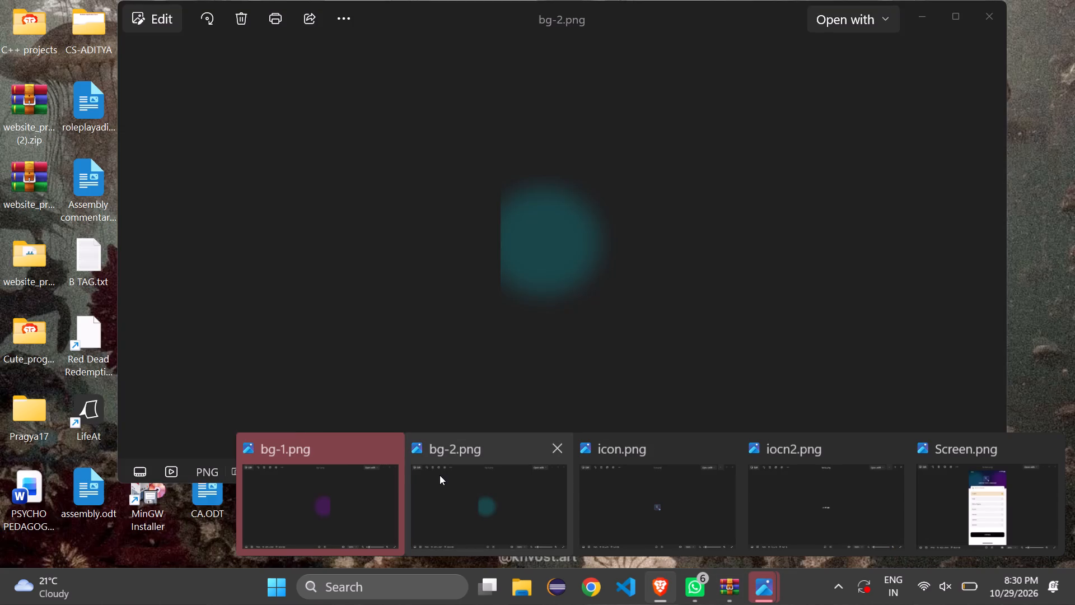
Switch to bg-1.png in Photos and copy the purple glow image to the clipboard.
click(373, 488)
click(530, 371)
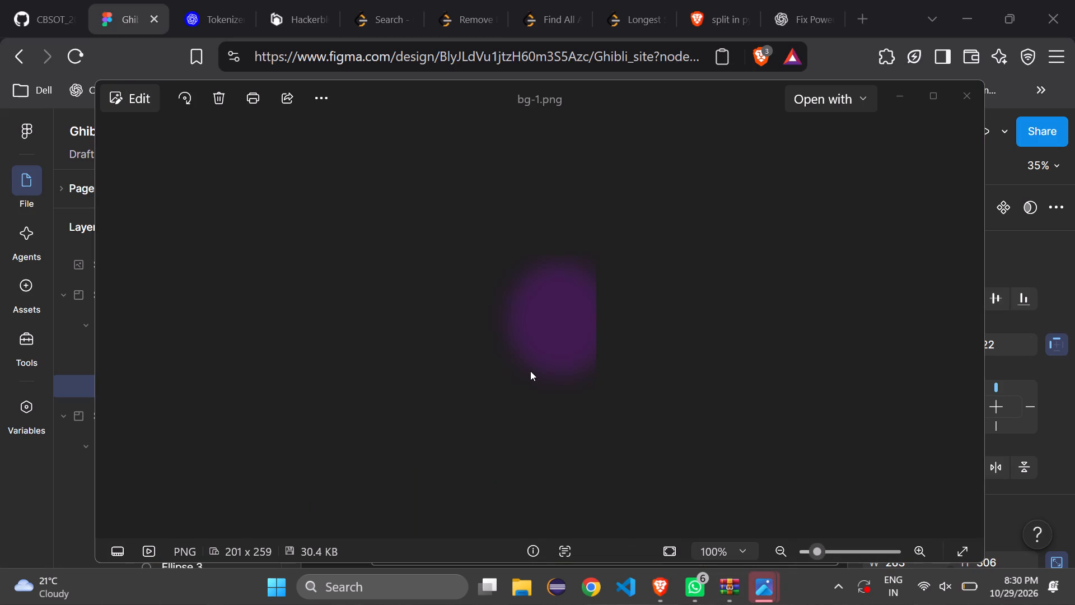
key(ctrl+c)
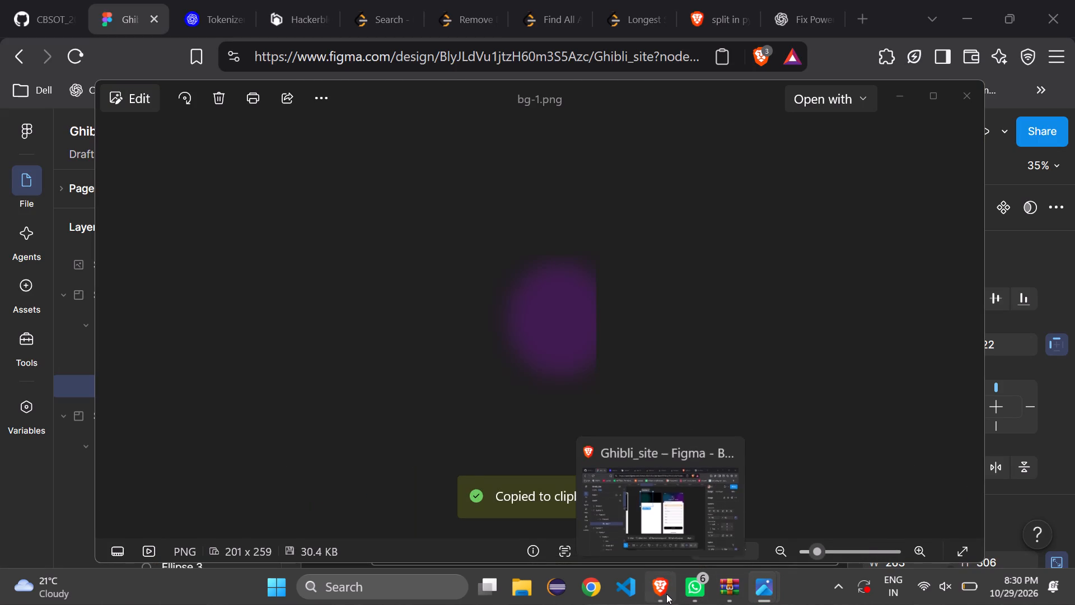
Back in Figma, paste the purple glow over the header's right side, enlarged to about 241 × 311 at X 170, Y 0.
click(677, 506)
click(522, 160)
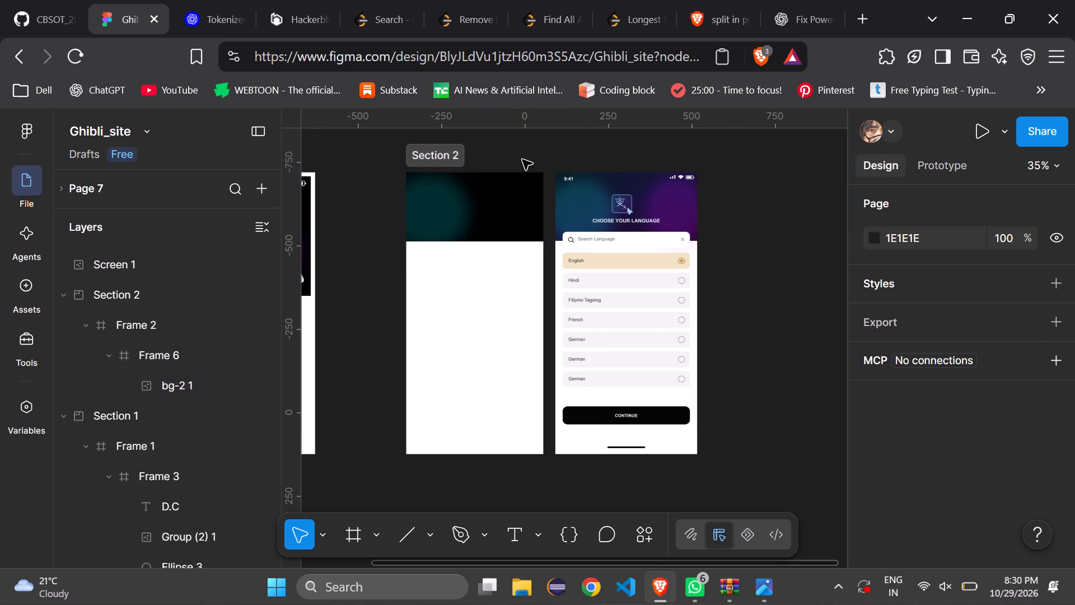
key(ctrl+v)
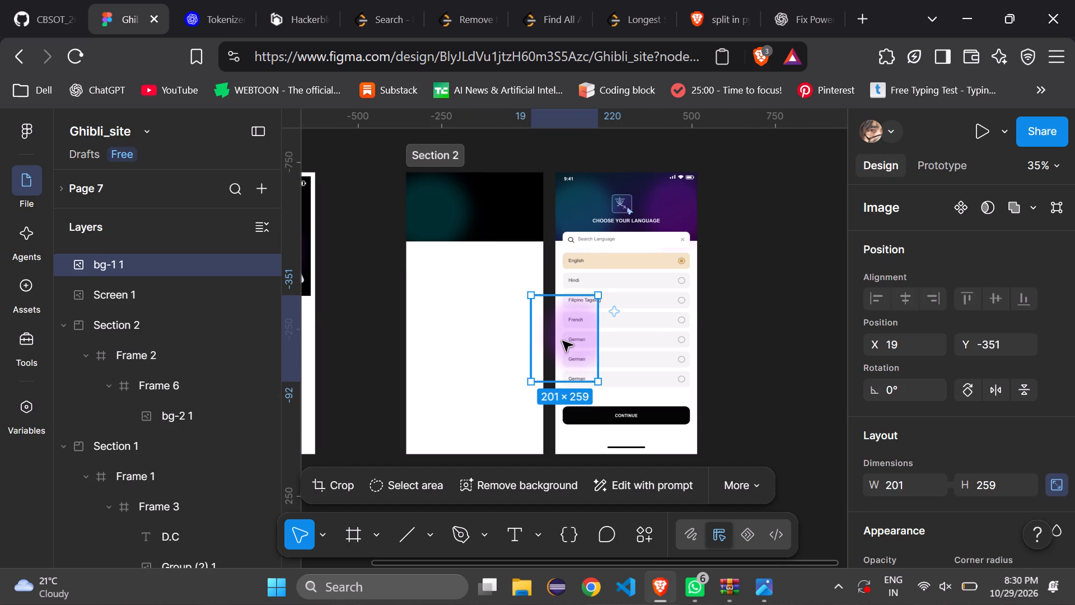
drag(563, 341, 506, 220)
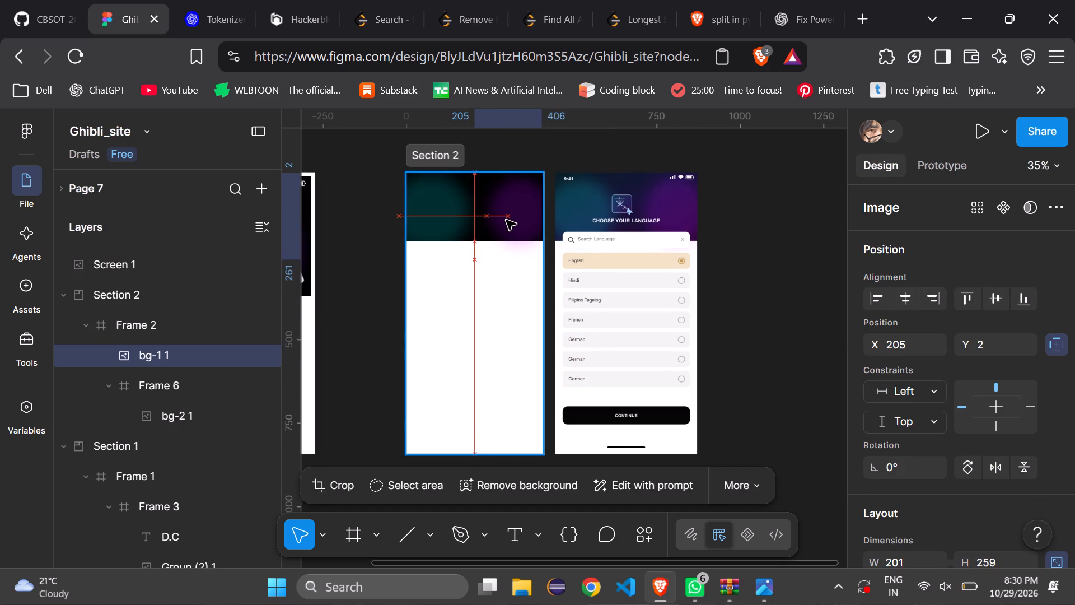
drag(506, 220, 494, 218)
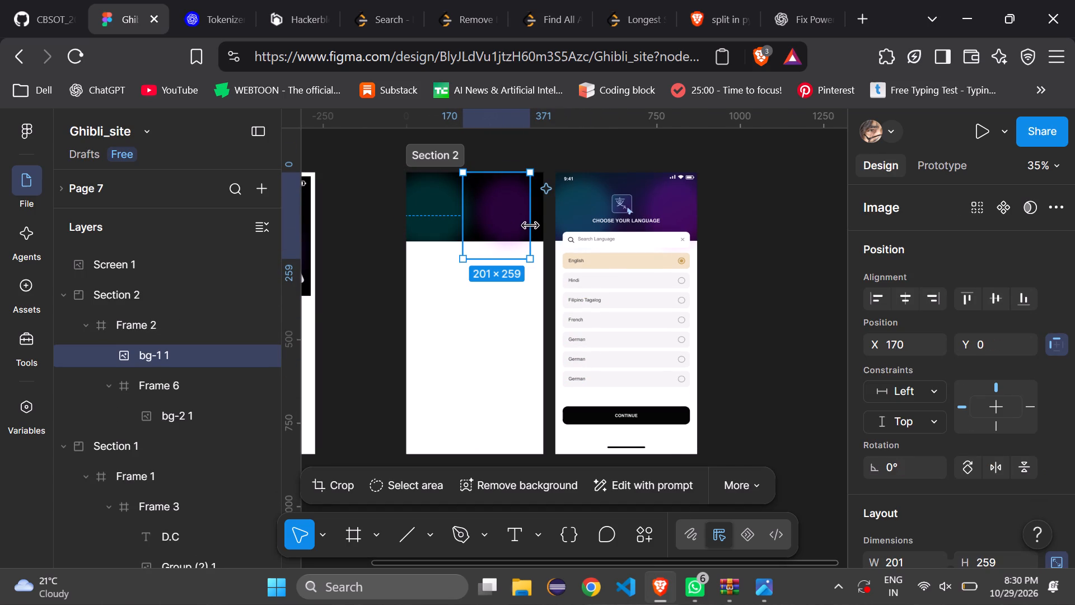
drag(531, 224, 544, 224)
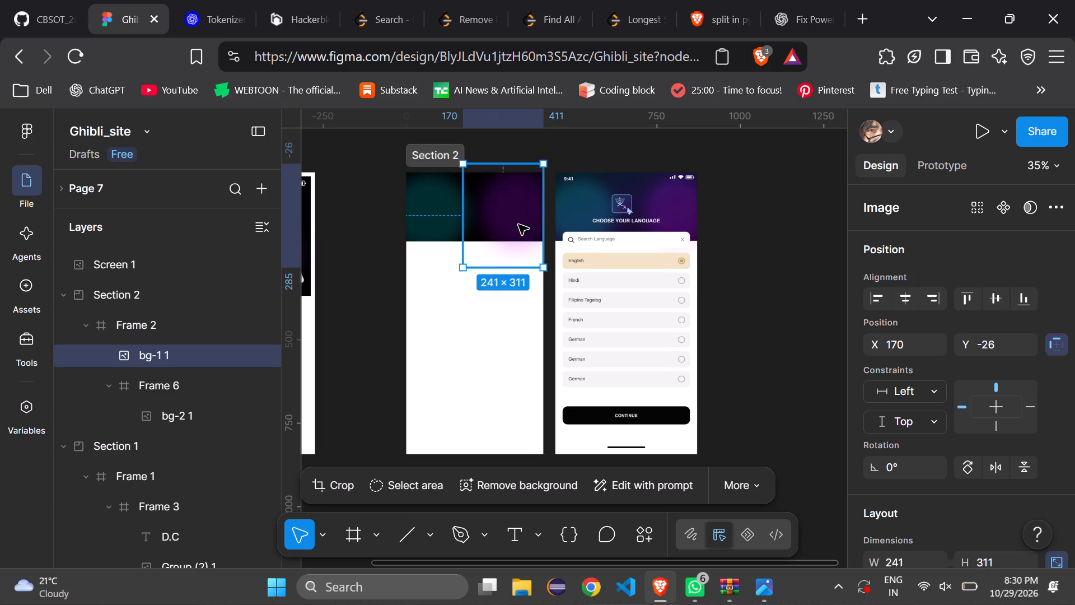
drag(499, 210, 498, 214)
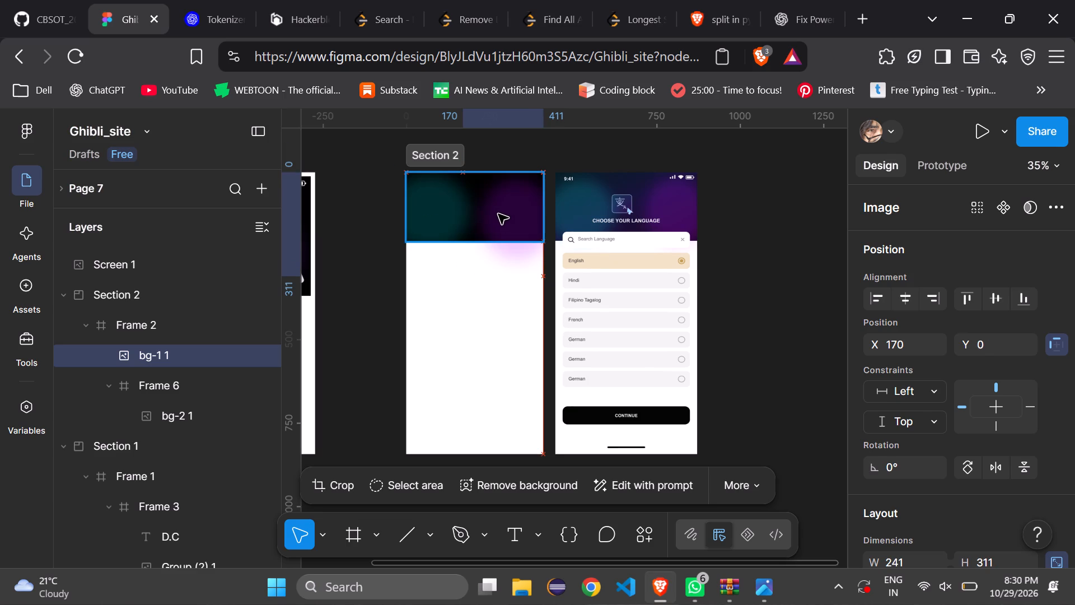
Move the purple glow in Section 2's header up to X 170, Y -22.
drag(498, 214, 497, 215)
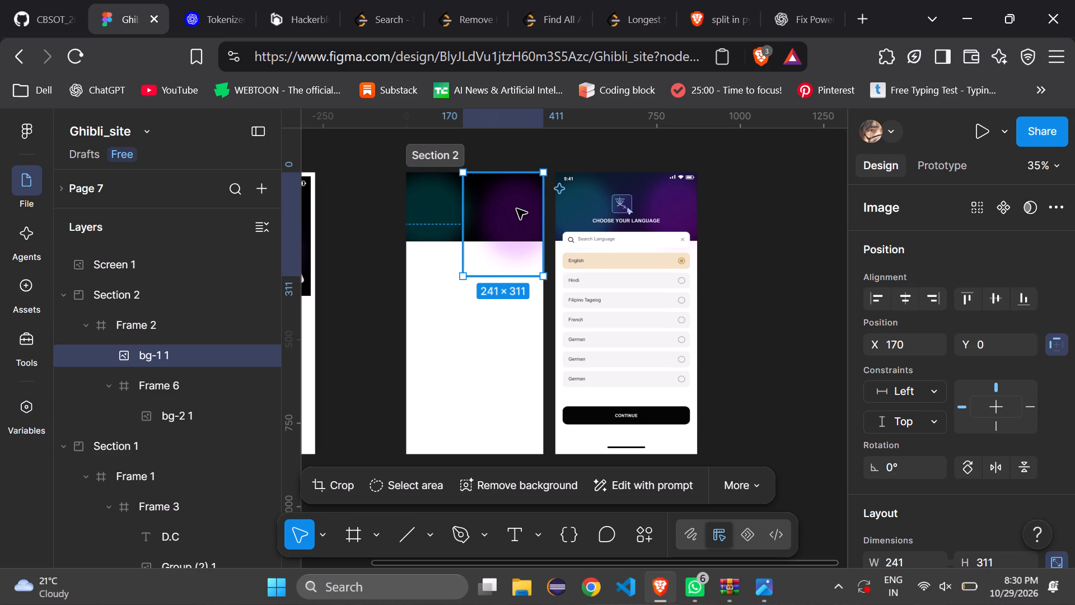
click(517, 209)
click(759, 235)
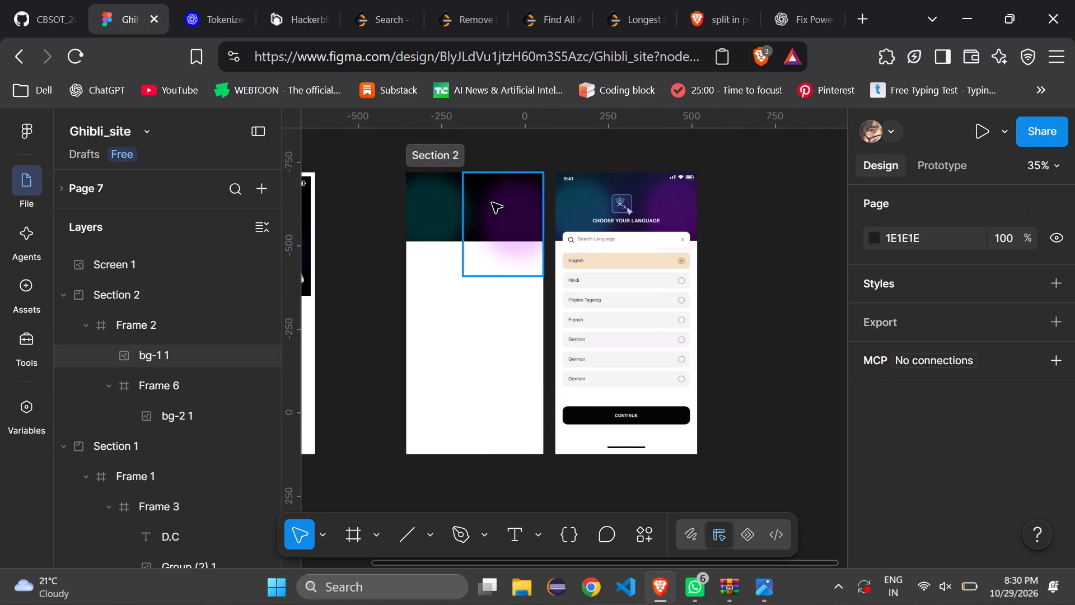
drag(492, 203, 494, 198)
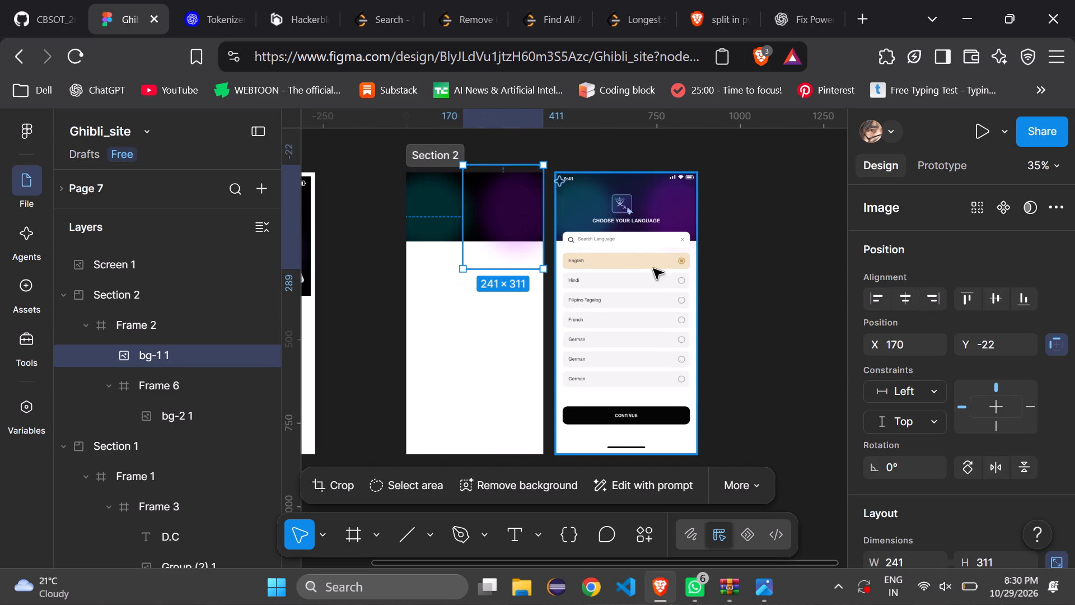
click(742, 288)
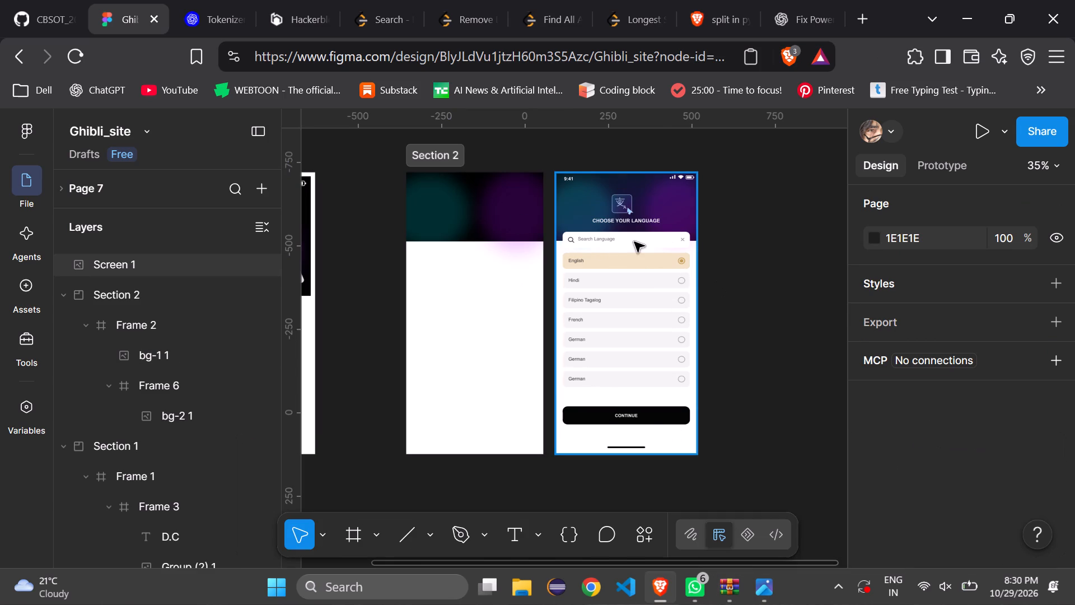
Nest the purple glow layer bg-1 1 inside Frame 6, above bg-2 1.
click(475, 183)
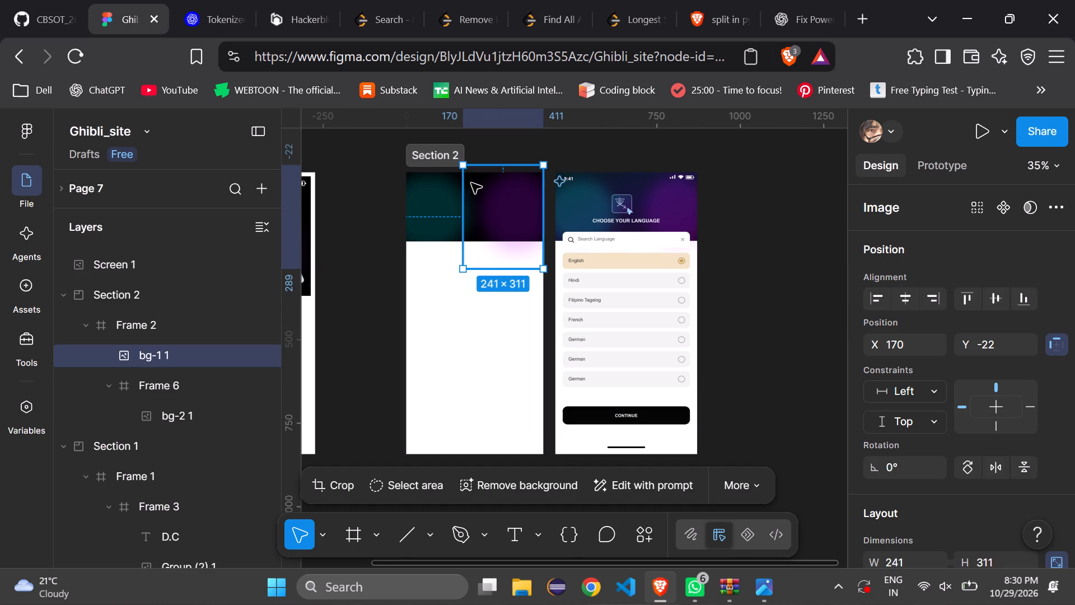
click(161, 322)
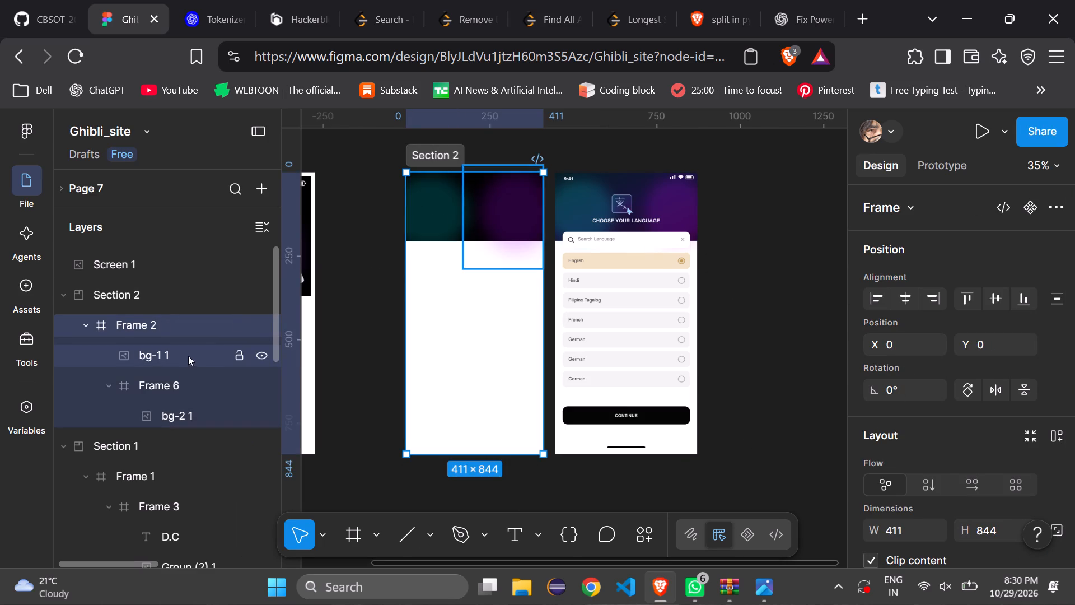
drag(156, 357, 165, 397)
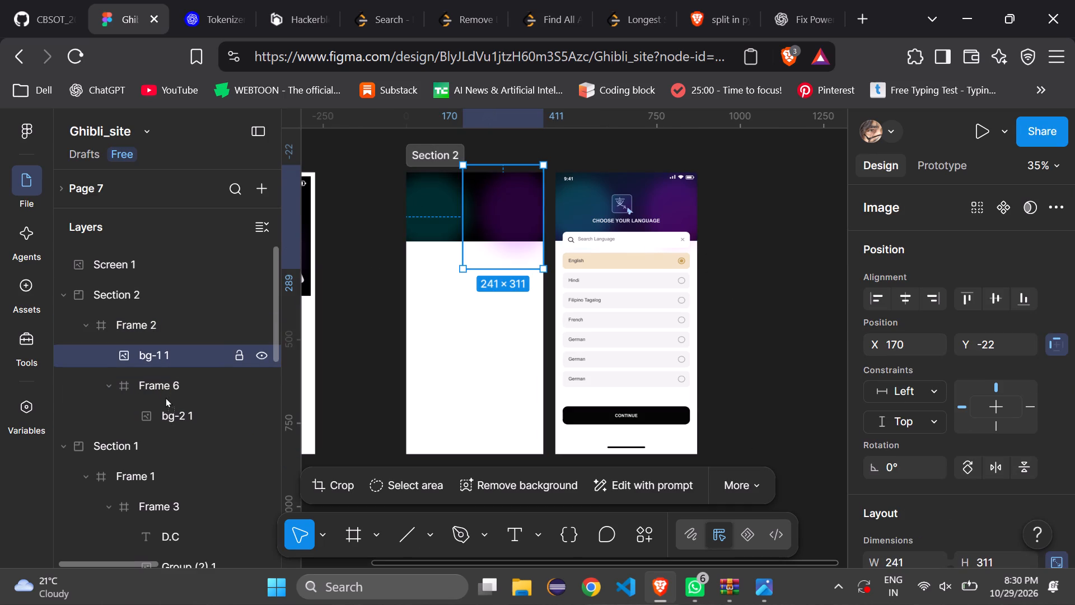
drag(165, 397, 166, 397)
Replace Frame 6's fill with the dark navy 111633 sampled from the reference screen's header and fine-tune its shade.
click(153, 357)
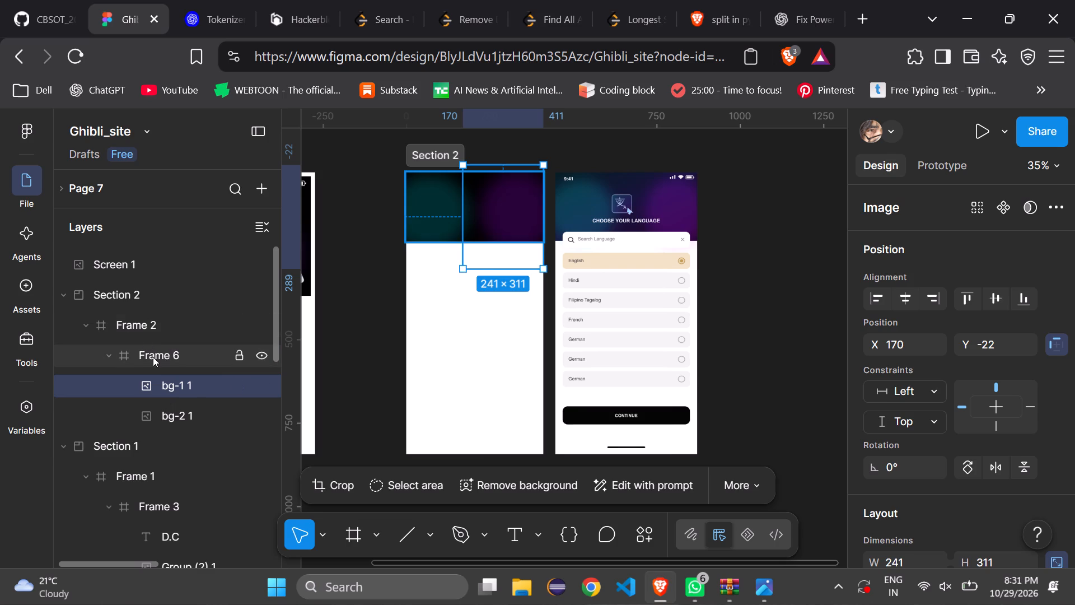
drag(1074, 288, 1061, 473)
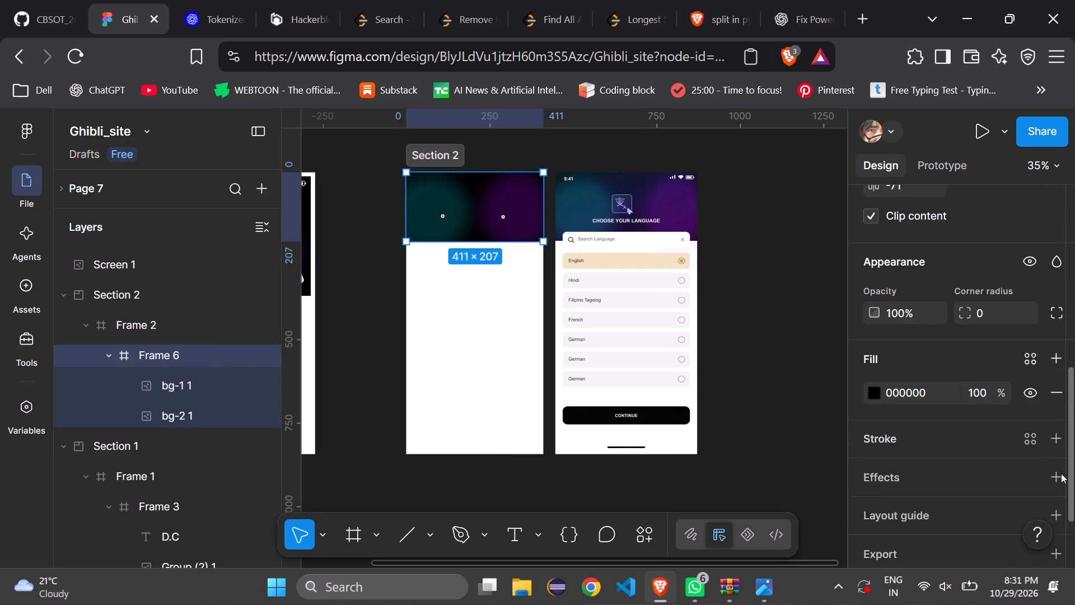
drag(1061, 473, 1057, 499)
click(873, 341)
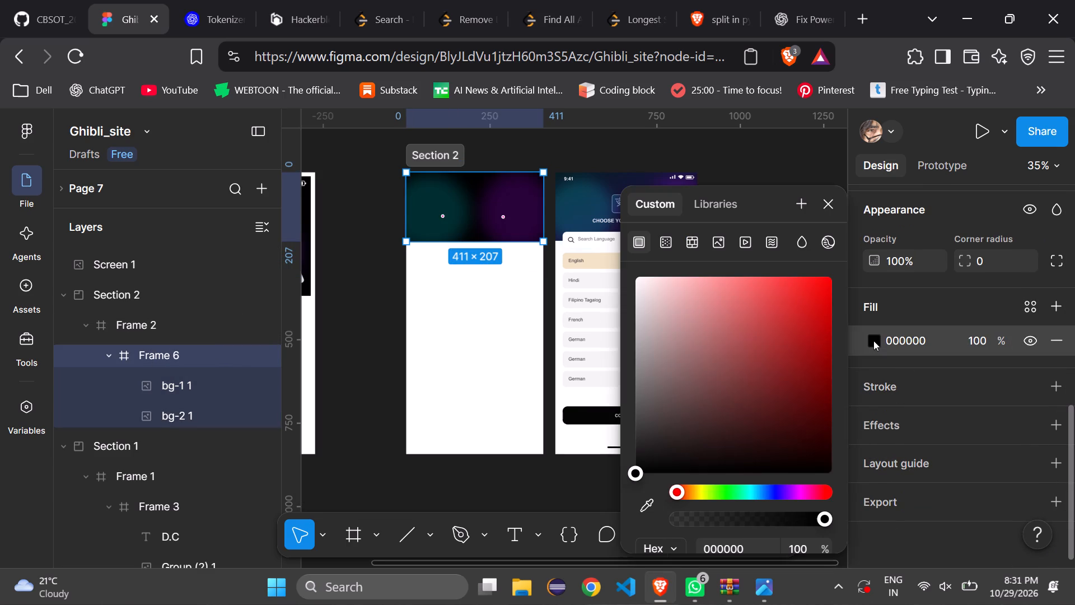
click(645, 505)
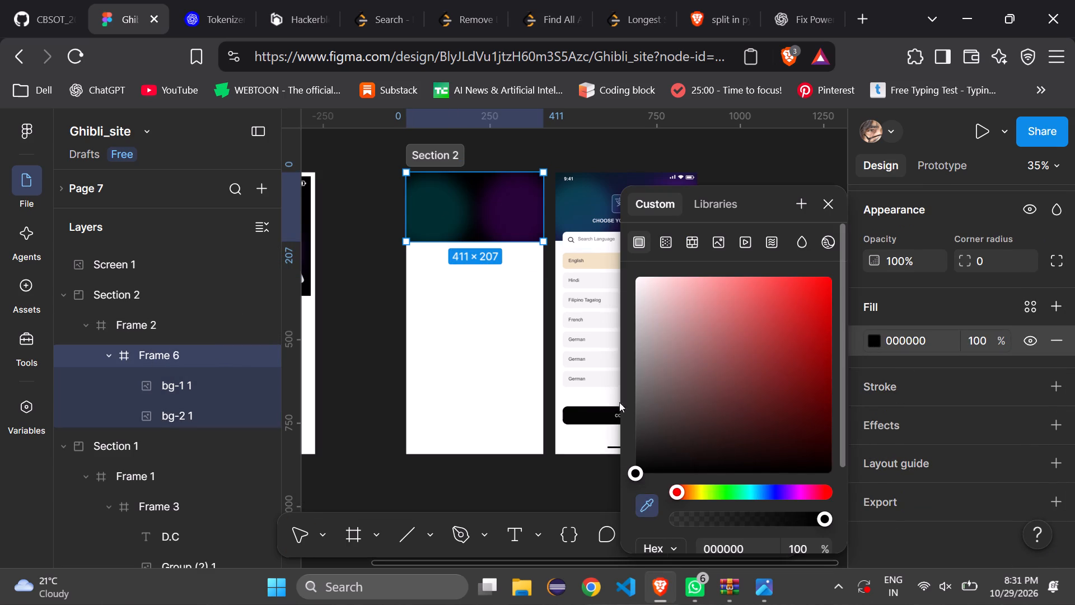
click(627, 182)
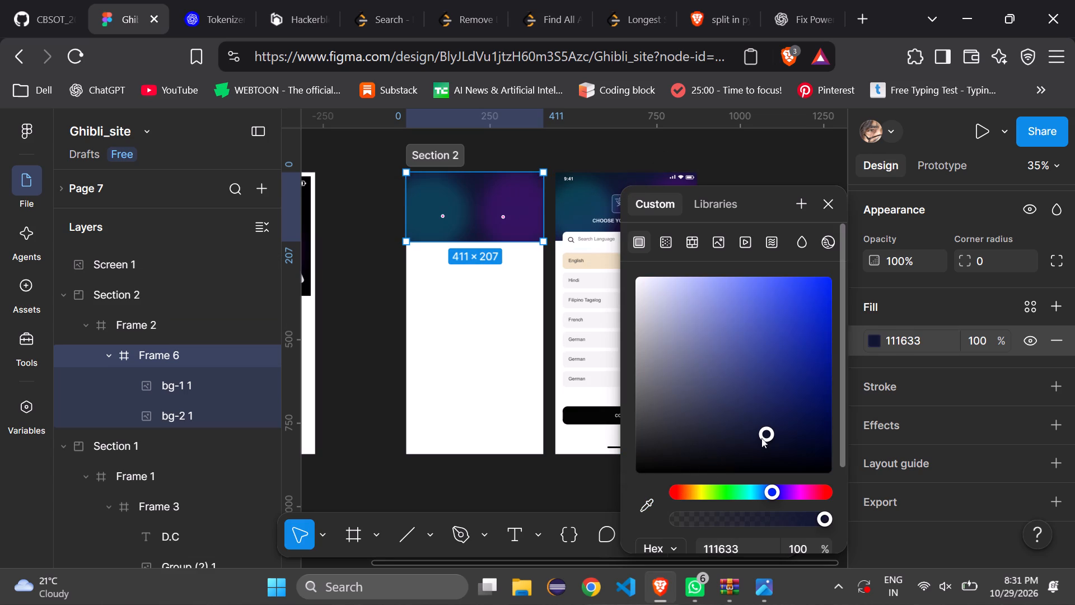
drag(760, 429, 776, 434)
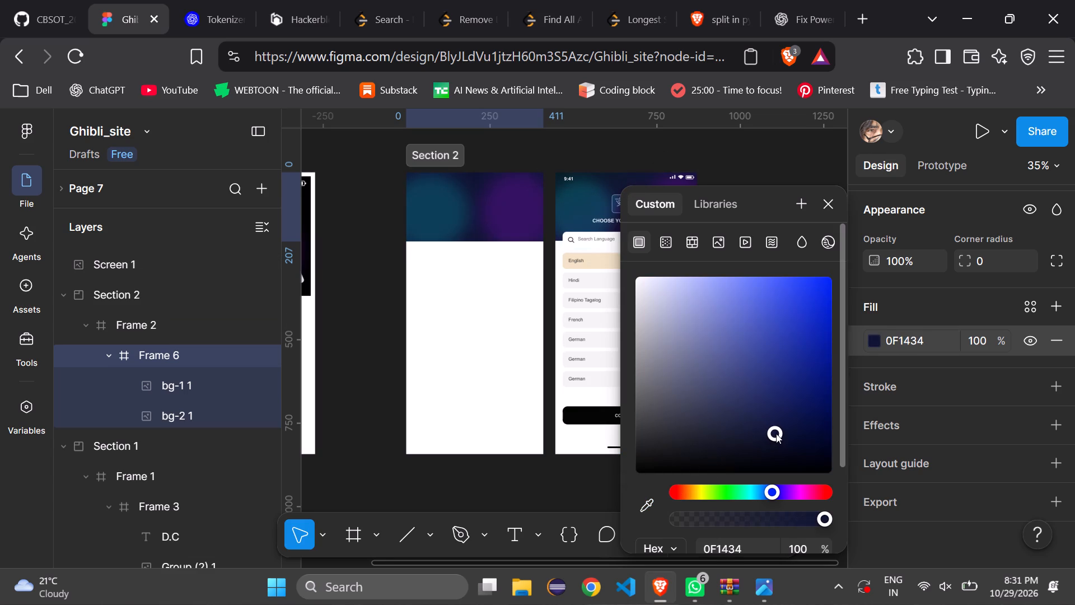
drag(776, 434, 789, 433)
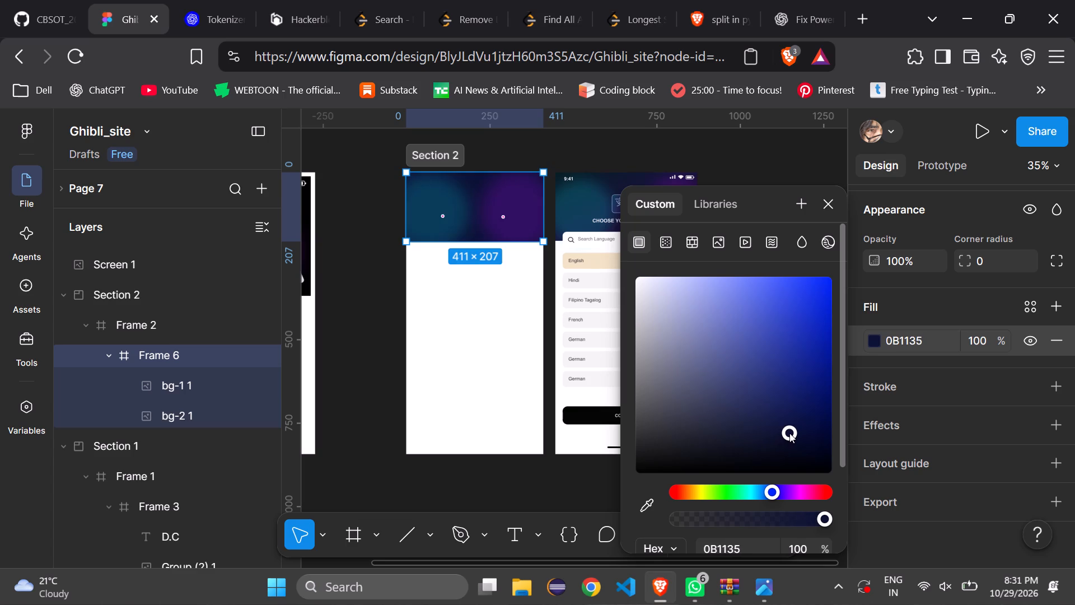
drag(789, 433, 787, 433)
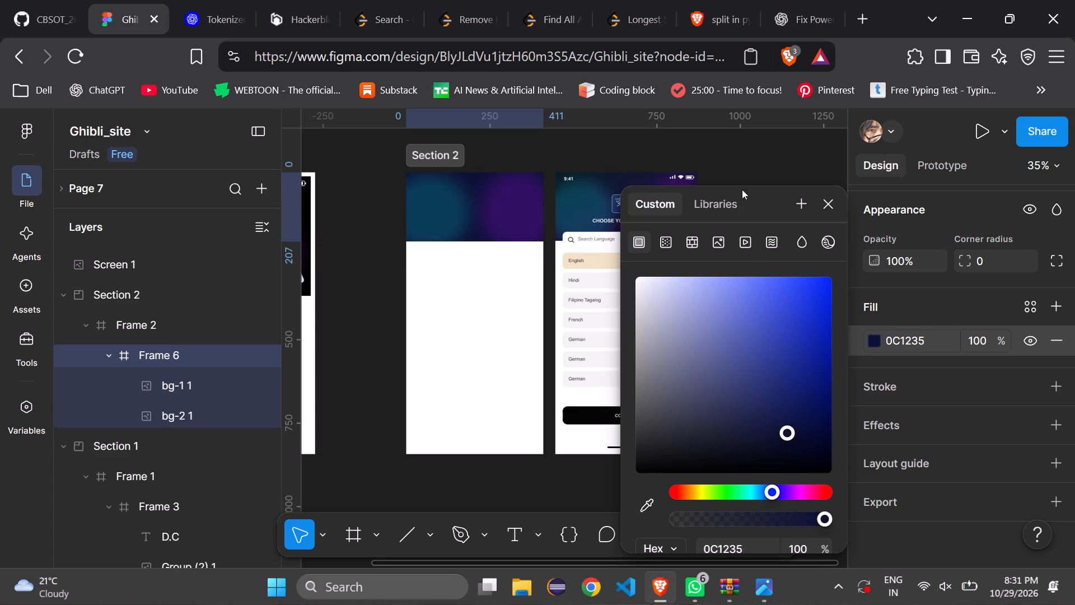
click(752, 416)
drag(752, 416, 752, 428)
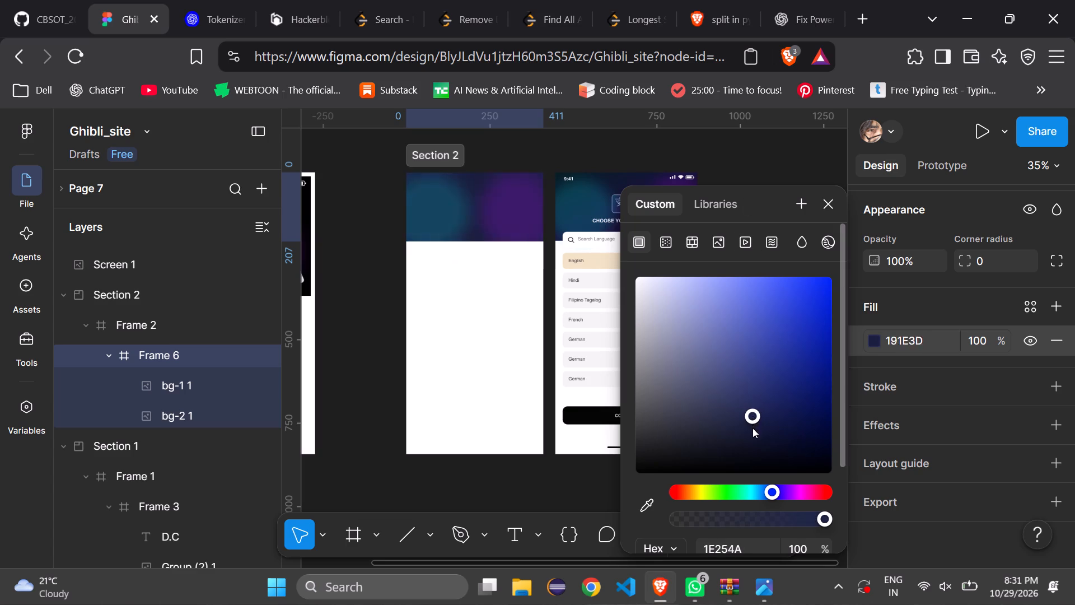
drag(752, 428, 755, 435)
click(741, 171)
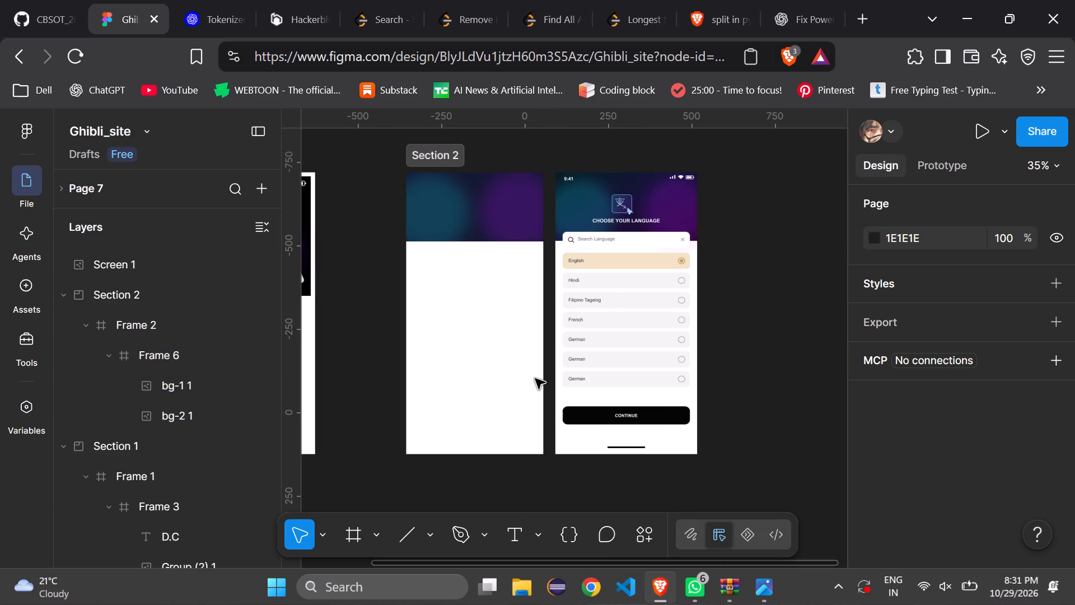
Shrink the purple glow bg-1 1 to about 207 × 267 and place it at X 201, Y 0 in the header.
click(513, 201)
click(513, 201)
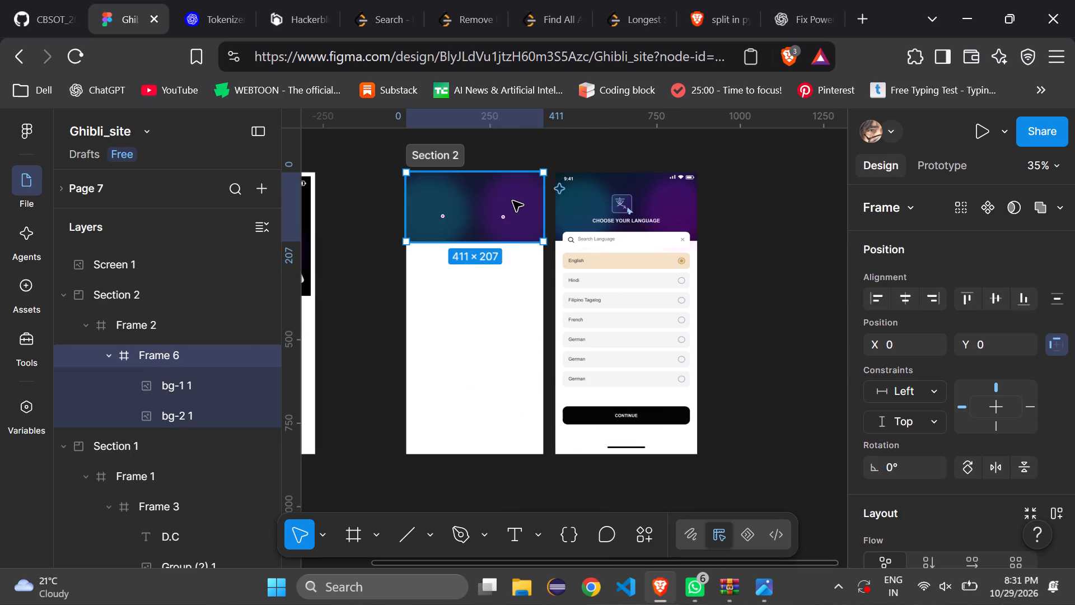
click(162, 388)
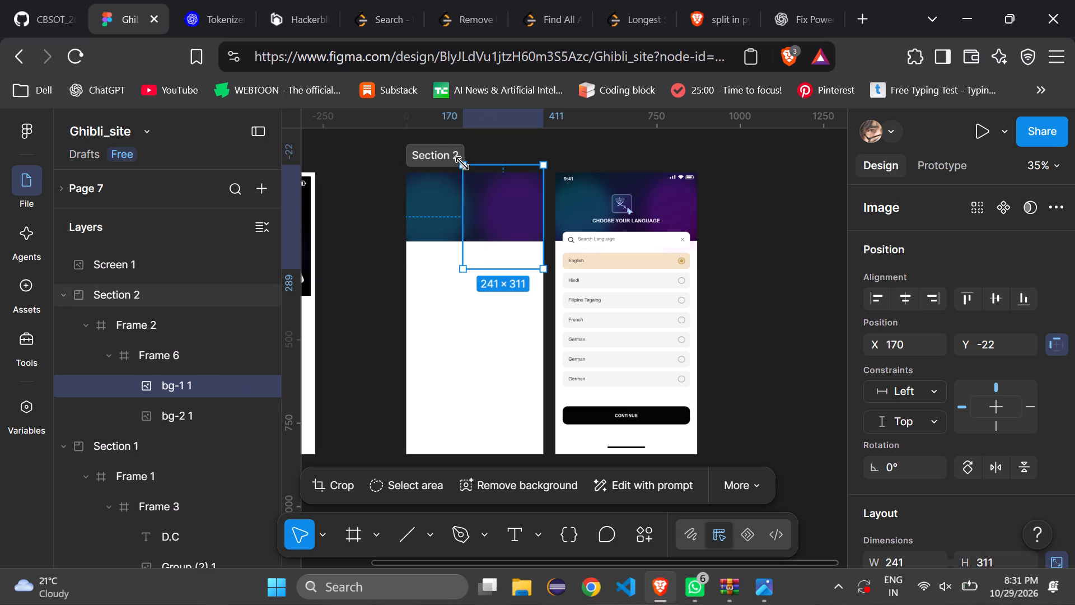
drag(462, 166, 469, 178)
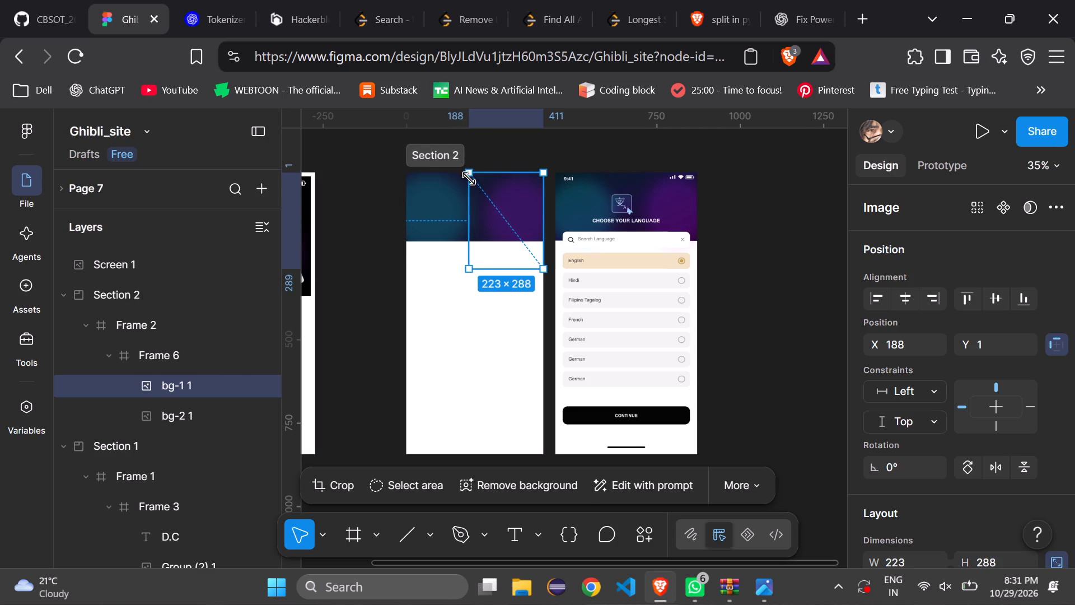
drag(469, 178, 470, 175)
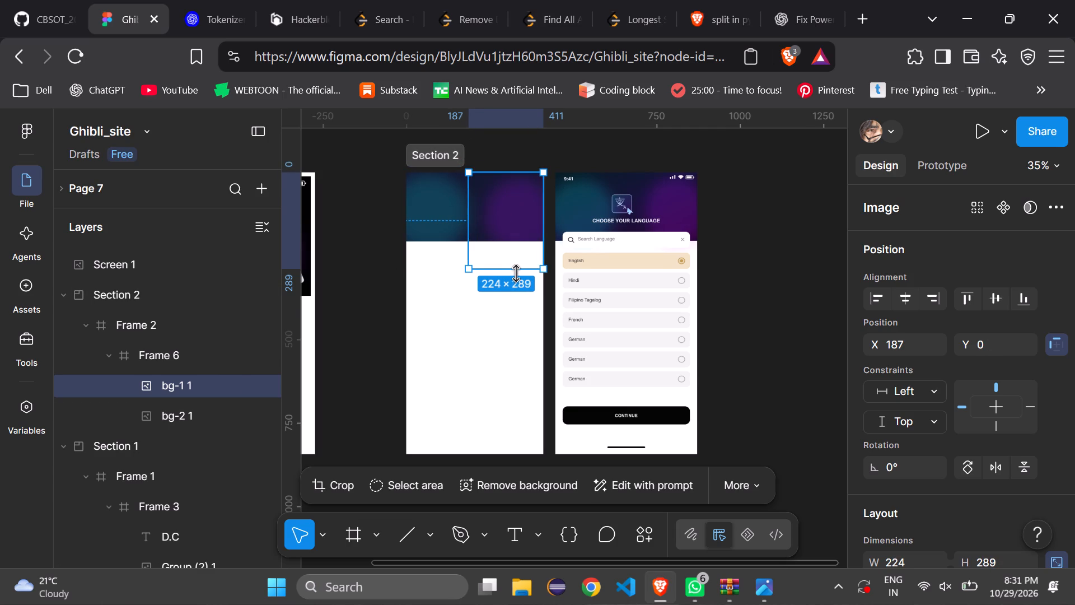
drag(516, 273, 531, 260)
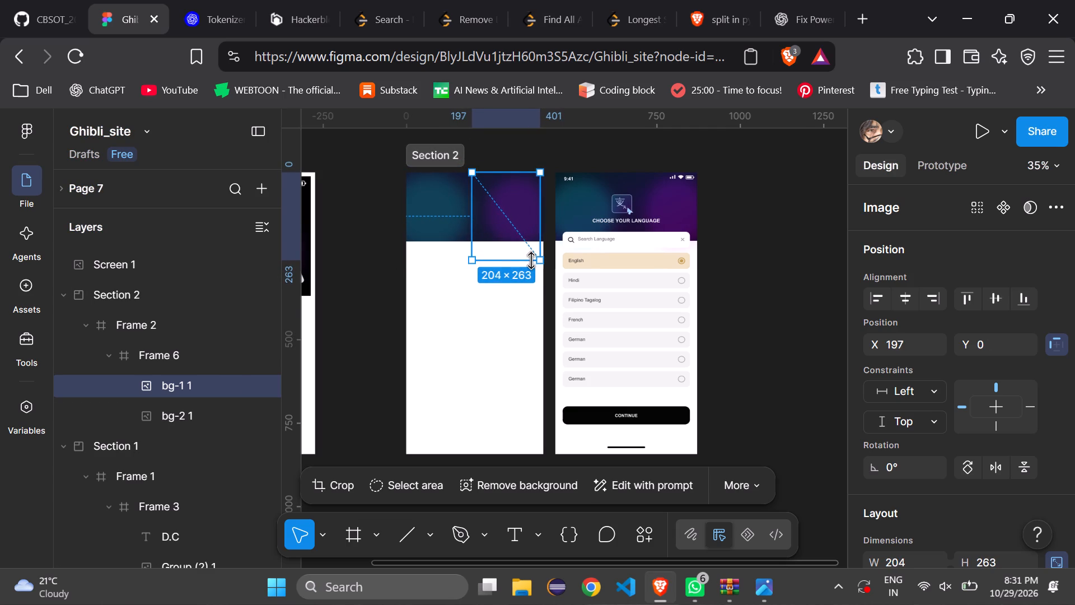
drag(531, 260, 530, 259)
drag(545, 211, 540, 216)
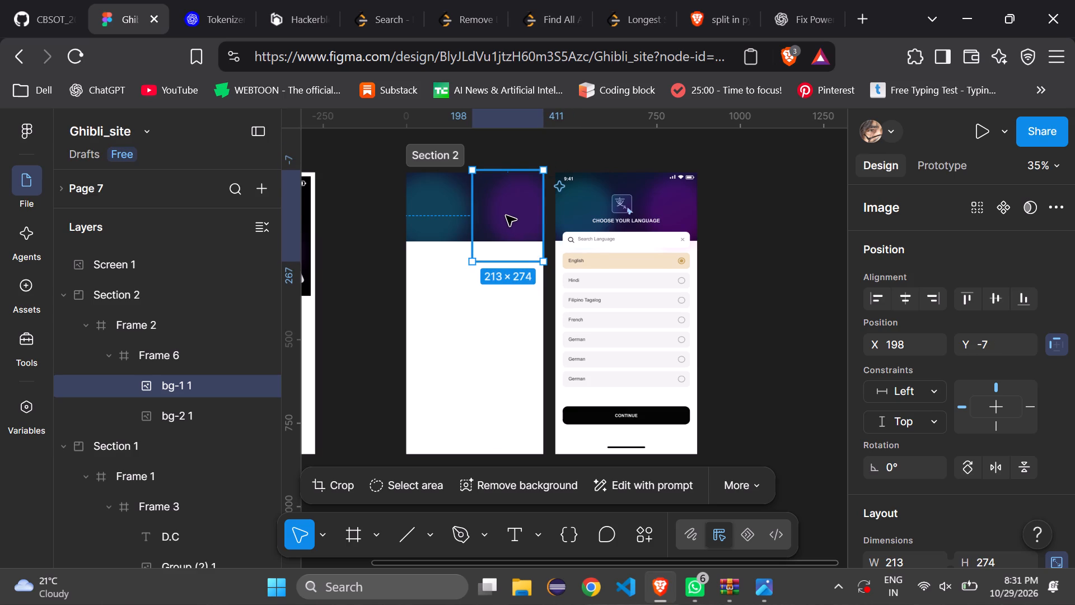
click(508, 171)
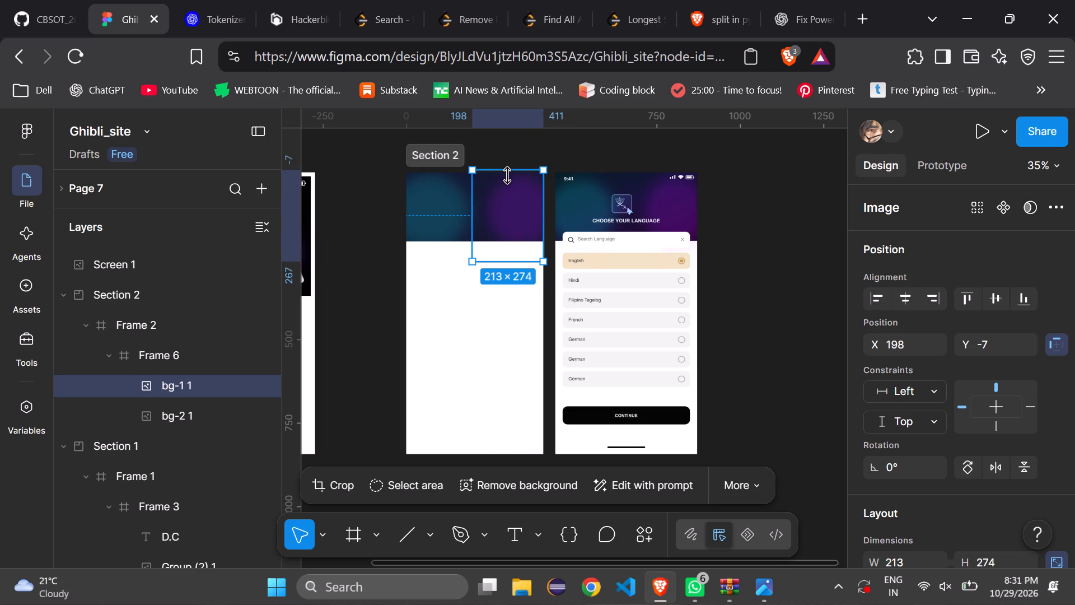
click(548, 148)
Shrink the teal glow bg-2 1 to about 230 × 267 and place it at X 0, Y 0 in the header.
click(443, 202)
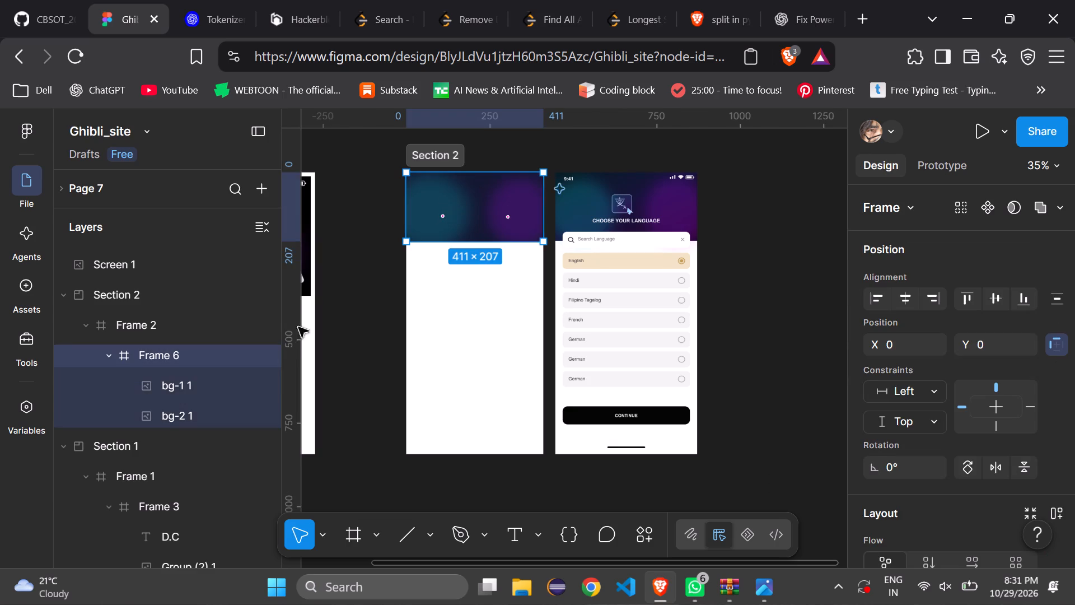
click(188, 407)
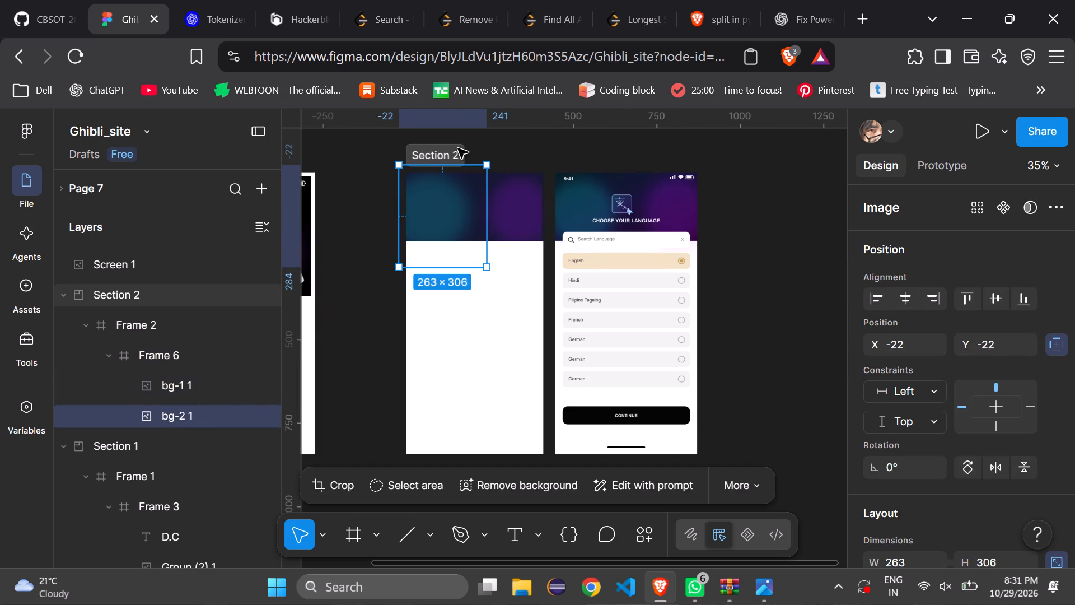
drag(455, 165, 456, 174)
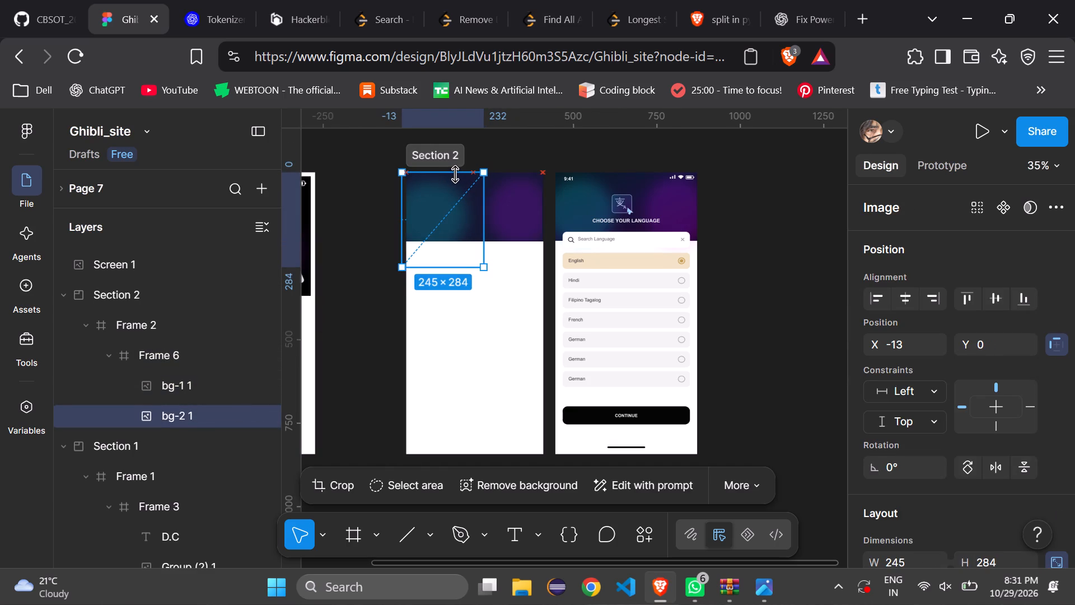
drag(456, 174, 456, 175)
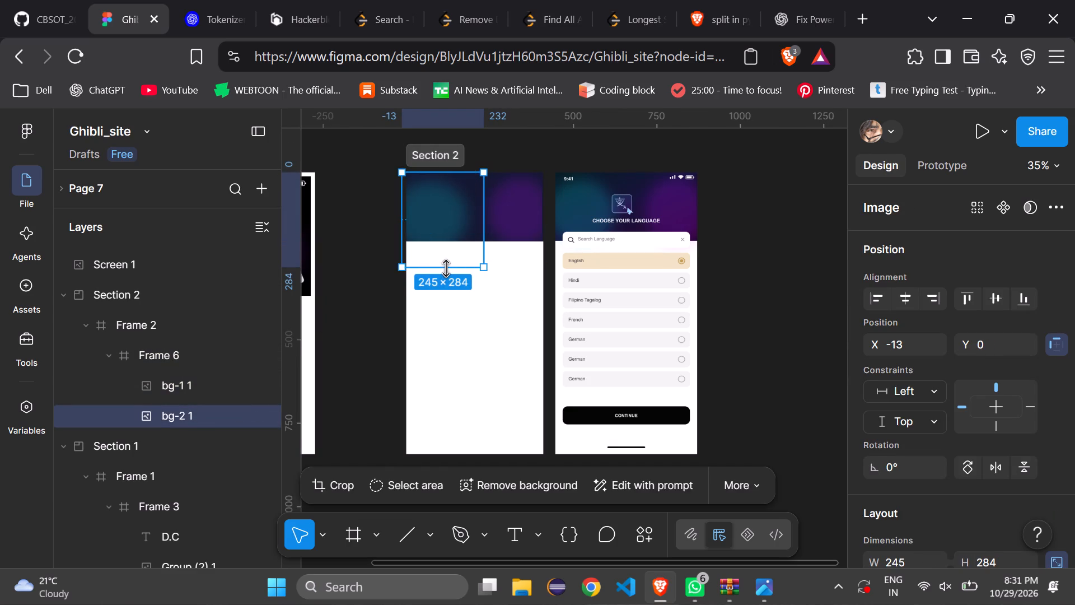
drag(446, 268, 443, 258)
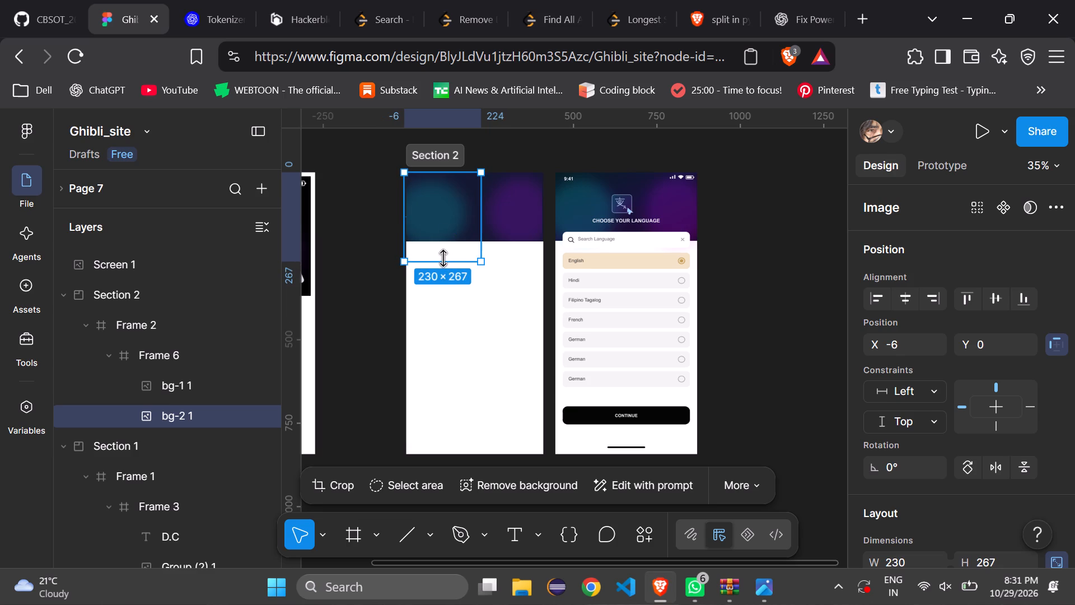
click(444, 220)
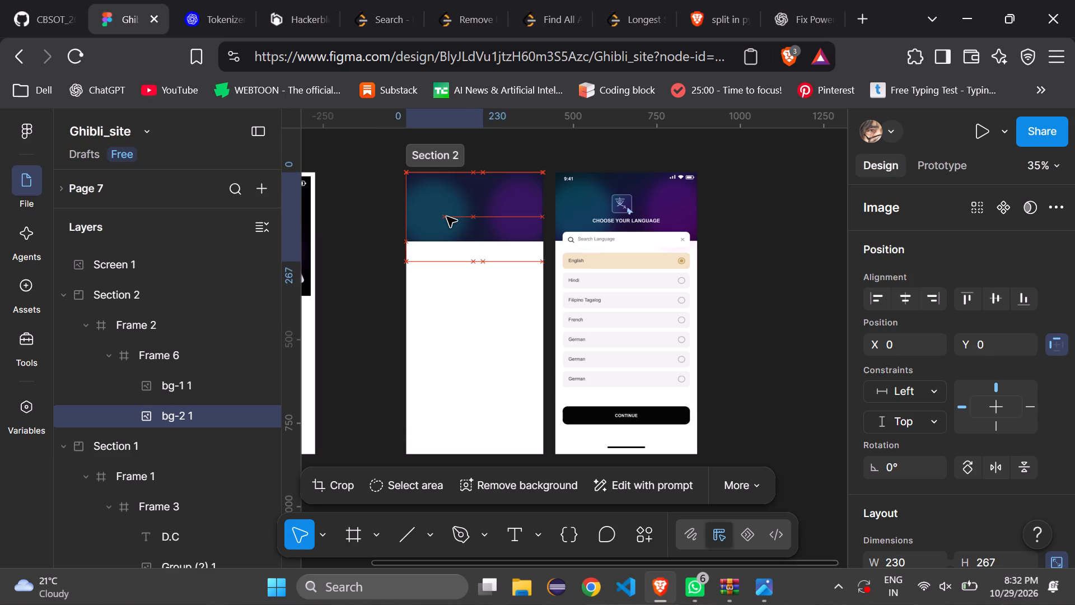
click(561, 150)
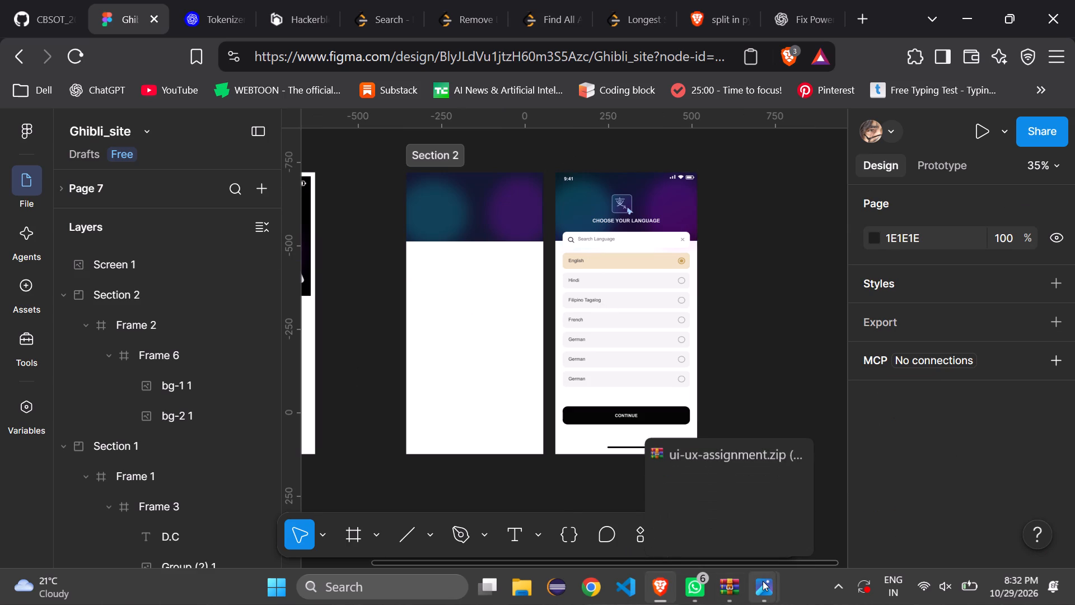
Switch to icon.png in Photos and copy the language icon to the clipboard.
click(685, 519)
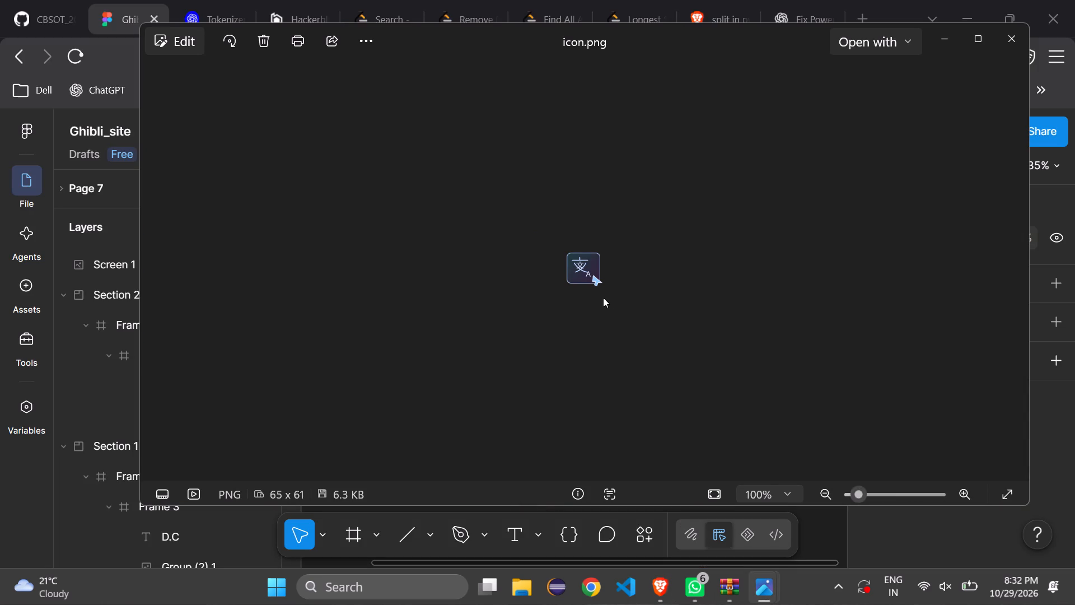
click(603, 297)
key(ctrl+c)
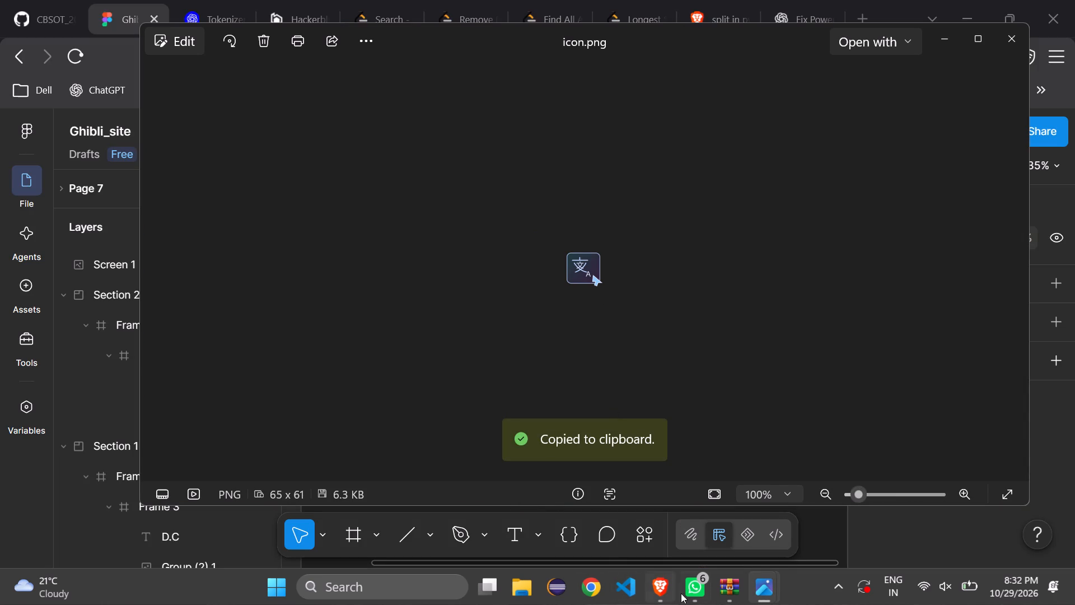
Switch to the Figma file, paste the language icon into Frame 6, and place it at X 199, Y 72, sized about 63 × 60.
click(671, 592)
click(502, 225)
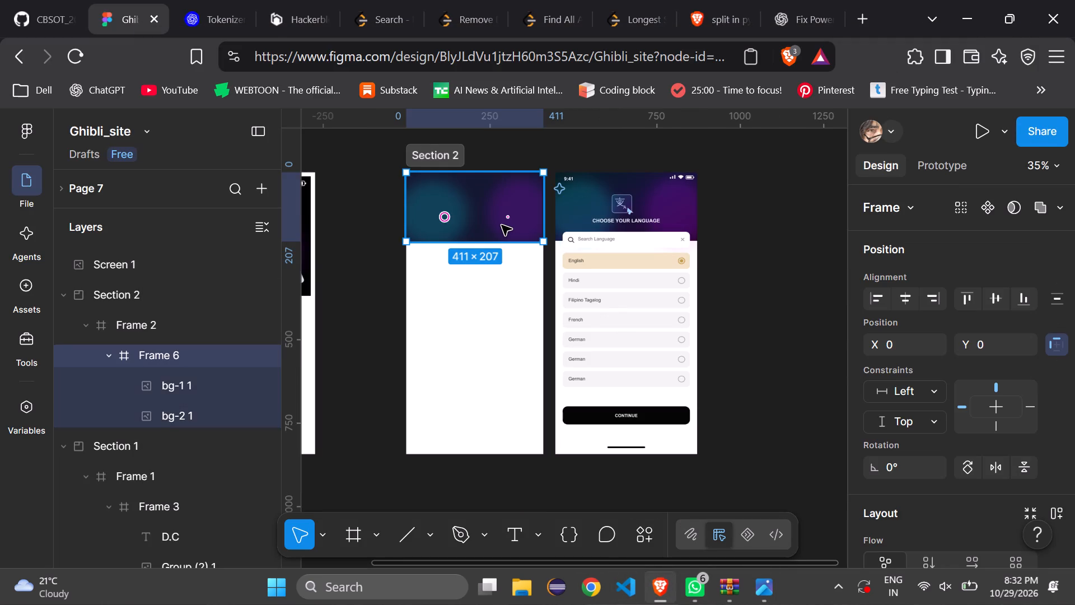
key(ctrl+v)
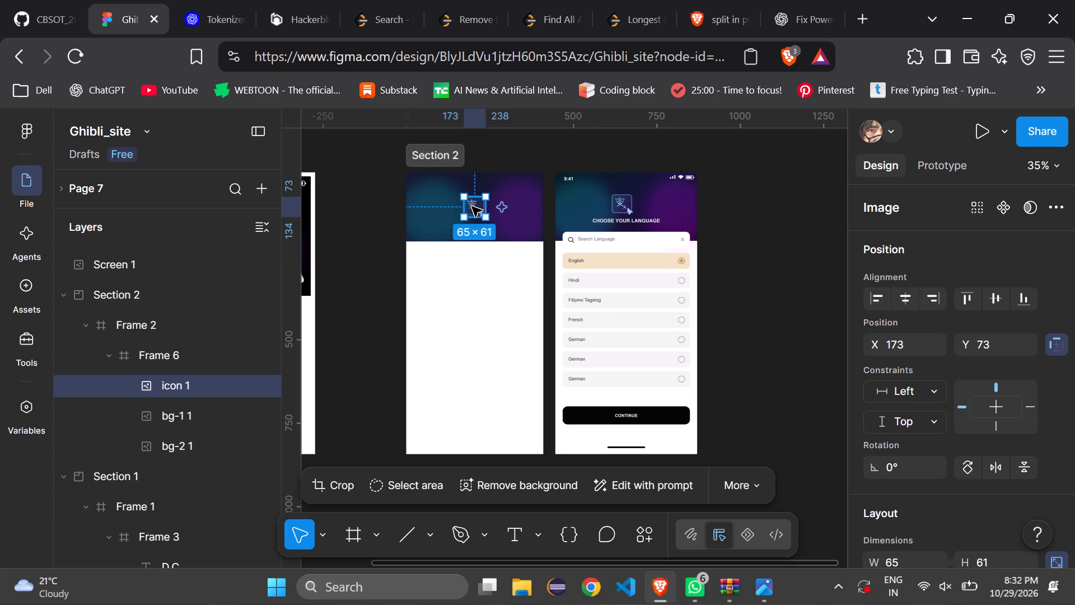
click(472, 208)
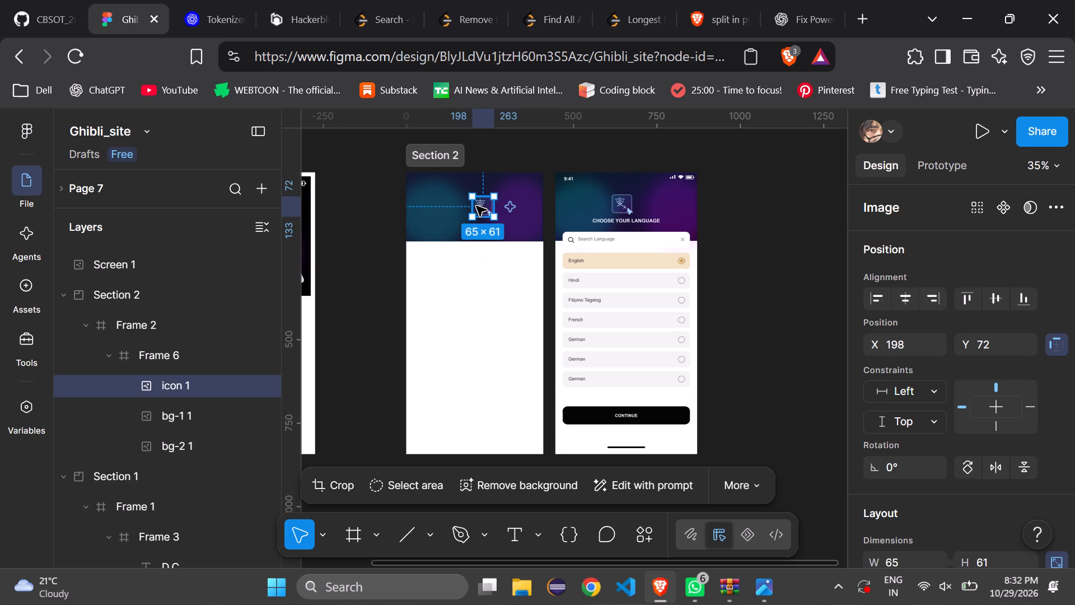
click(491, 218)
click(514, 306)
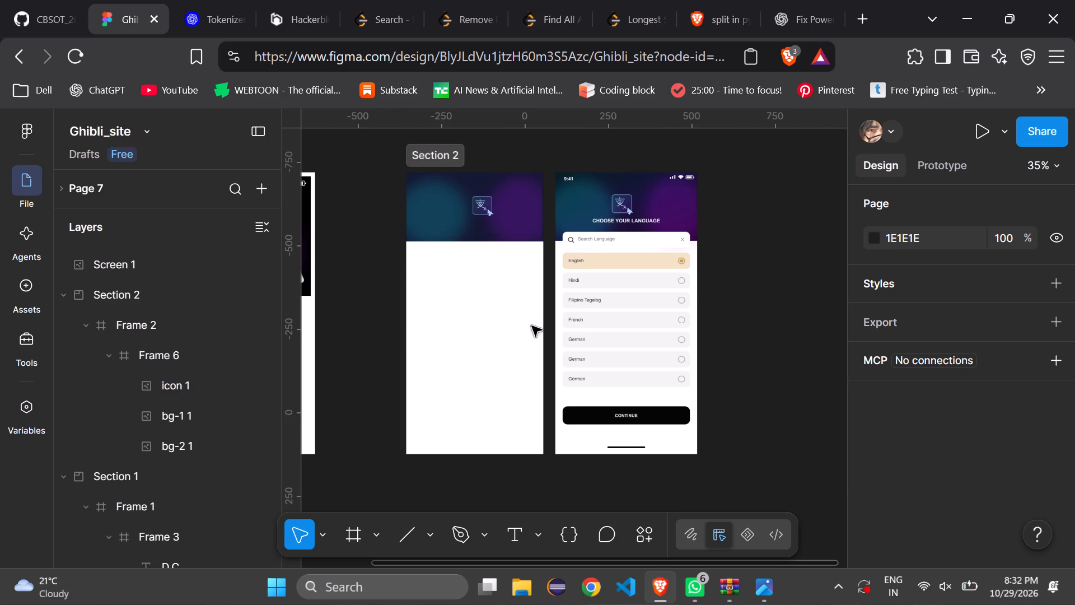
Add a text layer reading CH below the language icon in Frame 6, at about X 125, Y 175.
click(513, 531)
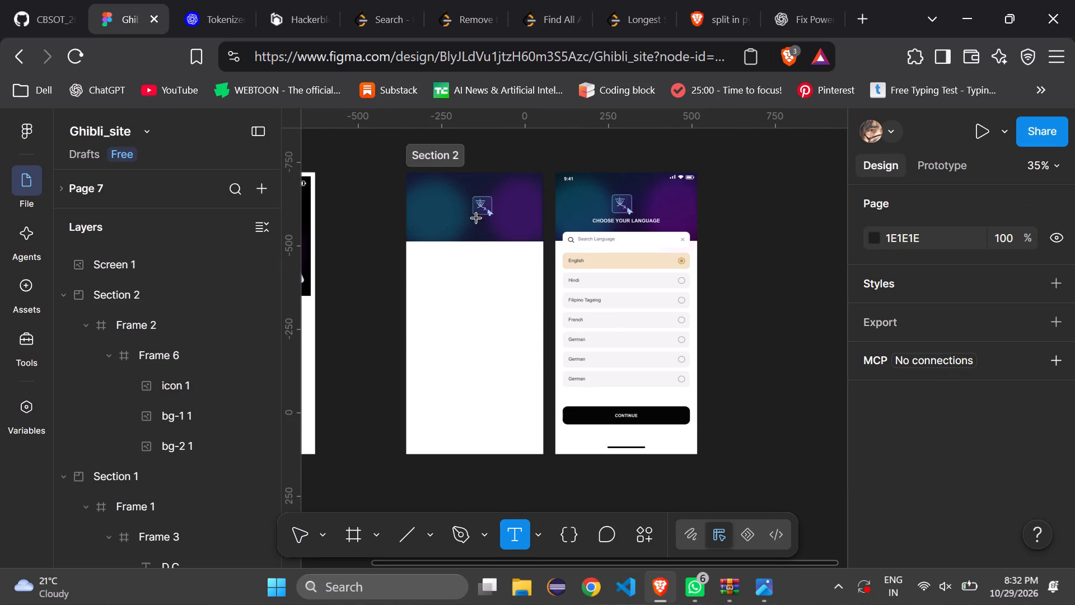
click(448, 231)
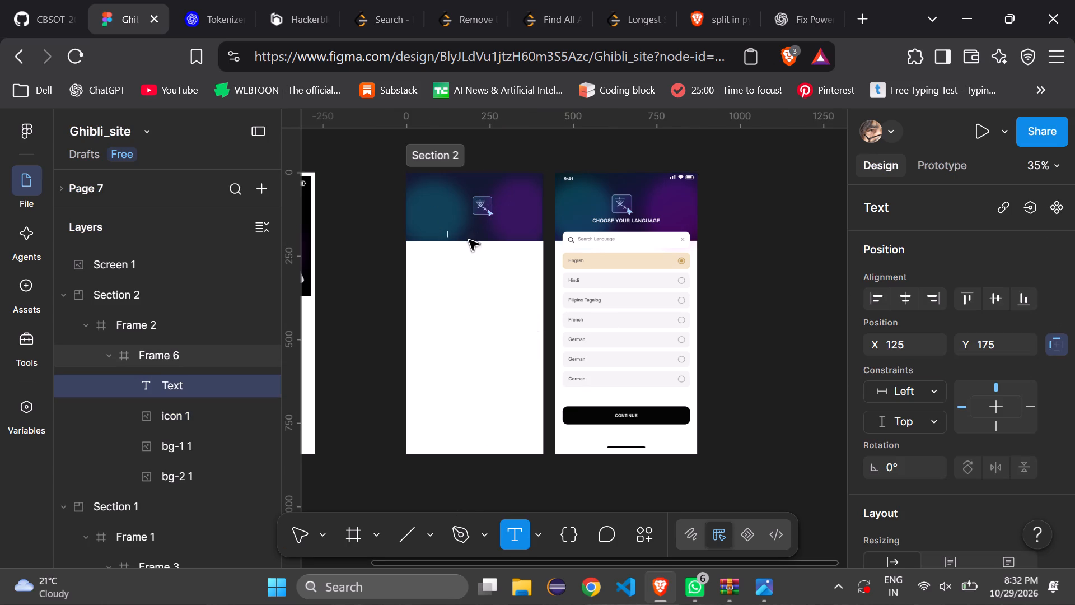
text(CH)
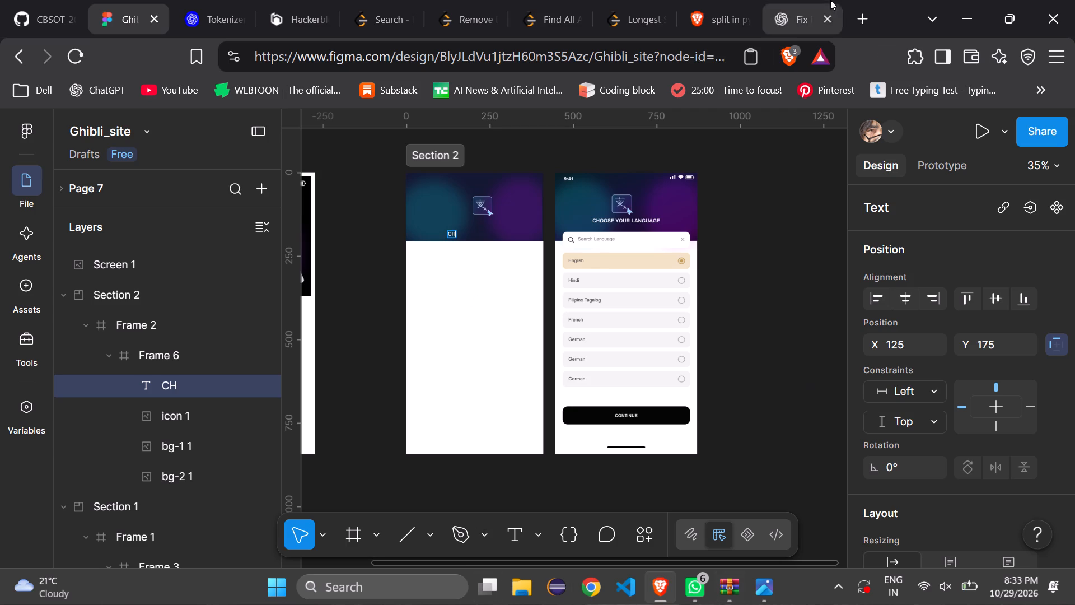
Find the Kuro app through the Windows search and open it.
click(441, 590)
key(k)
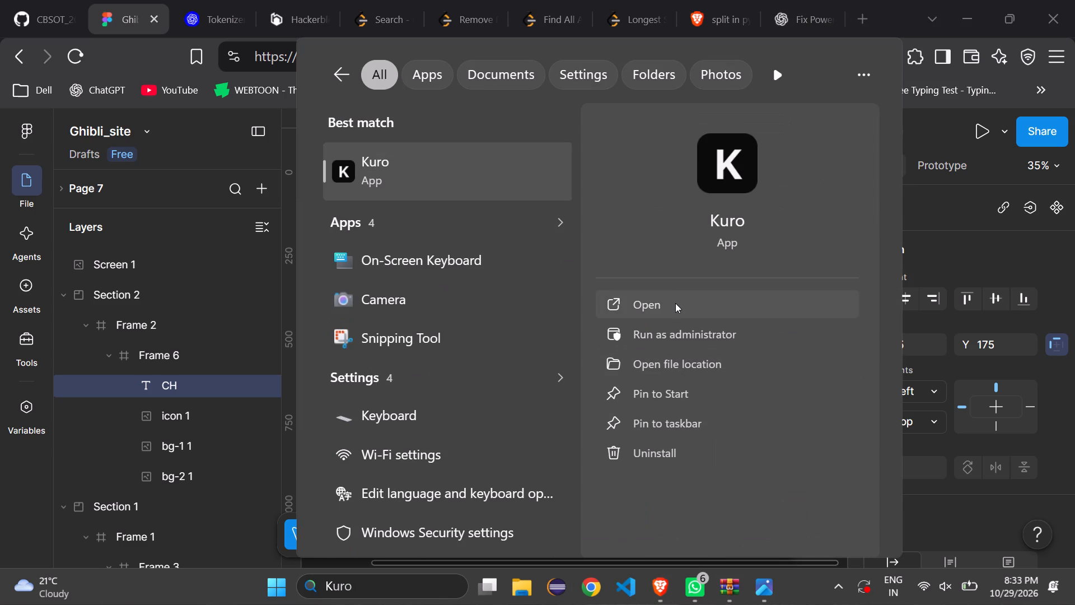
click(675, 303)
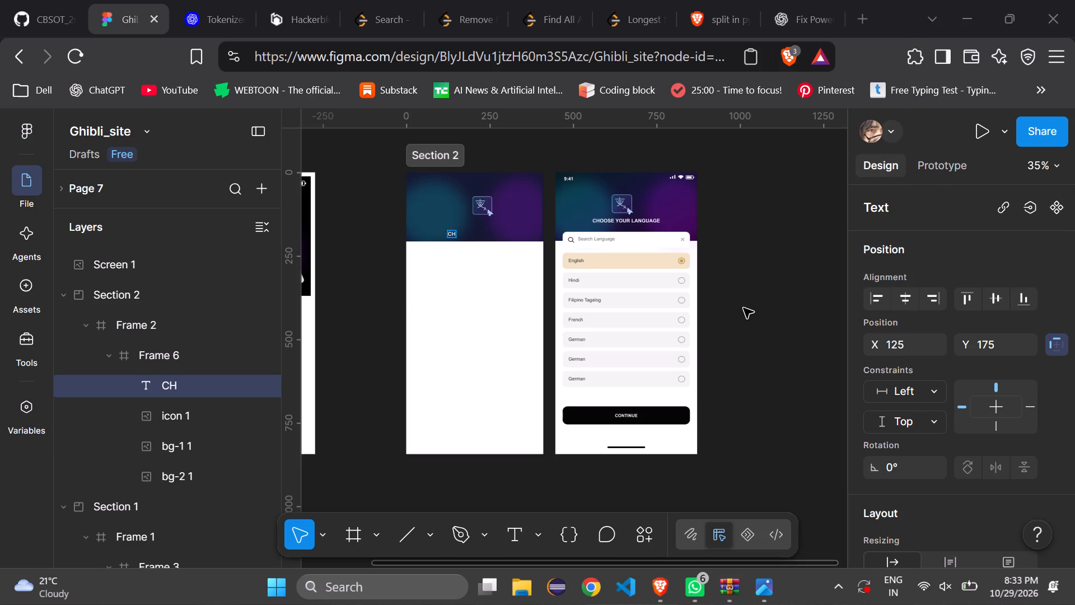
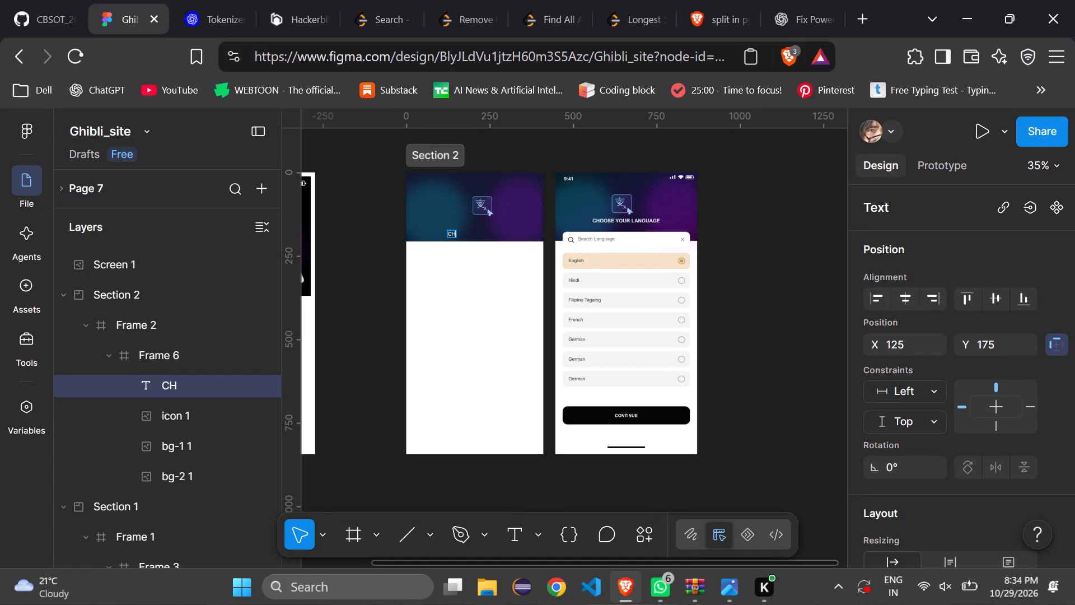
Complete the heading text layer in Frame 6 as CH0OSE YOUR LANGUAGE, with a zero as the first O.
key(s)
key(Left)
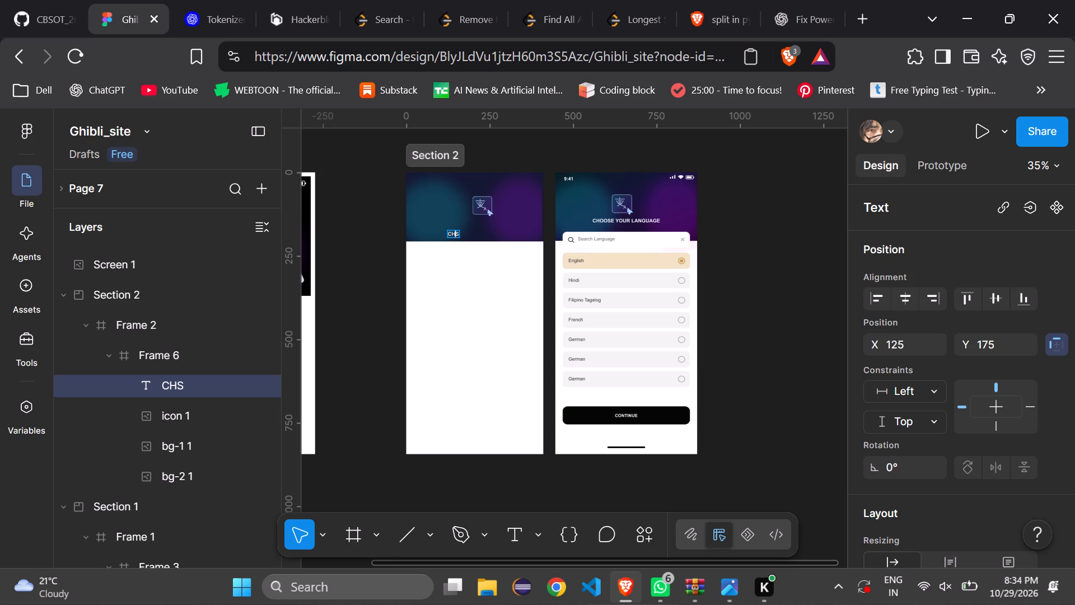
text(0O)
key(Right)
key(s)
key(e)
key(Left)
key(BackSpace)
key(BackSpace)
key(BackSpace)
text(OS)
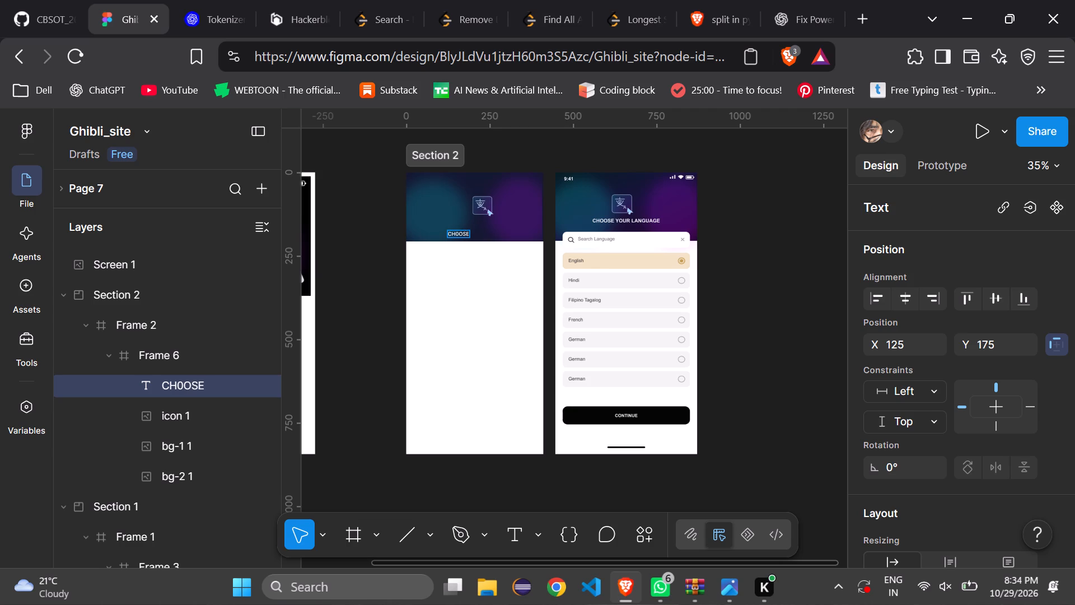
key(Right)
key(space)
text(YOU)
key(u)
key(BackSpace)
text(R)
key(space)
key(space)
text(LA)
text(NGUAGE)
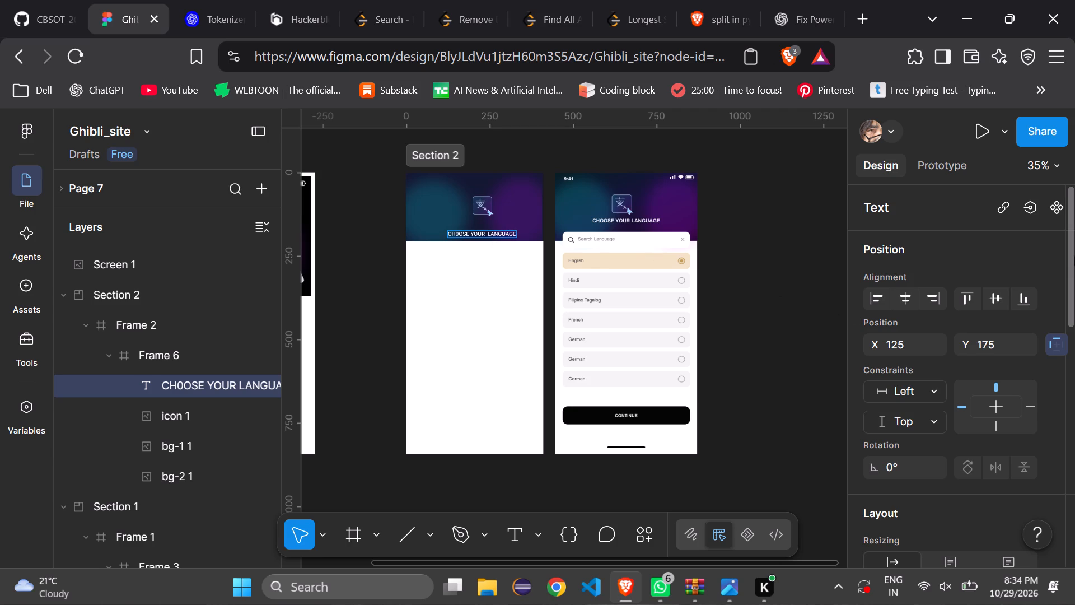
Set the font weight of the whole heading text in Frame 6 to ExtraBold.
drag(1074, 256, 1069, 372)
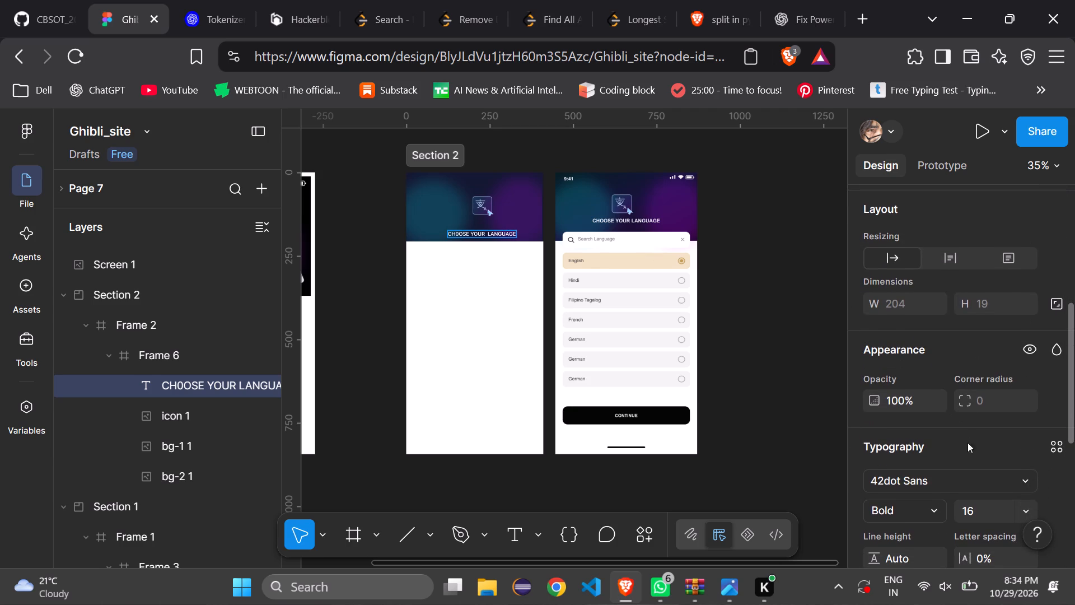
click(927, 512)
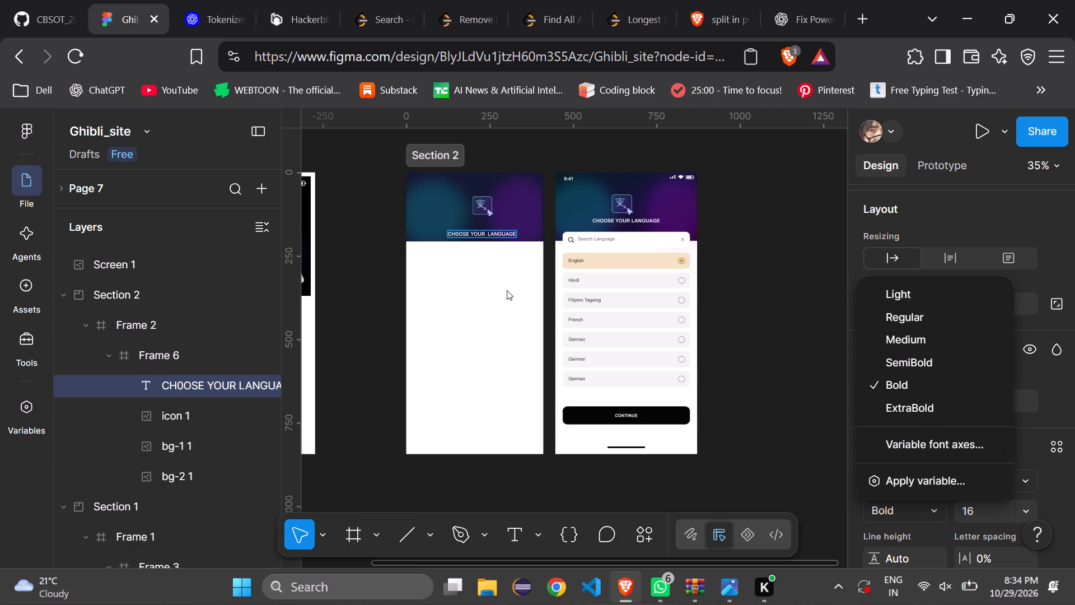
triple_click(498, 232)
triple_click(498, 232)
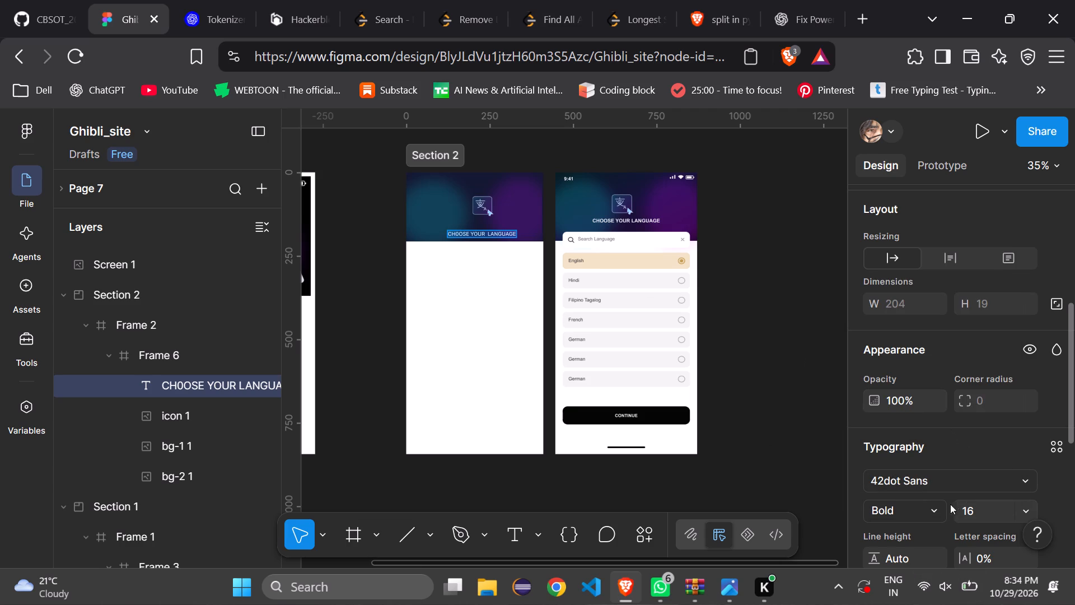
click(935, 513)
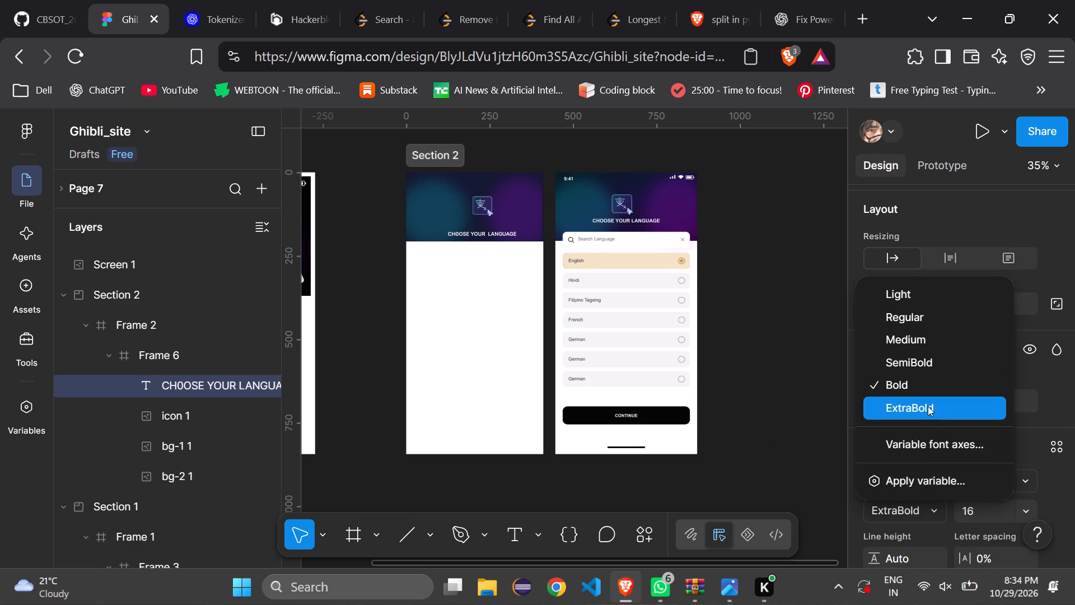
click(928, 406)
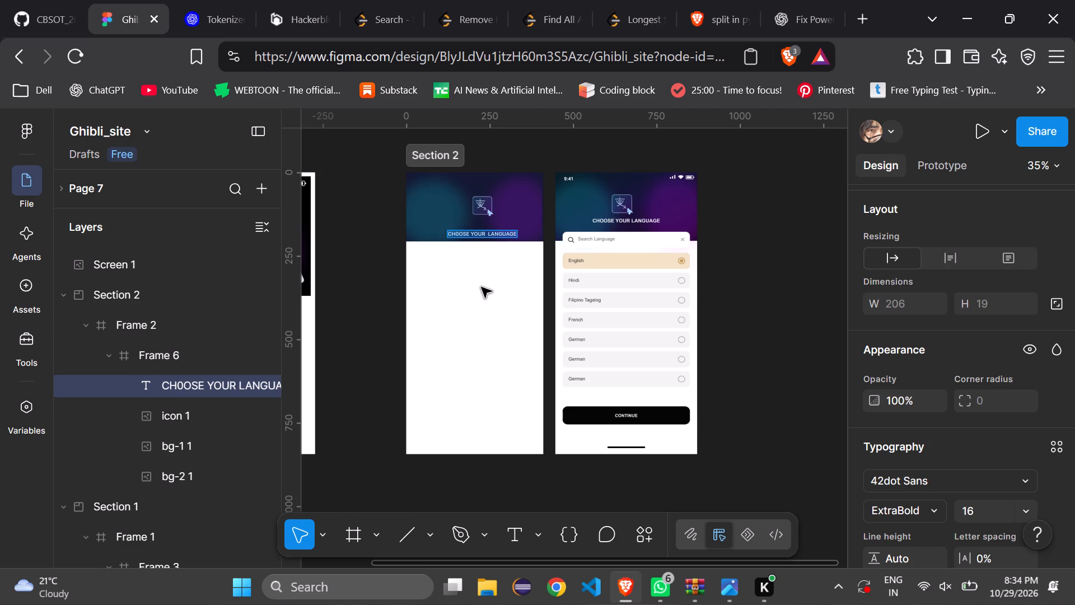
click(482, 287)
Move the heading text up, just below the language icon, at about X 127, Y 133.
drag(482, 235, 485, 222)
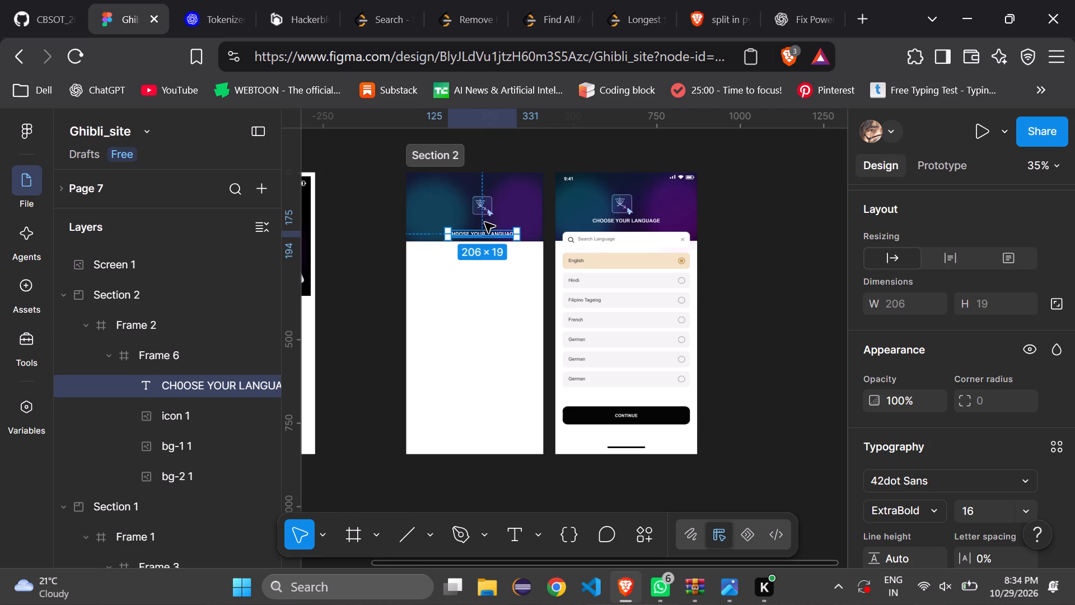
drag(485, 222, 484, 222)
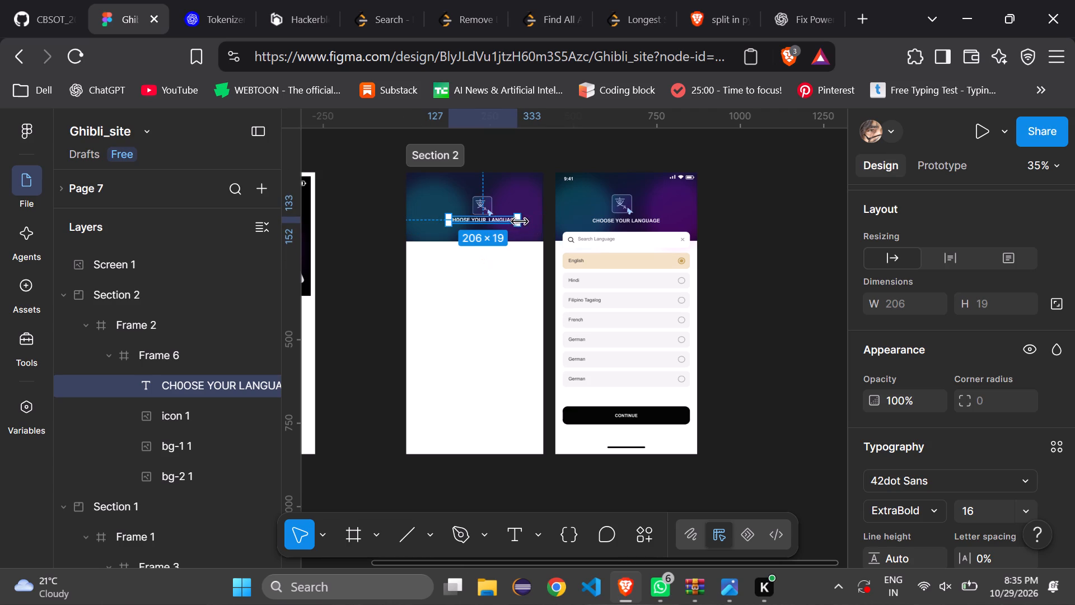
click(517, 224)
Set the heading text's font size to 15.
click(1023, 502)
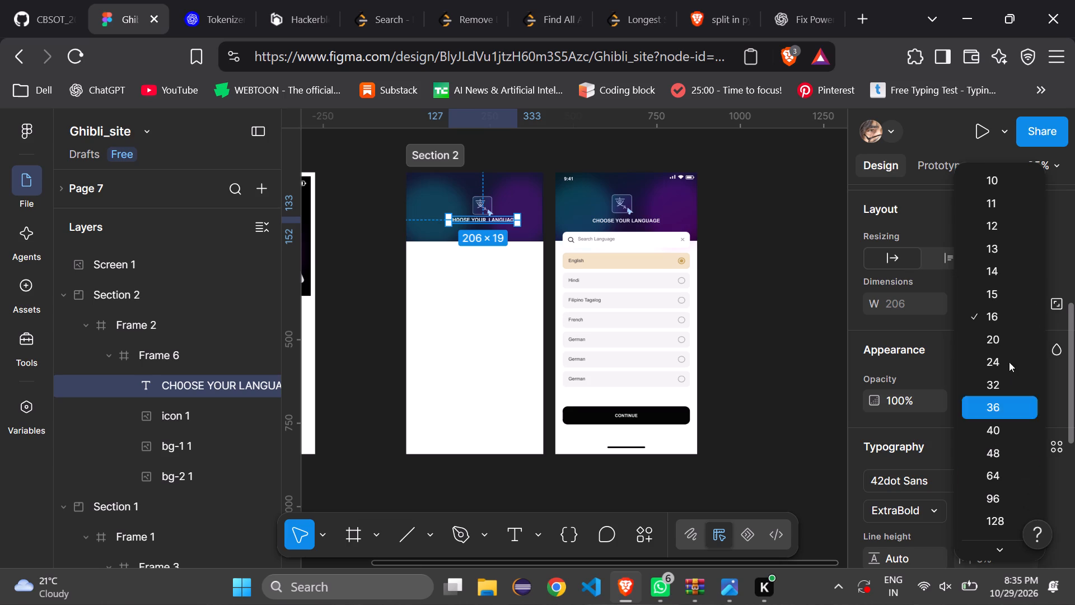
click(999, 293)
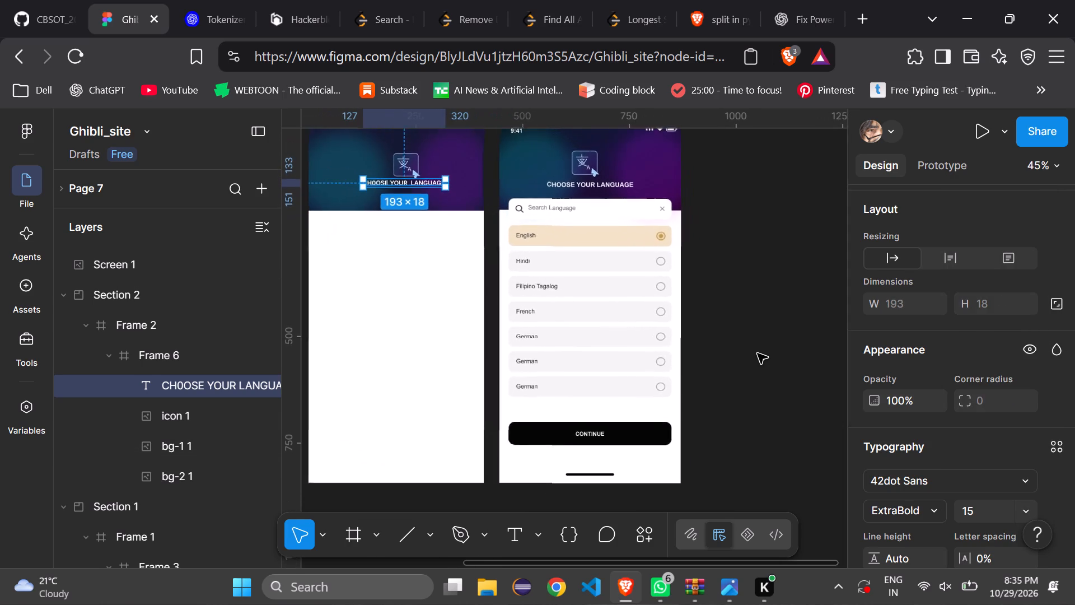
key(Left)
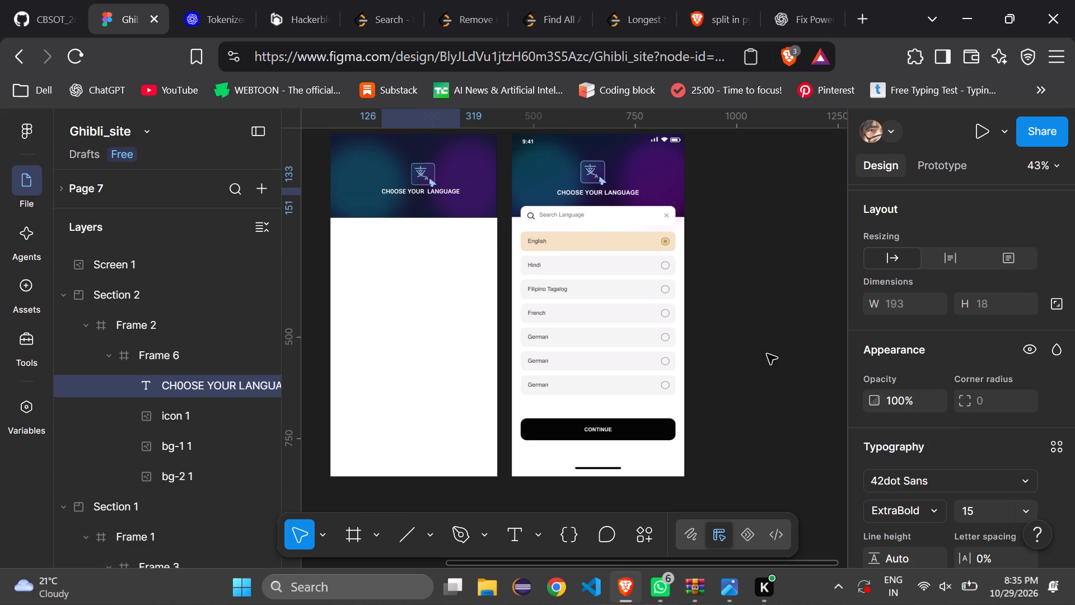
key(Right)
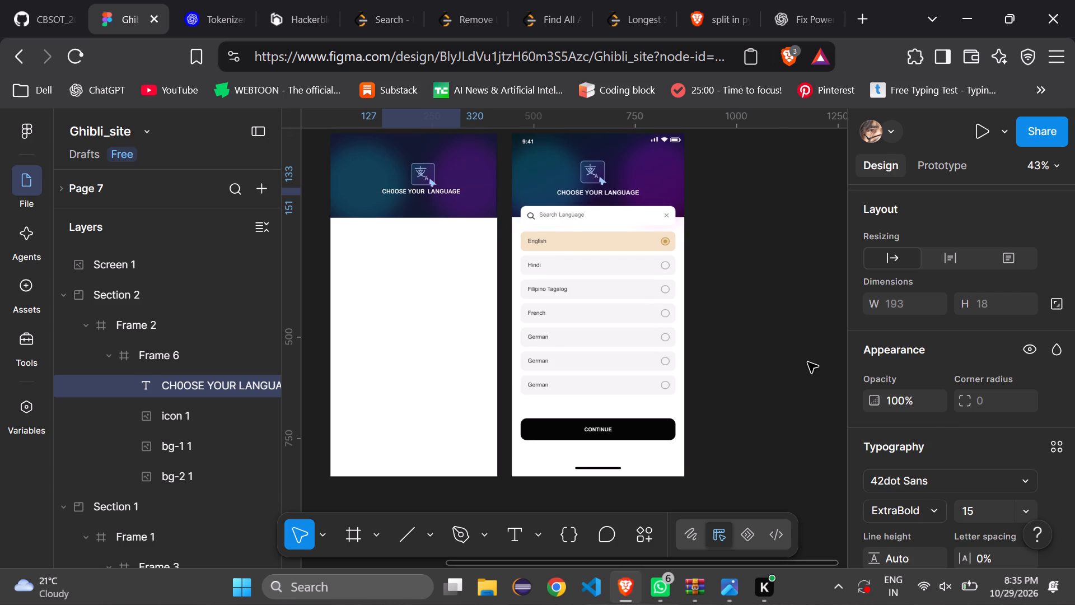
click(808, 362)
click(808, 362)
Check the language icon against the reference screen's icon and reposition it in Frame 6 at about X 174, Y 73.
key(Left)
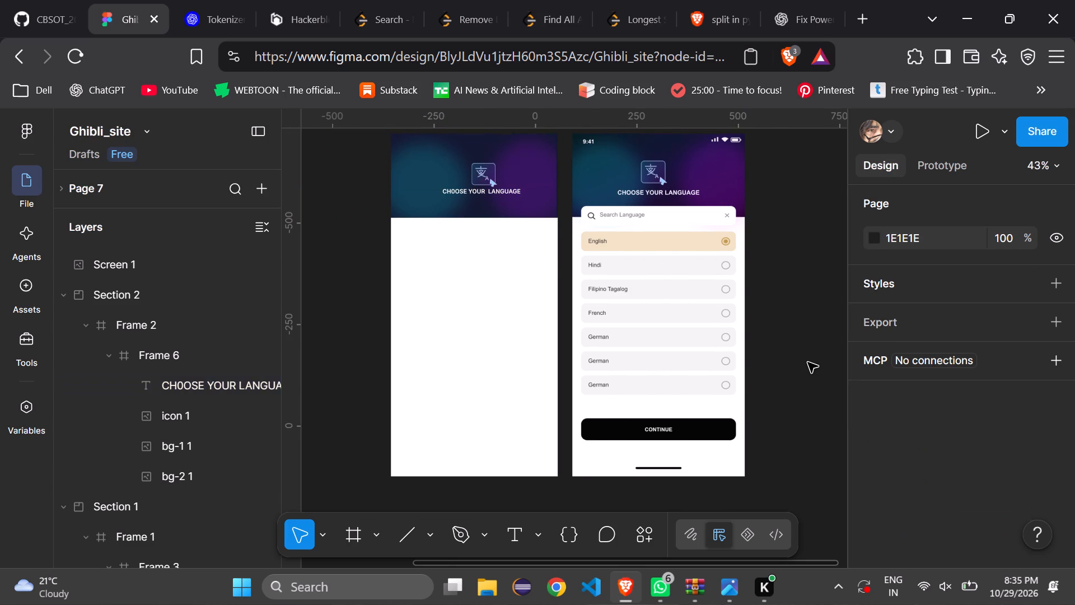
key(Up)
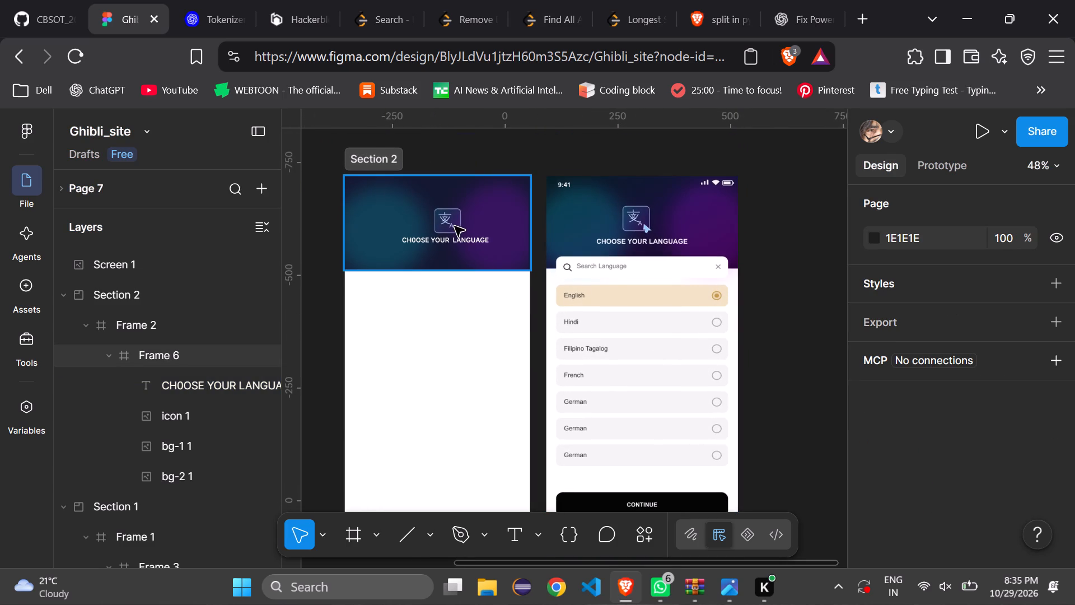
click(453, 224)
double_click(453, 224)
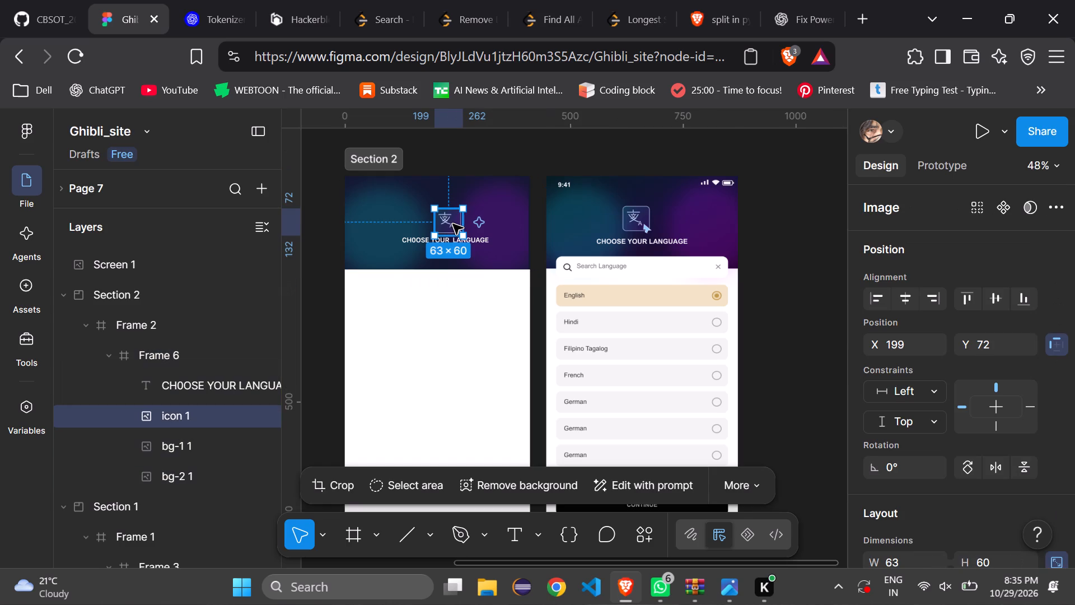
drag(445, 221, 640, 219)
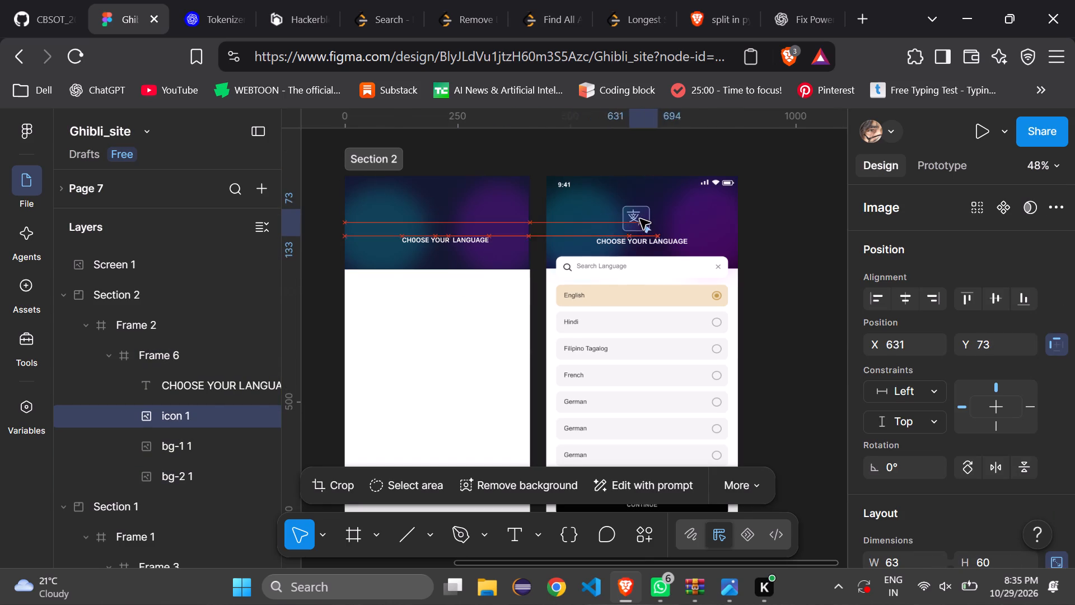
drag(640, 219, 442, 216)
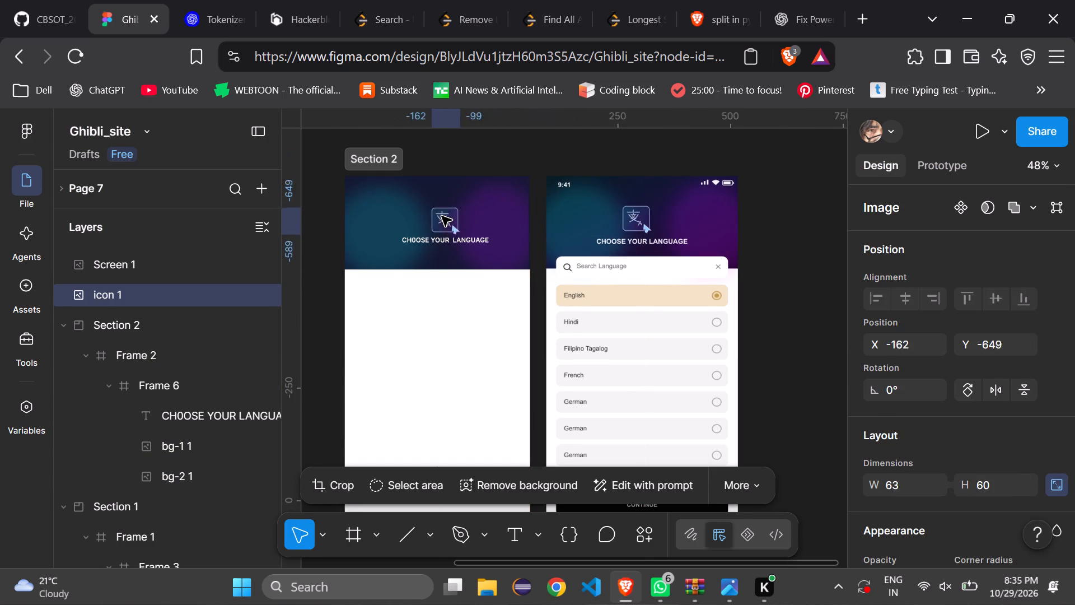
drag(442, 216, 436, 216)
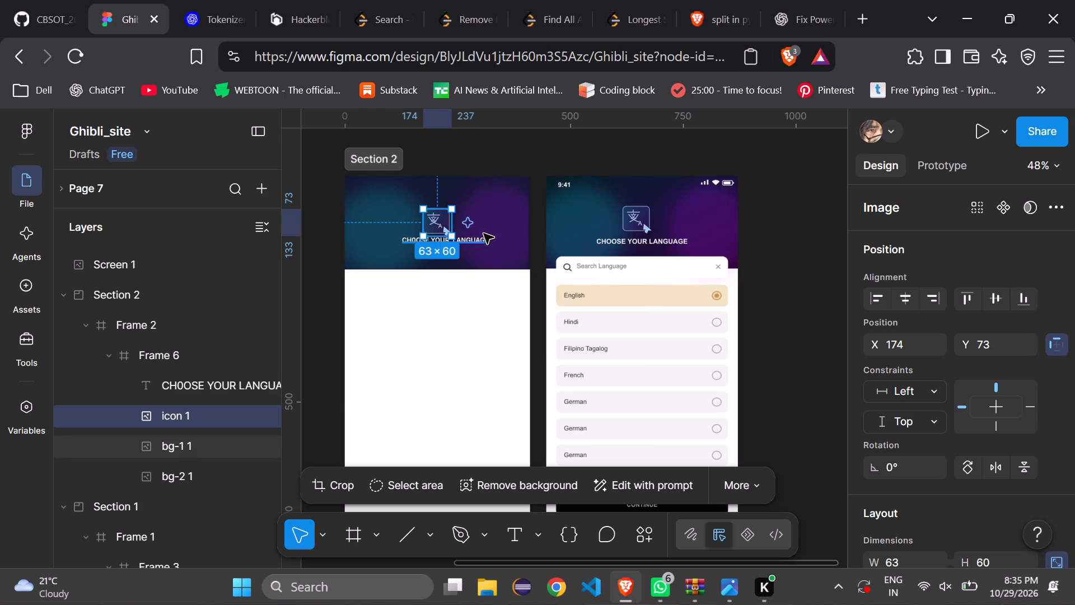
Move the heading text to about X 105, Y 133, centred under the language icon.
drag(483, 240, 473, 241)
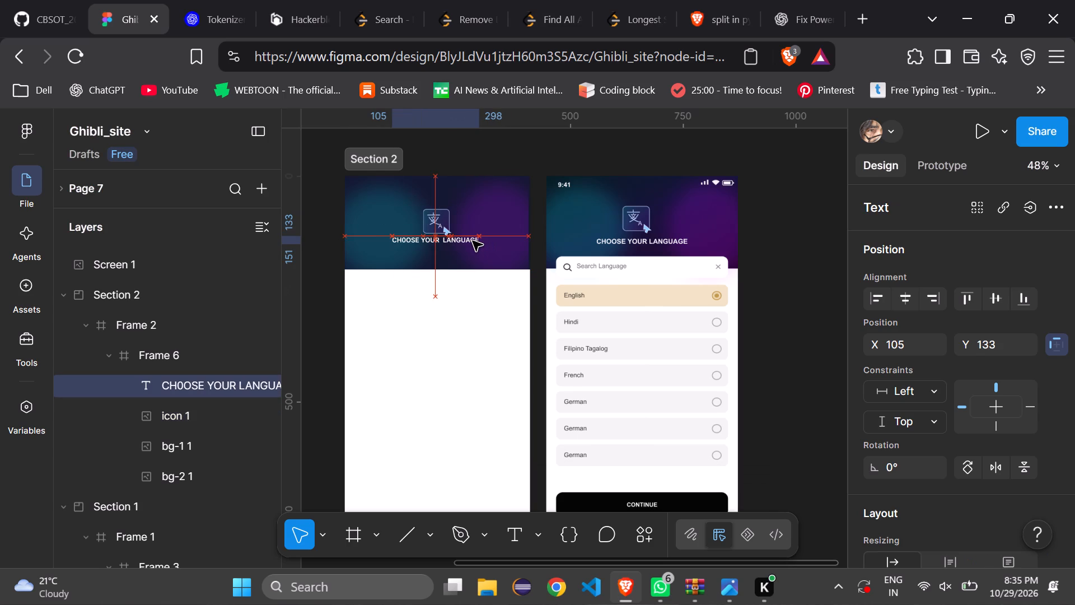
drag(473, 241, 472, 241)
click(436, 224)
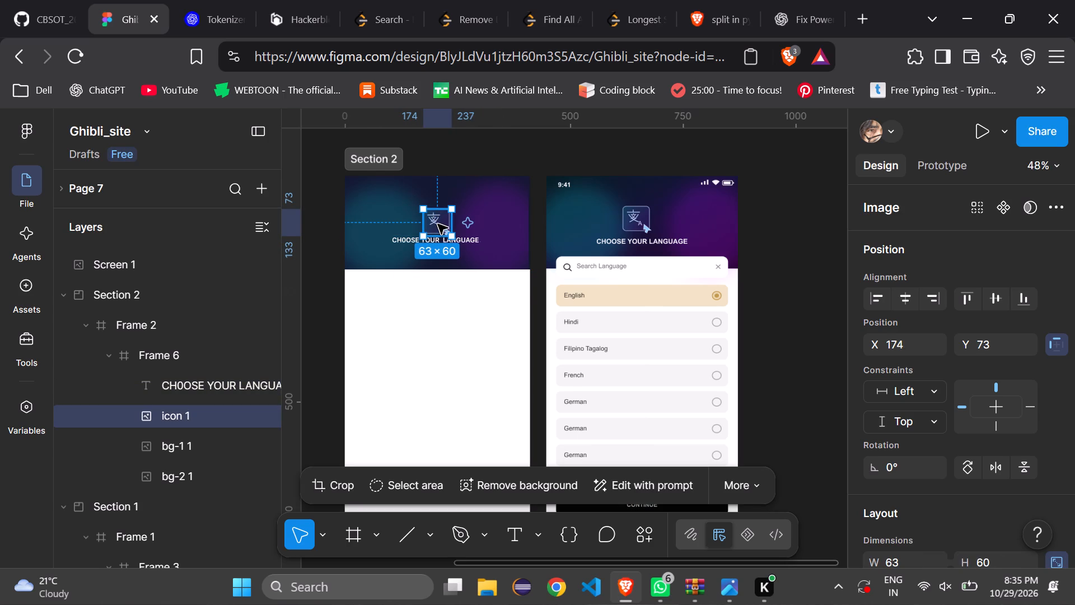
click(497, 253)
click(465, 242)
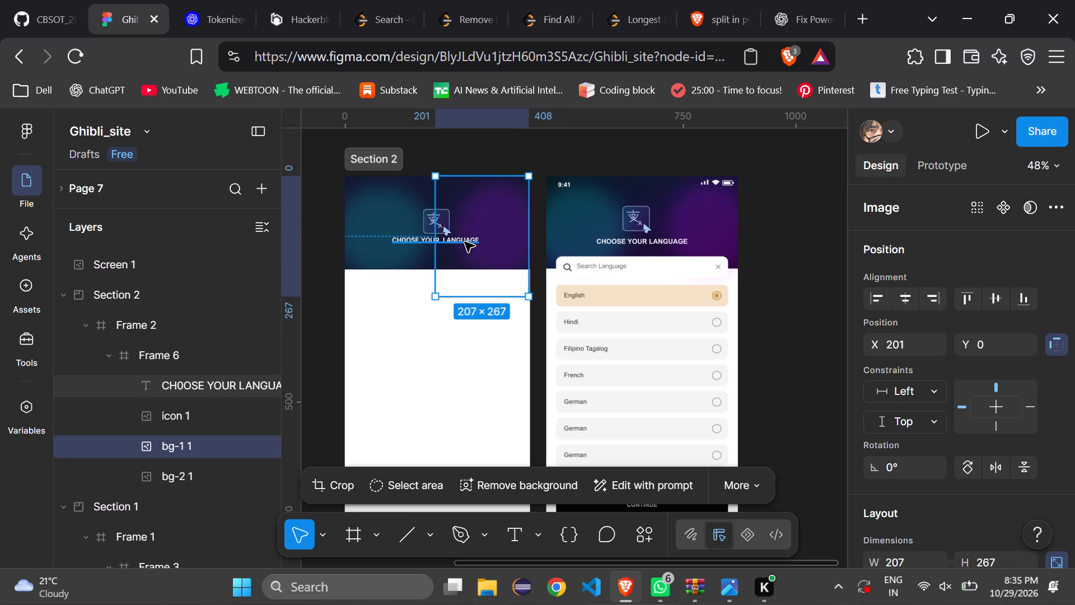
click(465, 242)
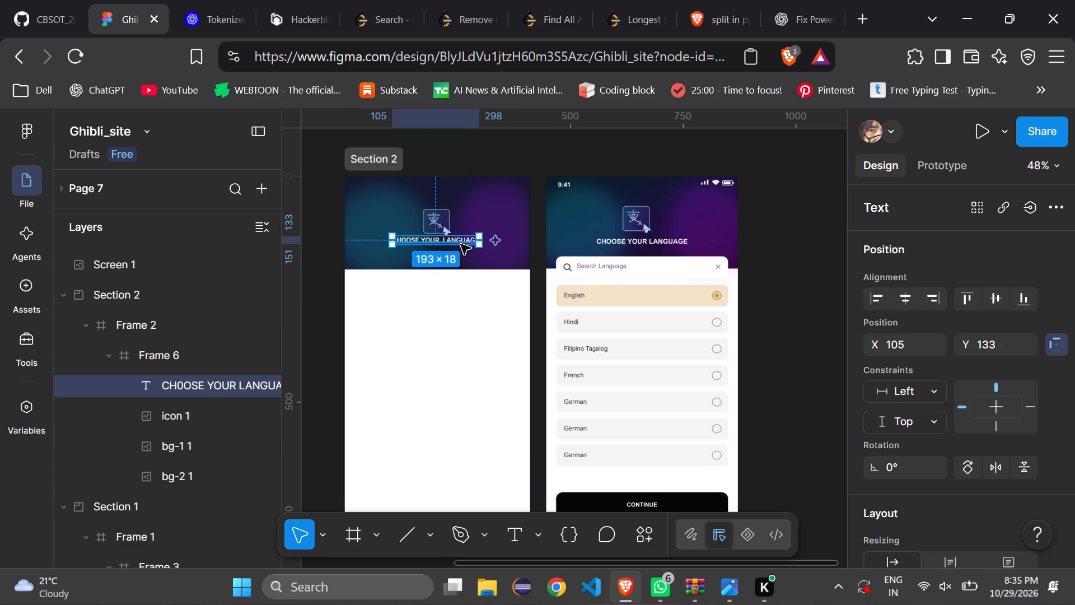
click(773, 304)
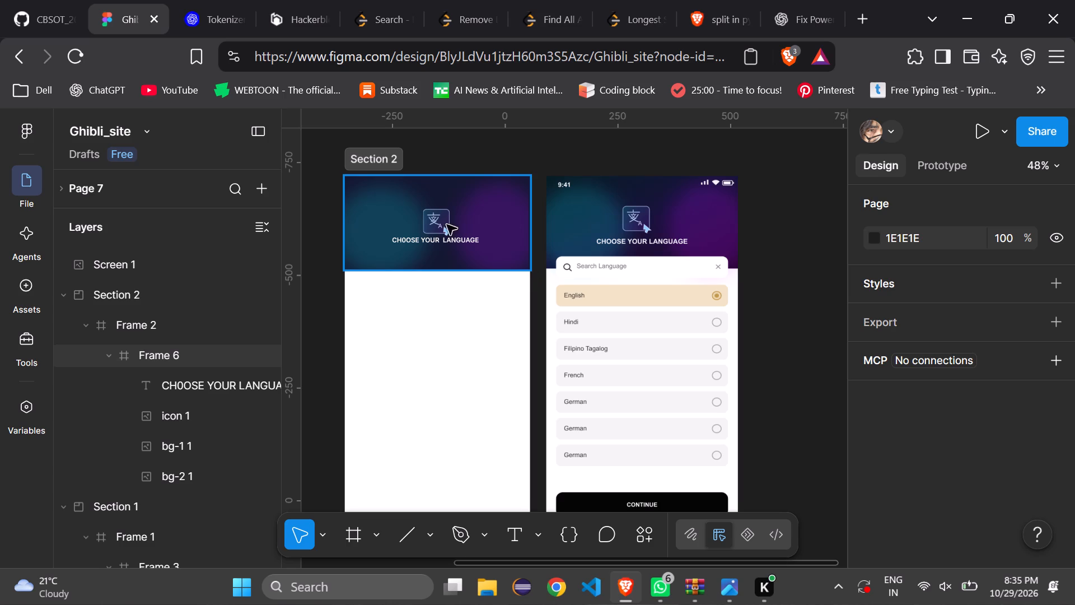
Resize the language icon in Frame 6 to 65 × 61 at about X 168, Y 71, above the heading text.
double_click(453, 242)
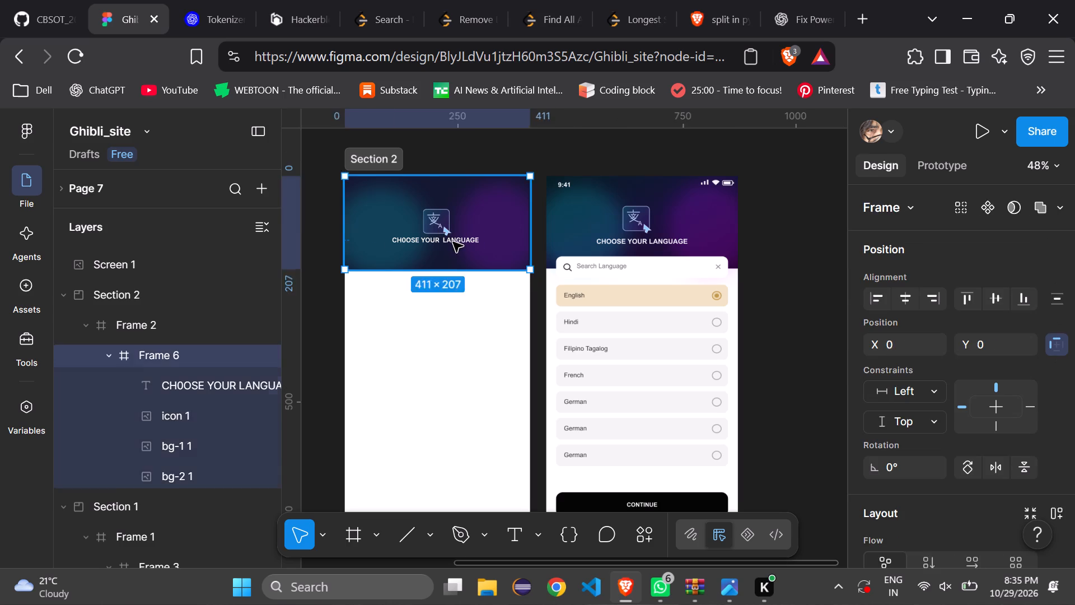
click(453, 242)
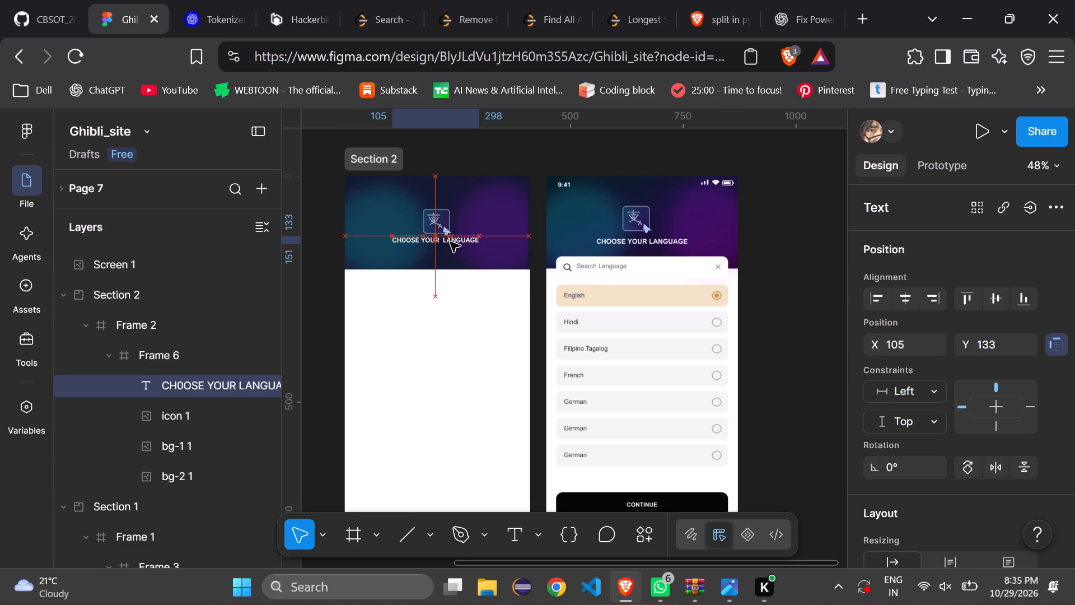
click(439, 224)
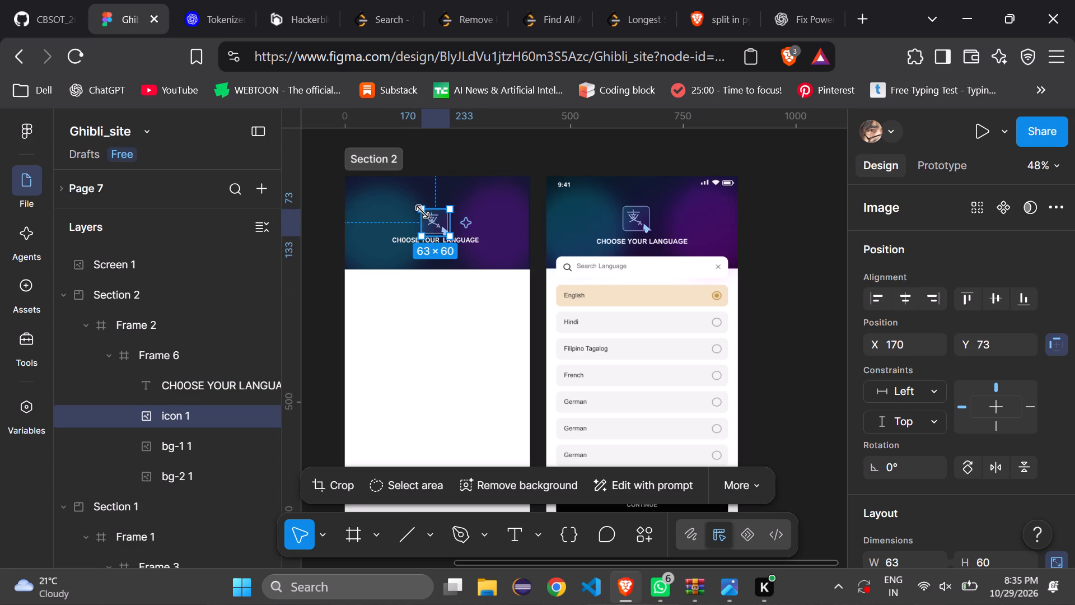
click(423, 211)
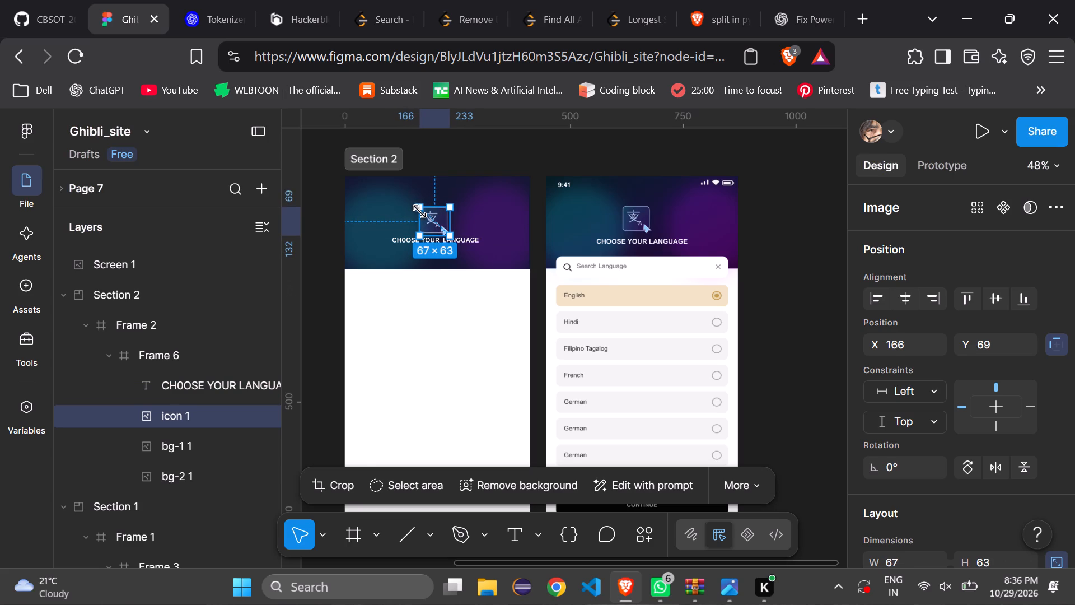
click(469, 227)
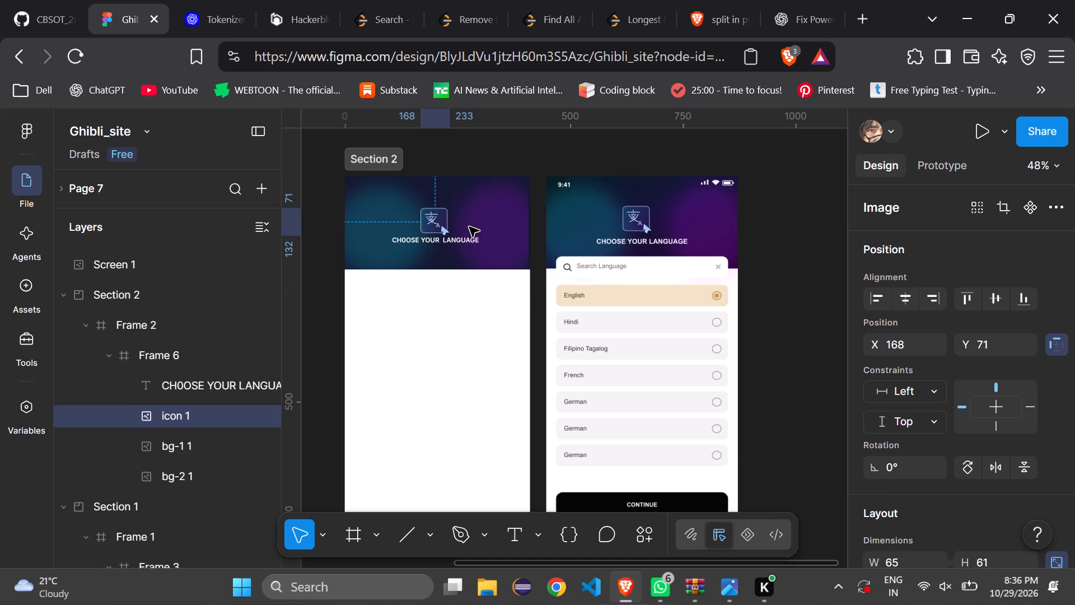
click(468, 287)
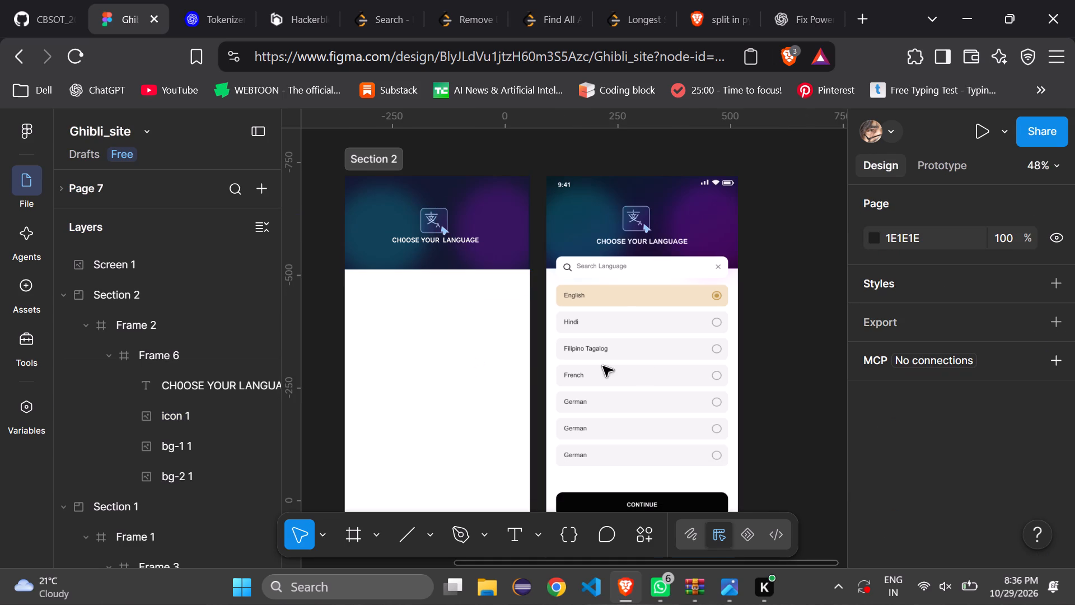
Remove the extra space between YOUR and LANGUAGE in Frame 6's heading text.
double_click(457, 241)
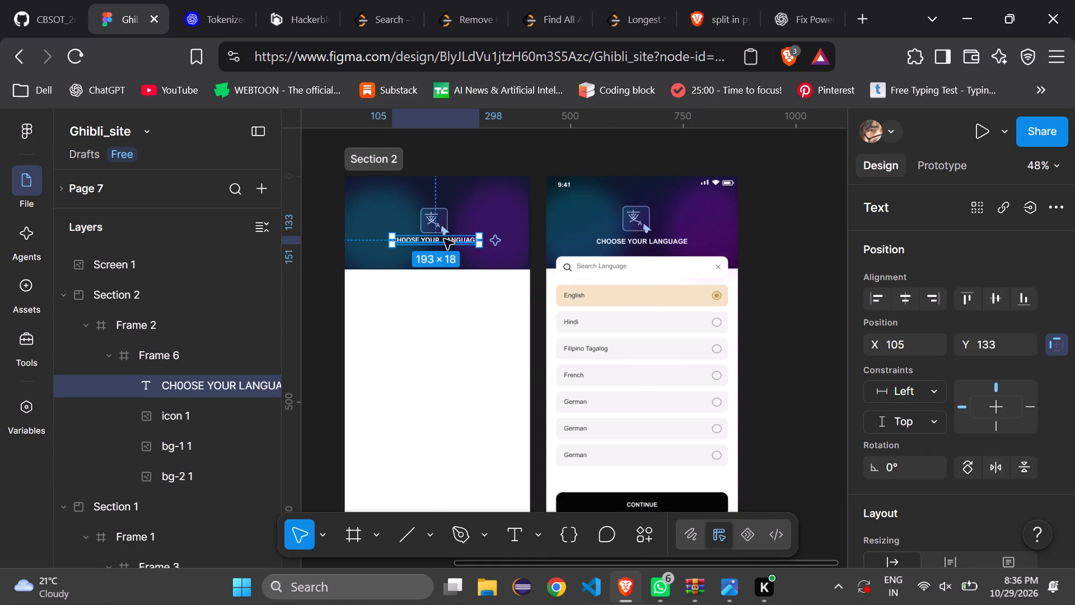
click(444, 239)
triple_click(444, 239)
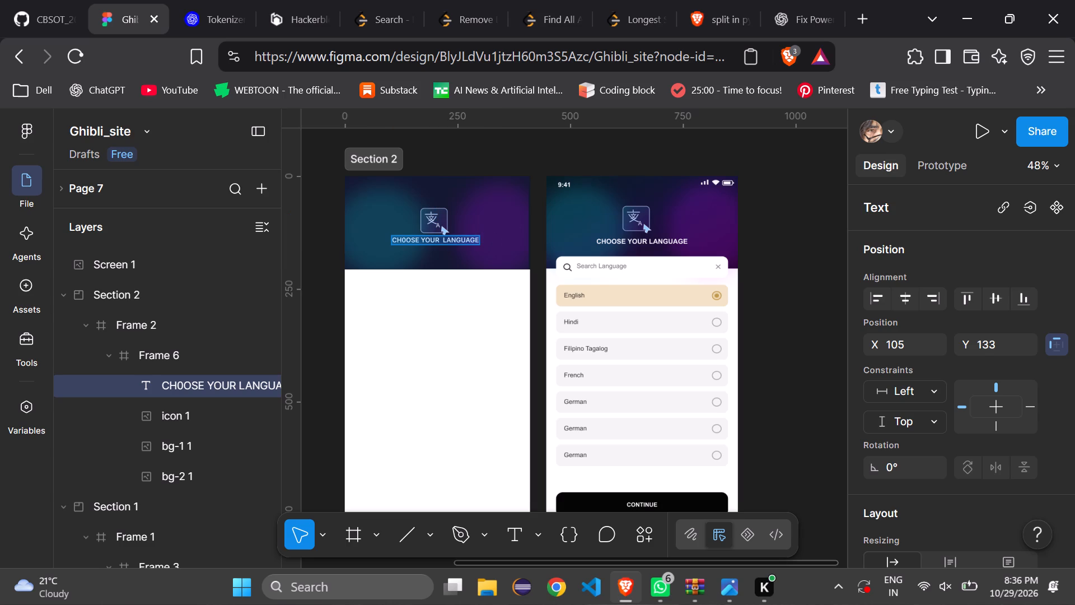
click(442, 240)
key(BackSpace)
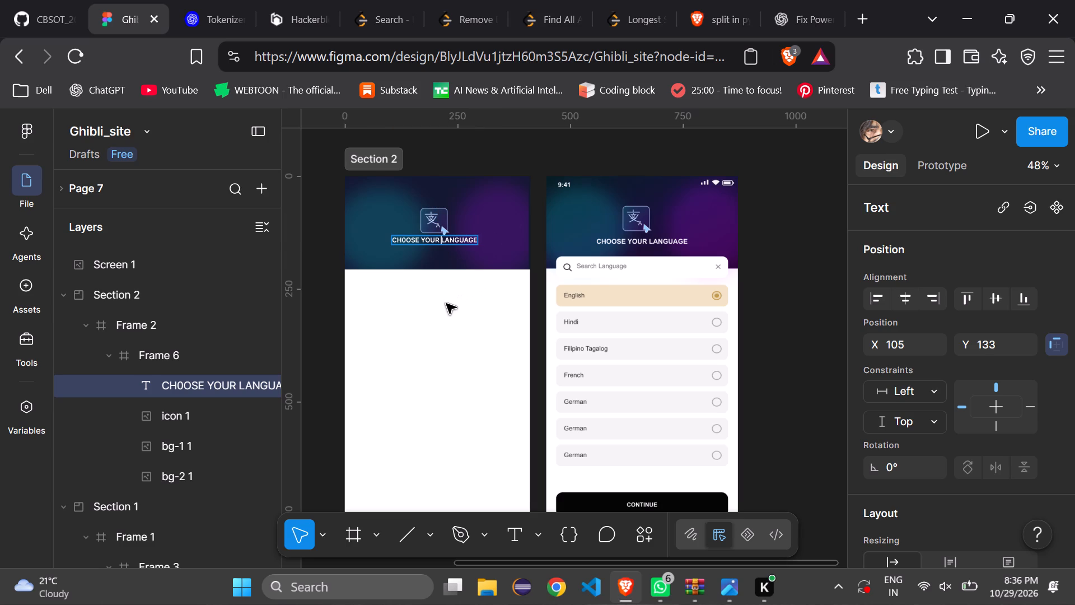
click(446, 305)
click(482, 305)
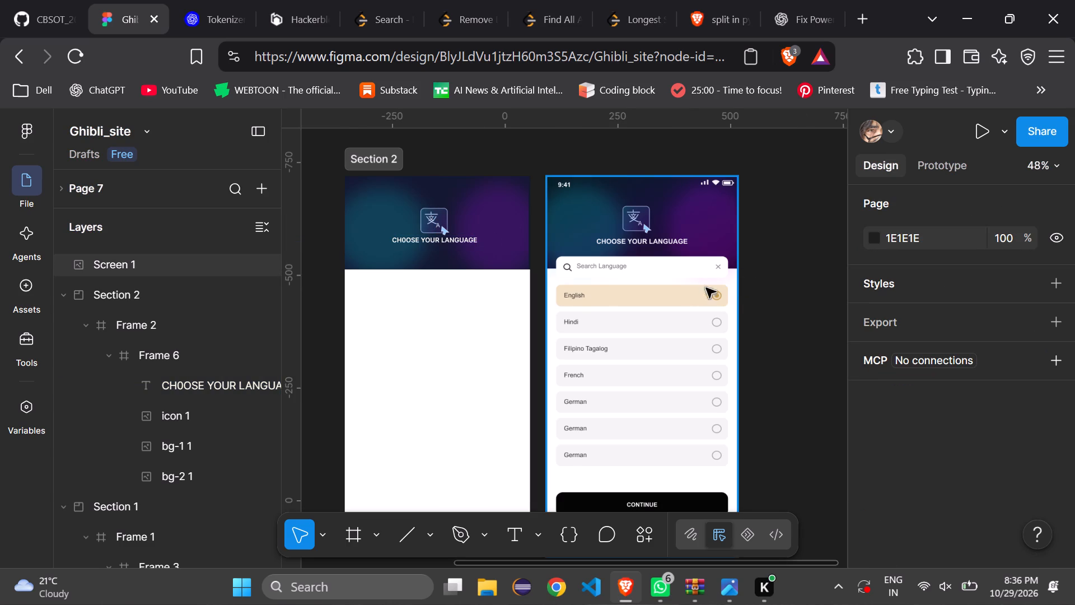
Preview iocn2.png, Screen.png, icon.png and bg-2.png from the ui-ux-assignment archive, leaving only iocn2.png open.
click(696, 594)
double_click(343, 204)
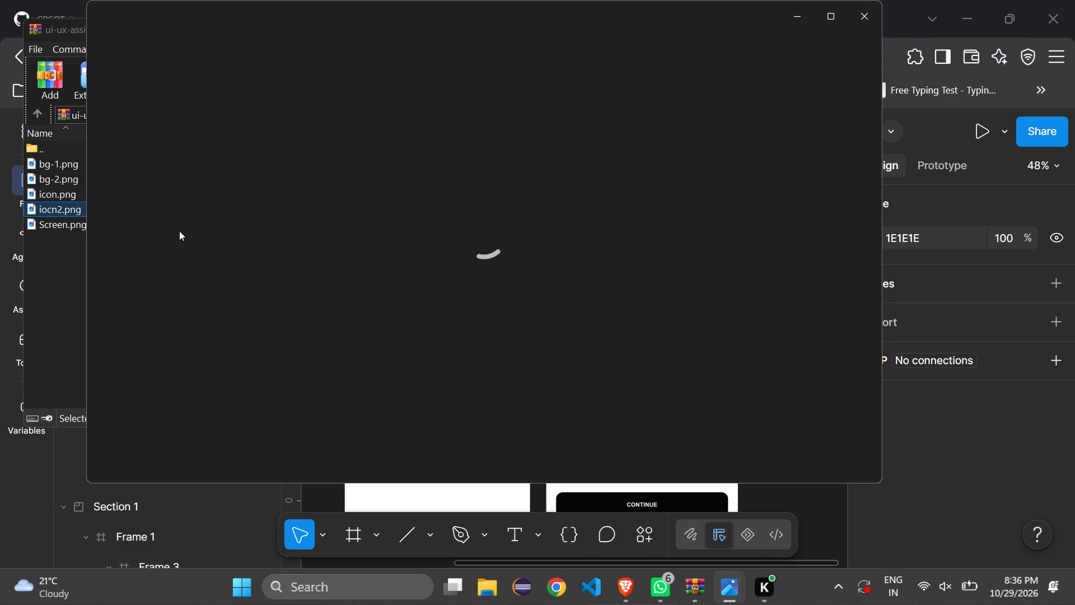
double_click(71, 228)
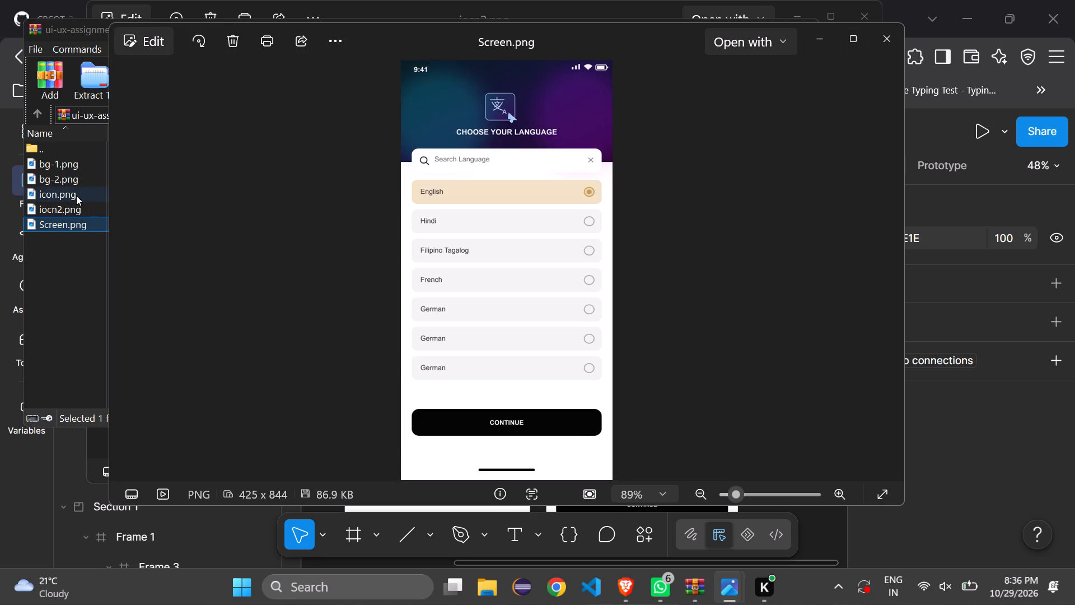
double_click(76, 196)
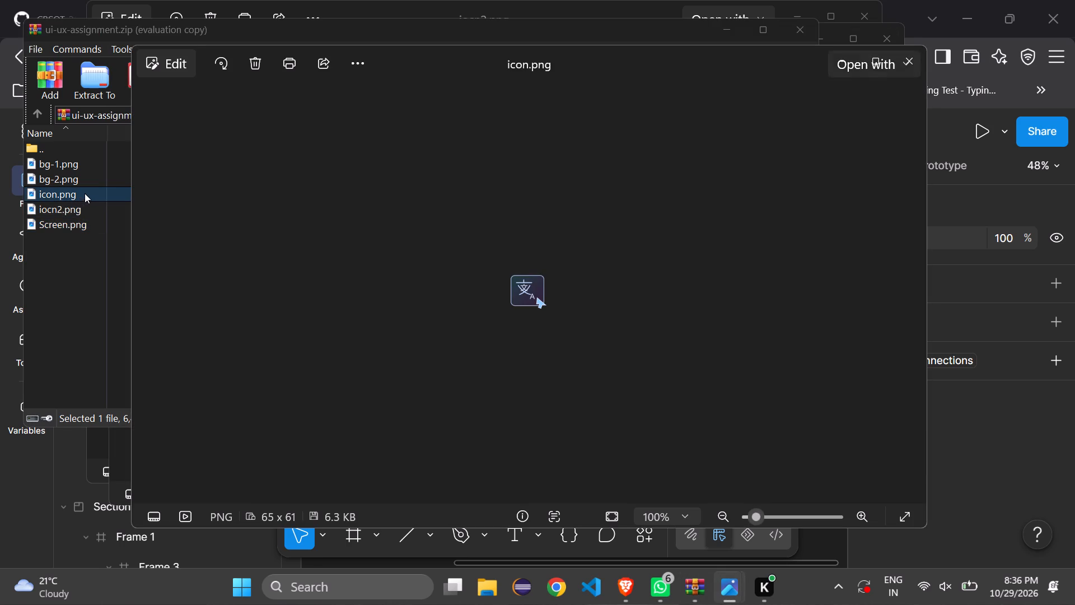
double_click(79, 176)
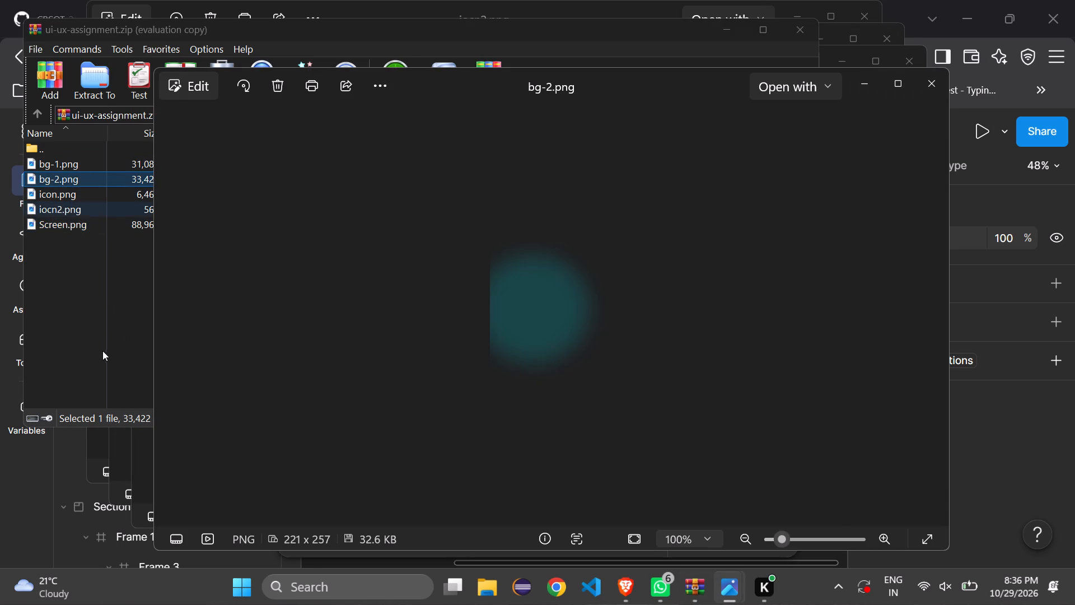
click(69, 361)
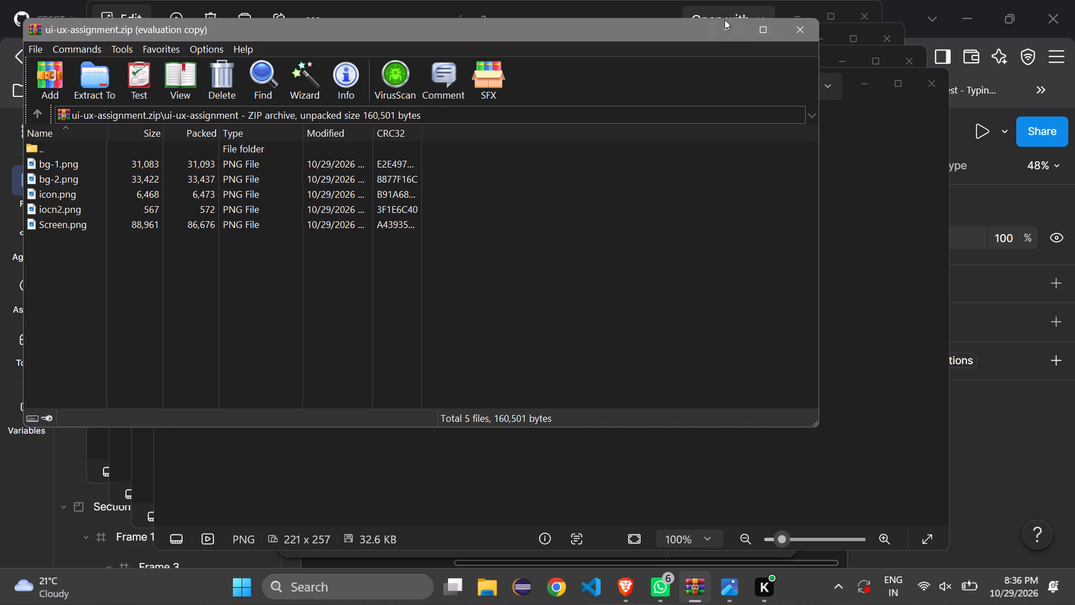
click(726, 30)
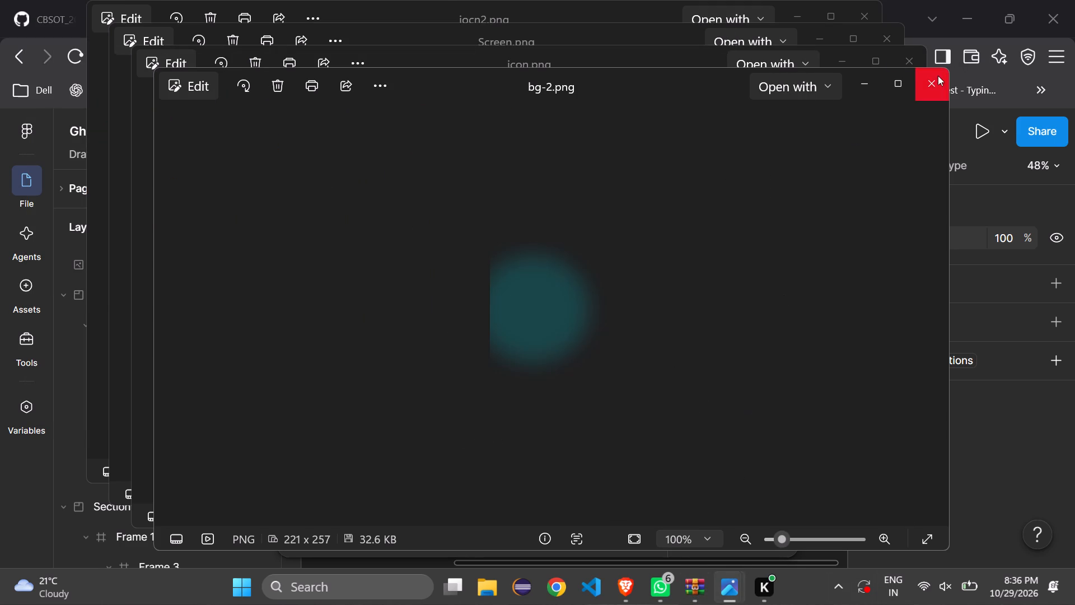
click(936, 77)
click(908, 62)
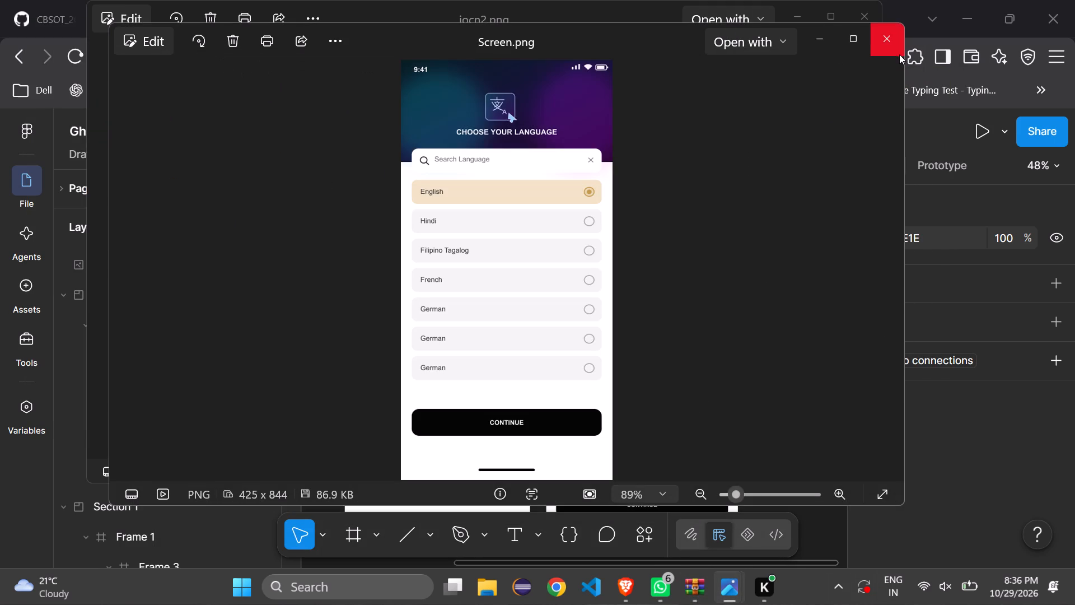
click(881, 46)
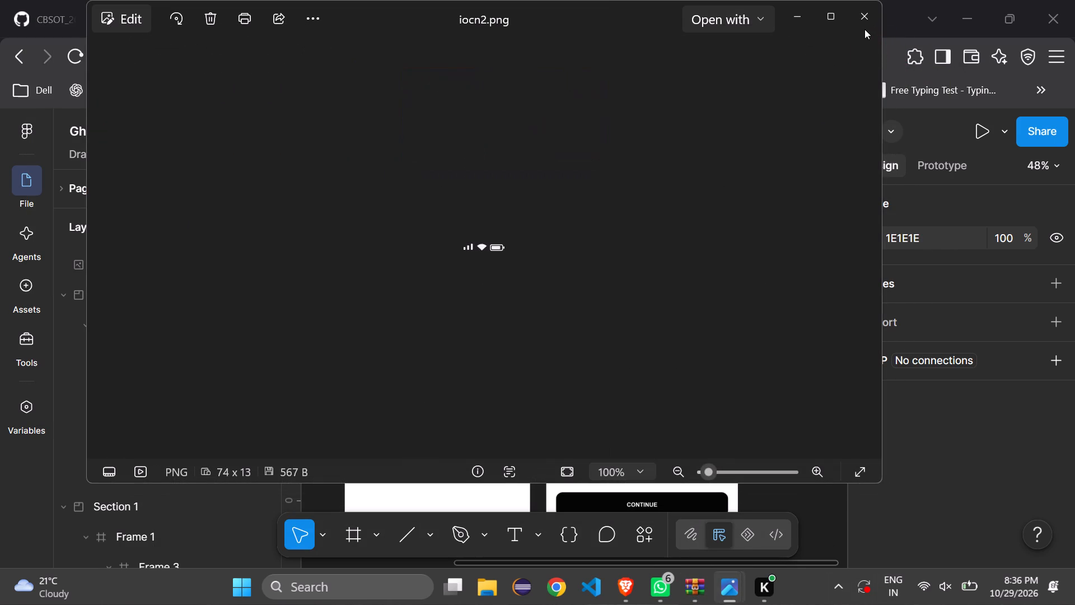
Copy the iocn2.png status icons image and paste it into Frame 6 in the Figma file.
right_click(597, 192)
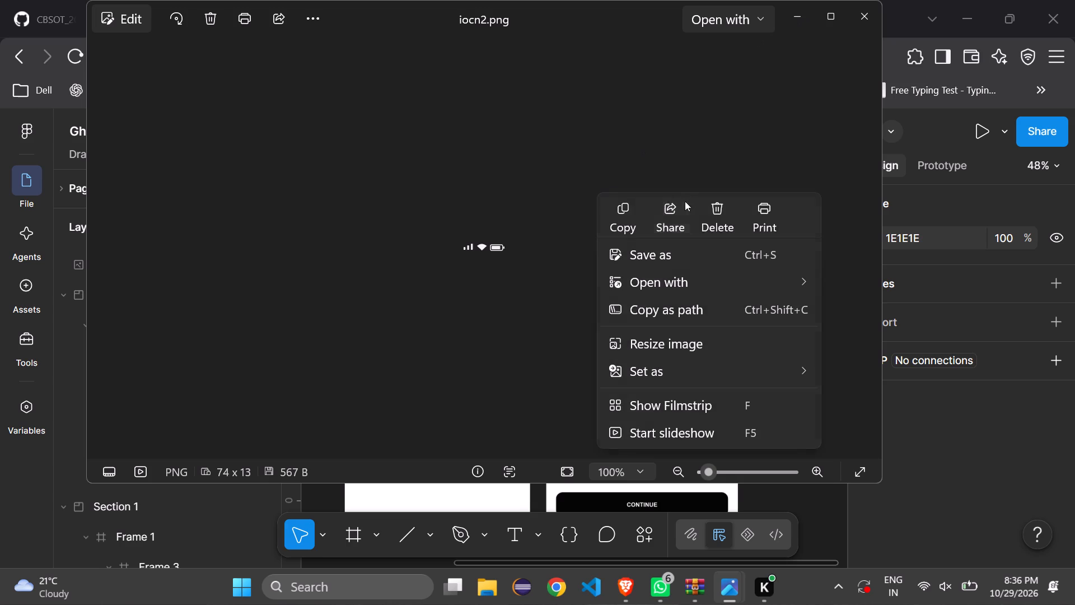
click(622, 207)
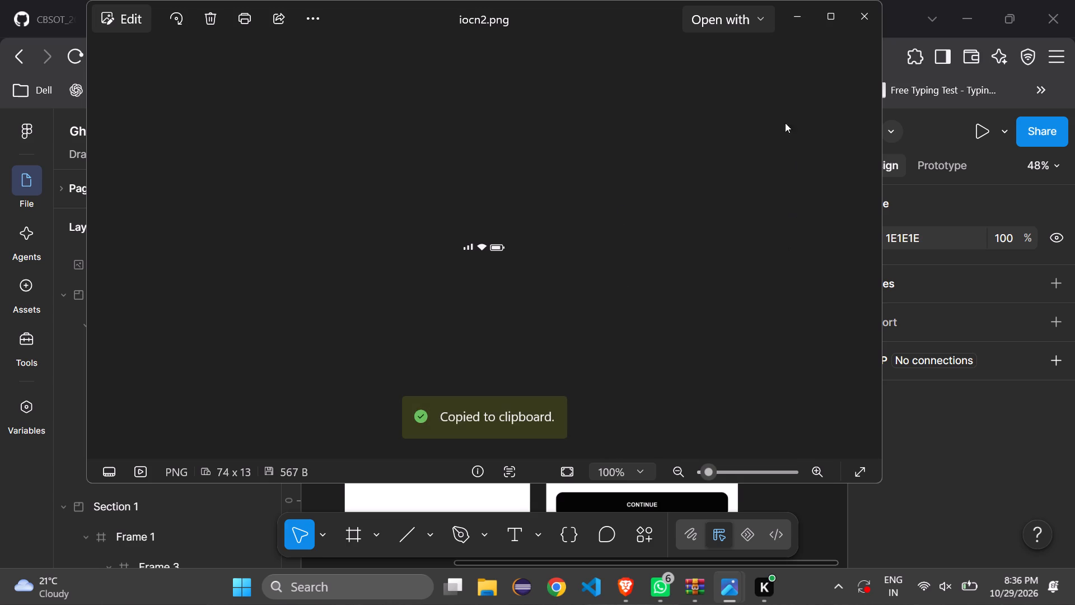
click(792, 25)
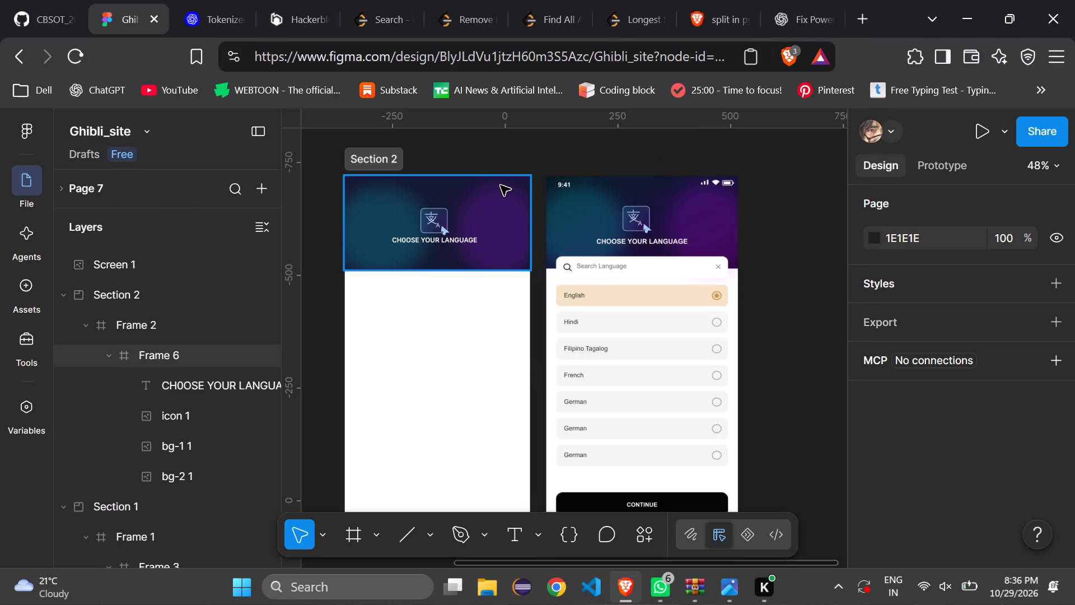
click(499, 185)
key(ctrl+v)
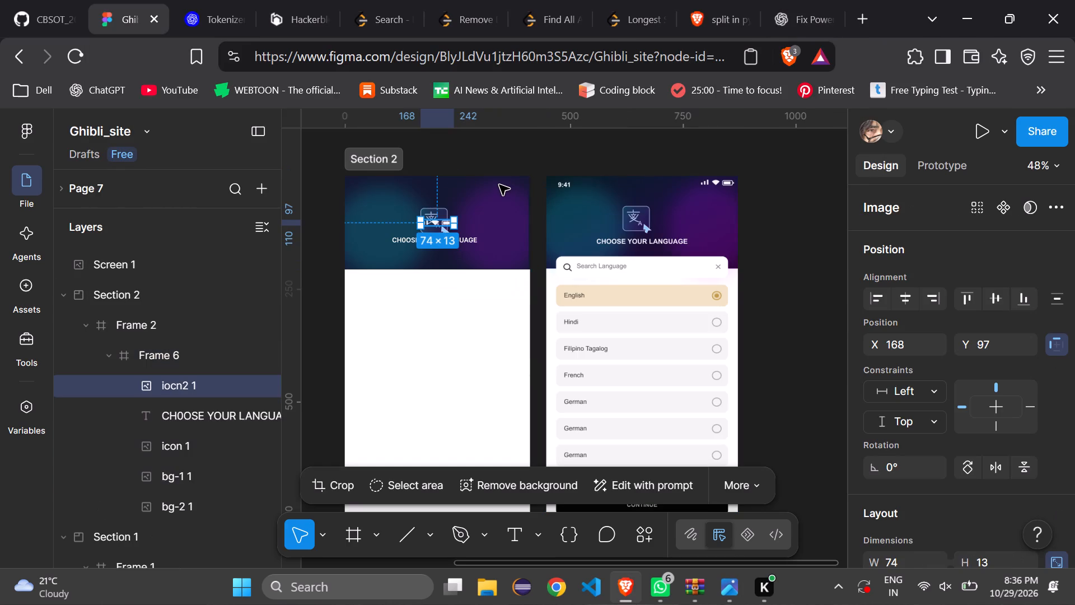
Move the status icons image to Frame 6's upper-right corner at about X 327, Y 10, matching the reference screen.
drag(433, 221, 508, 187)
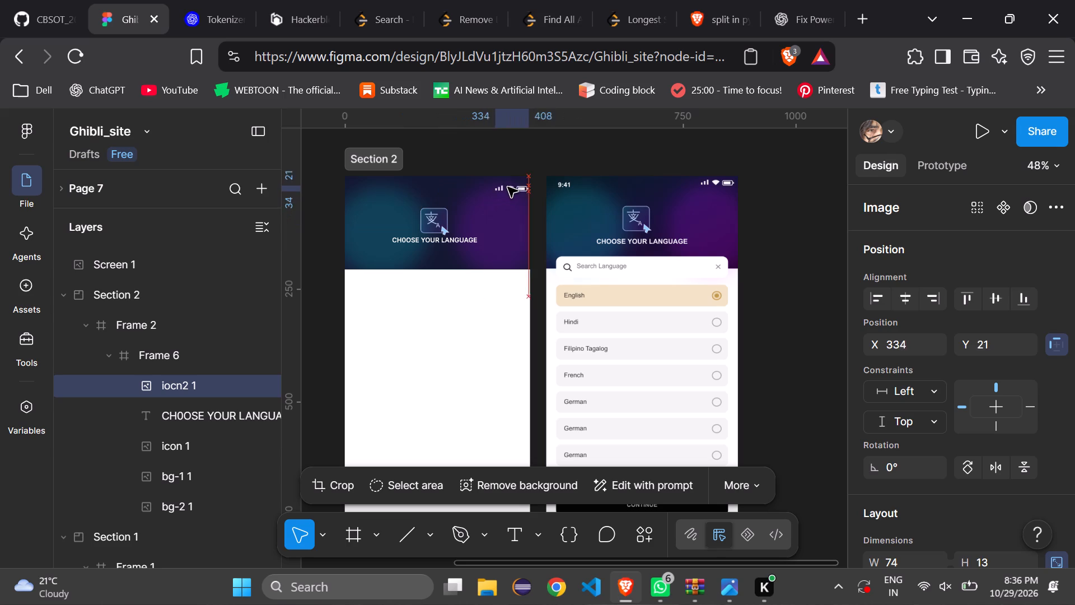
drag(508, 187, 504, 183)
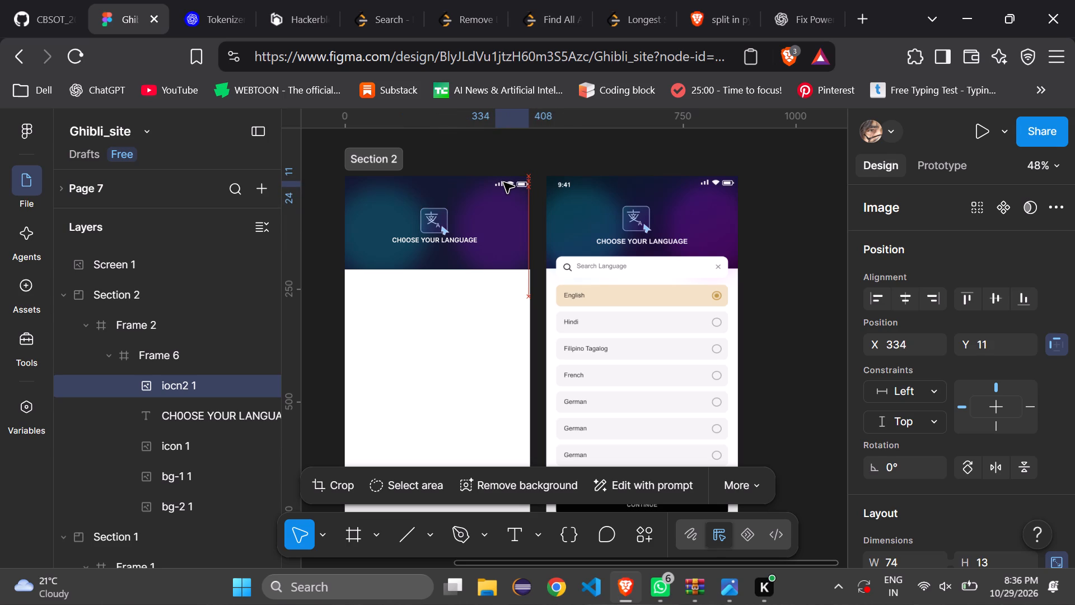
drag(504, 183, 503, 183)
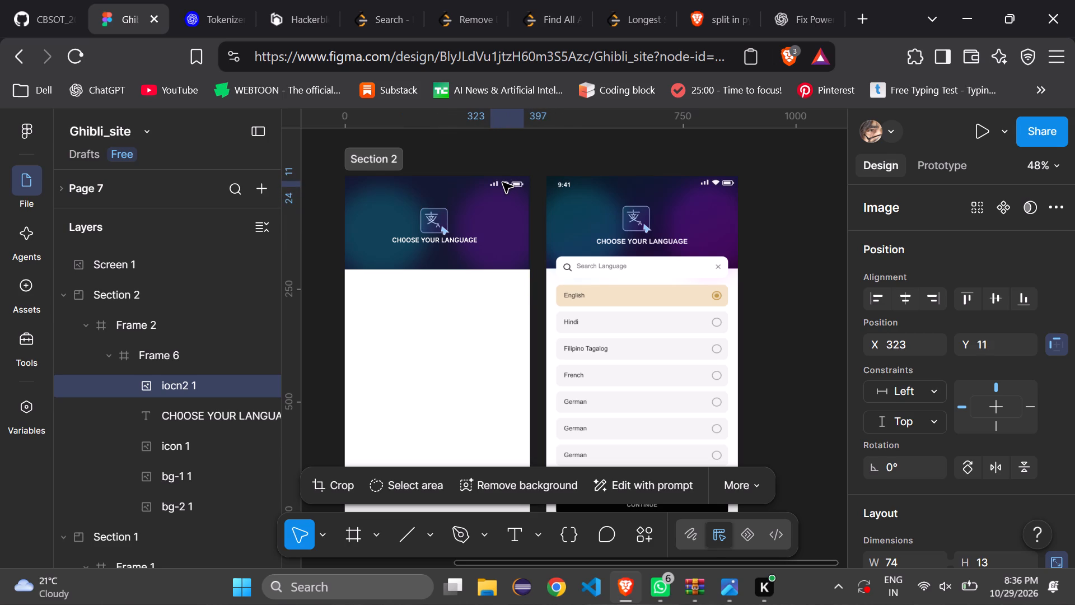
drag(503, 183, 503, 183)
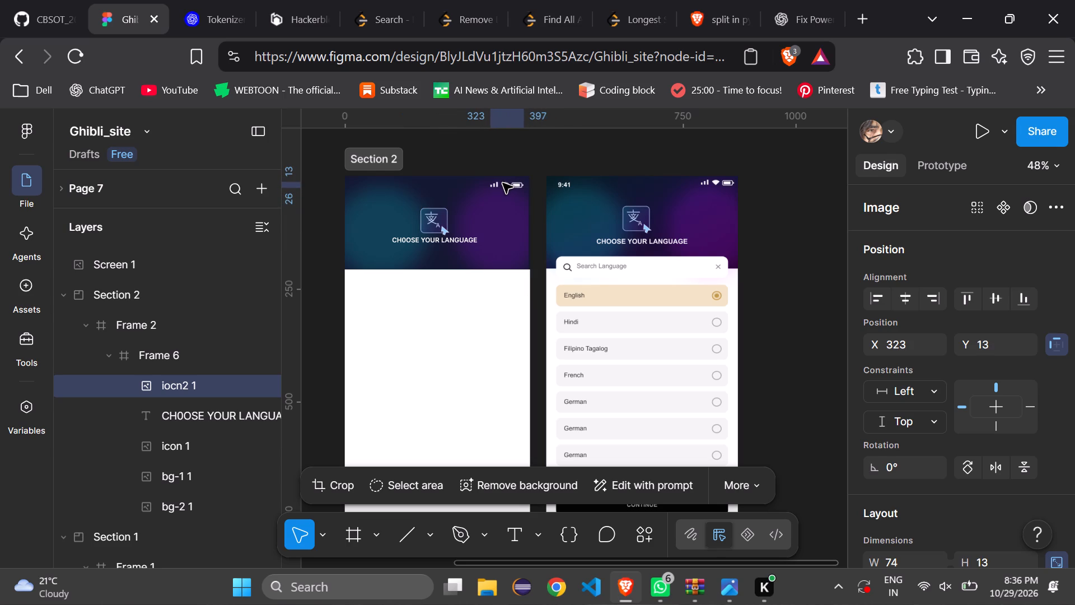
drag(503, 183, 503, 184)
click(506, 186)
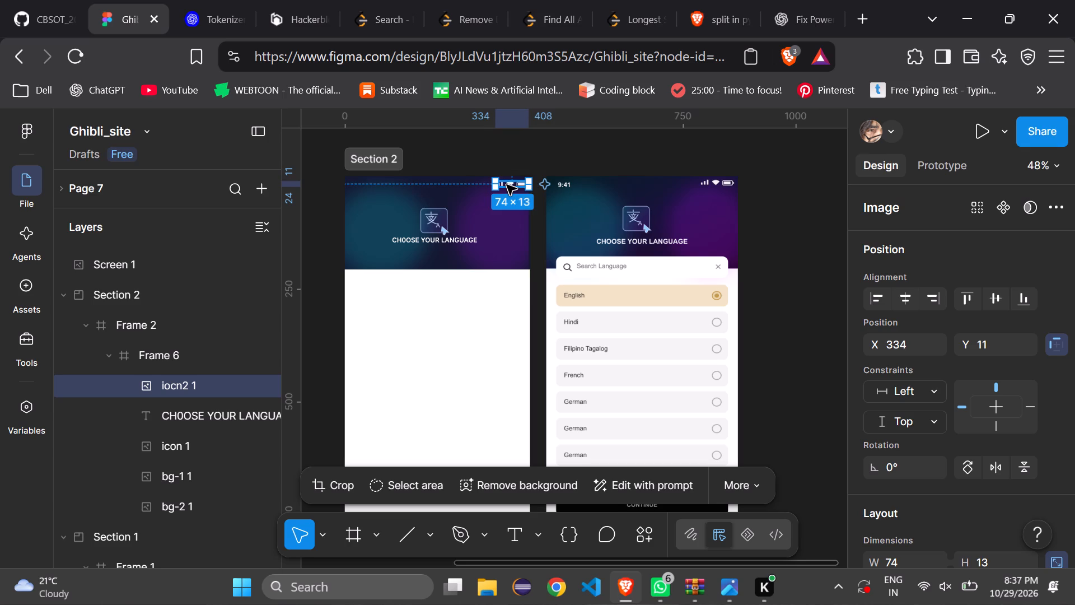
click(559, 153)
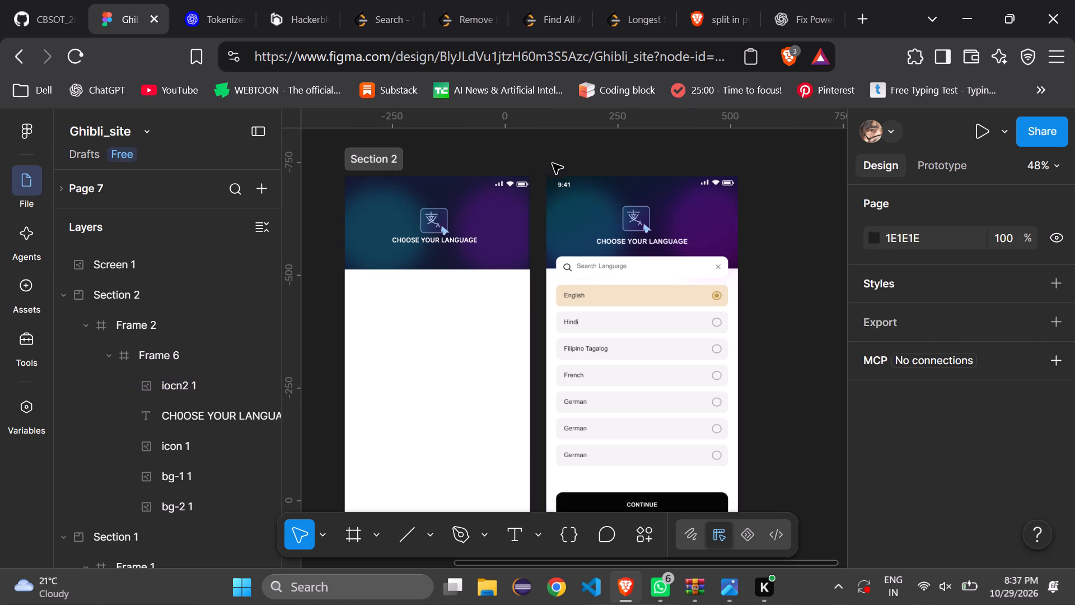
double_click(504, 188)
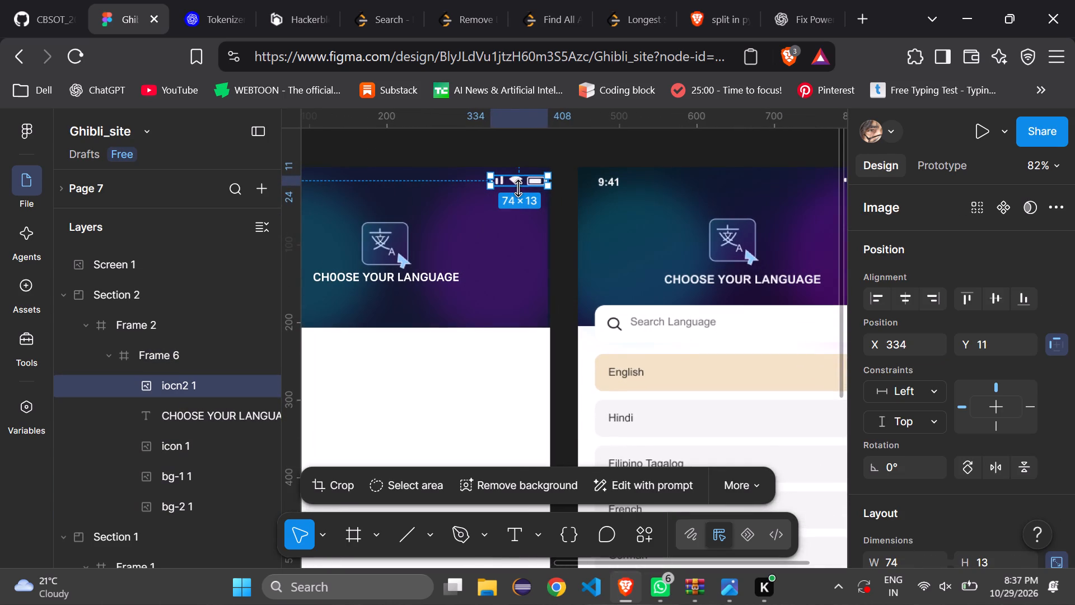
drag(520, 179, 515, 178)
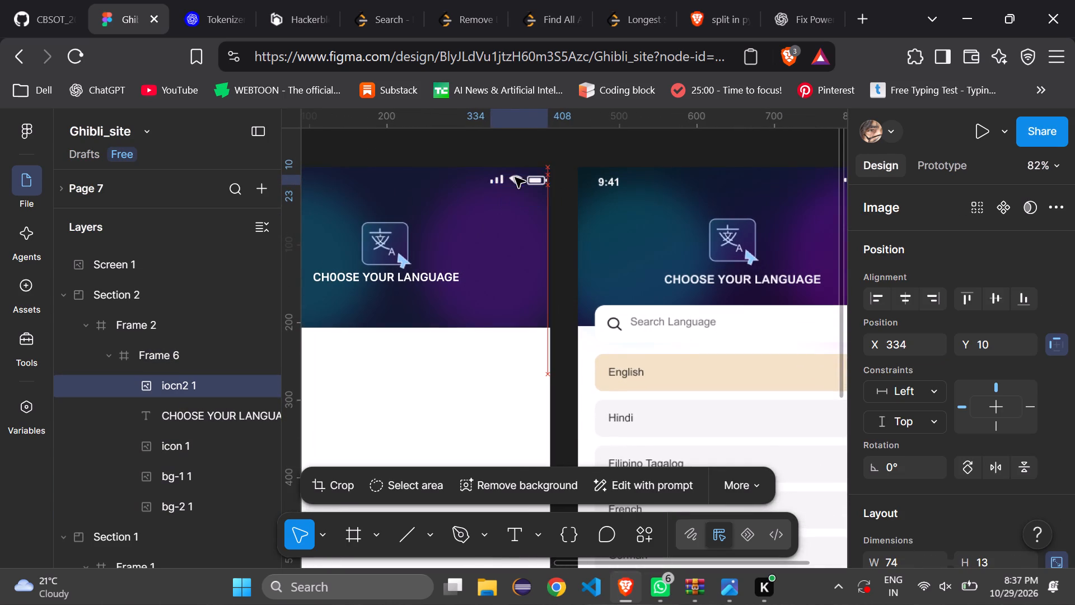
drag(515, 178, 514, 178)
click(567, 237)
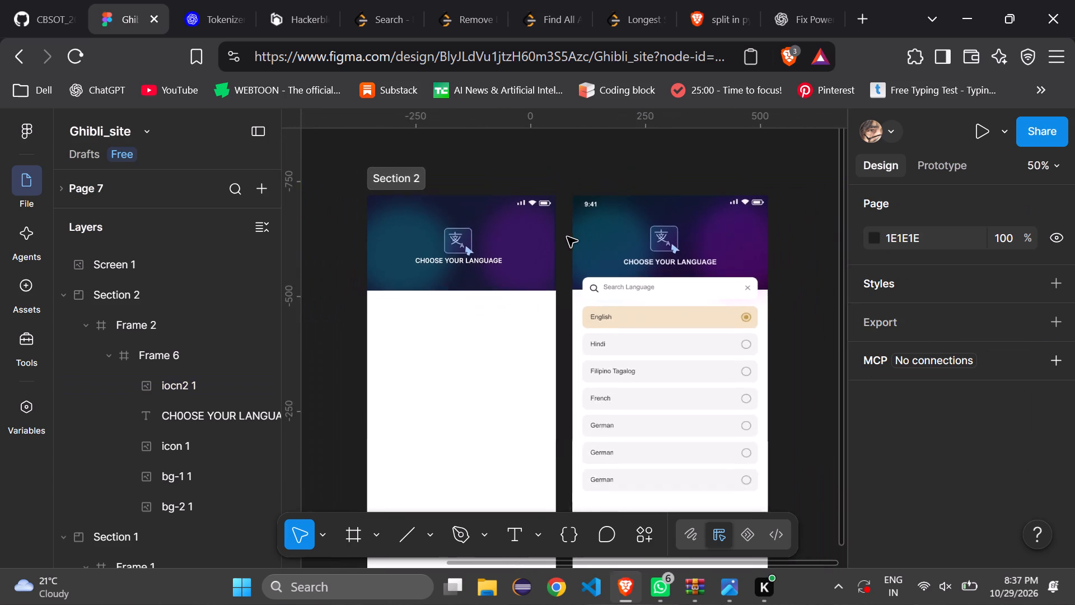
double_click(536, 200)
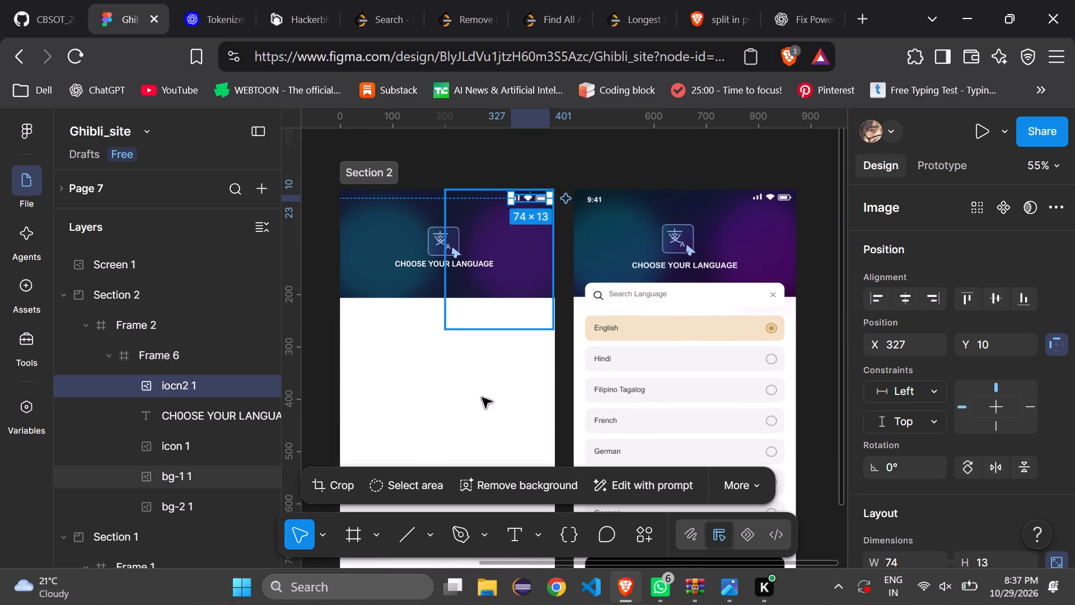
click(564, 334)
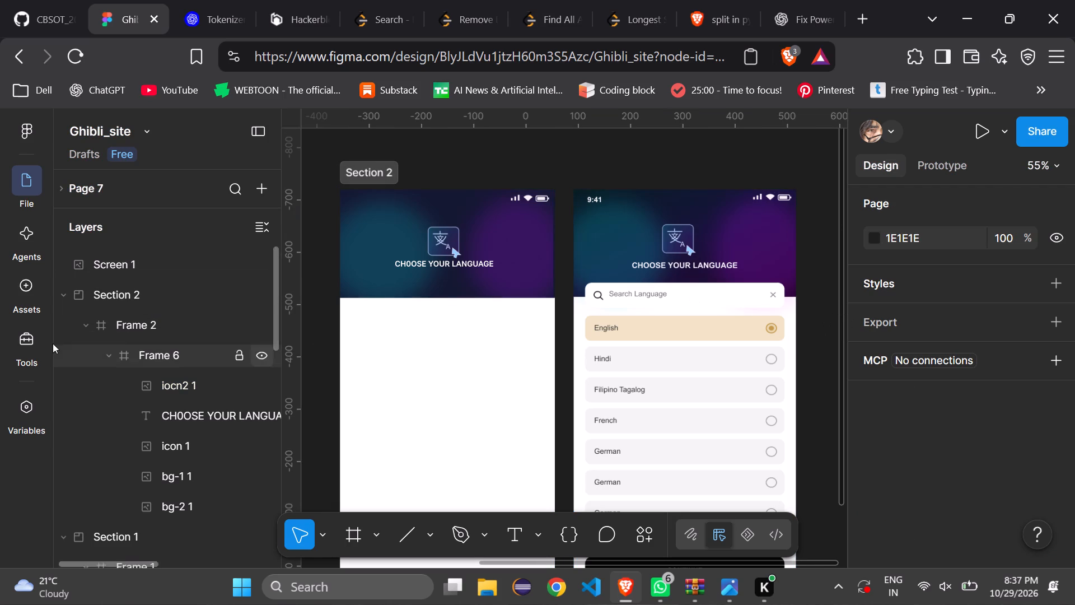
Copy the 9:41 text from Section 1's Frame 3 and paste it into Frame 6 of Section 2.
click(115, 288)
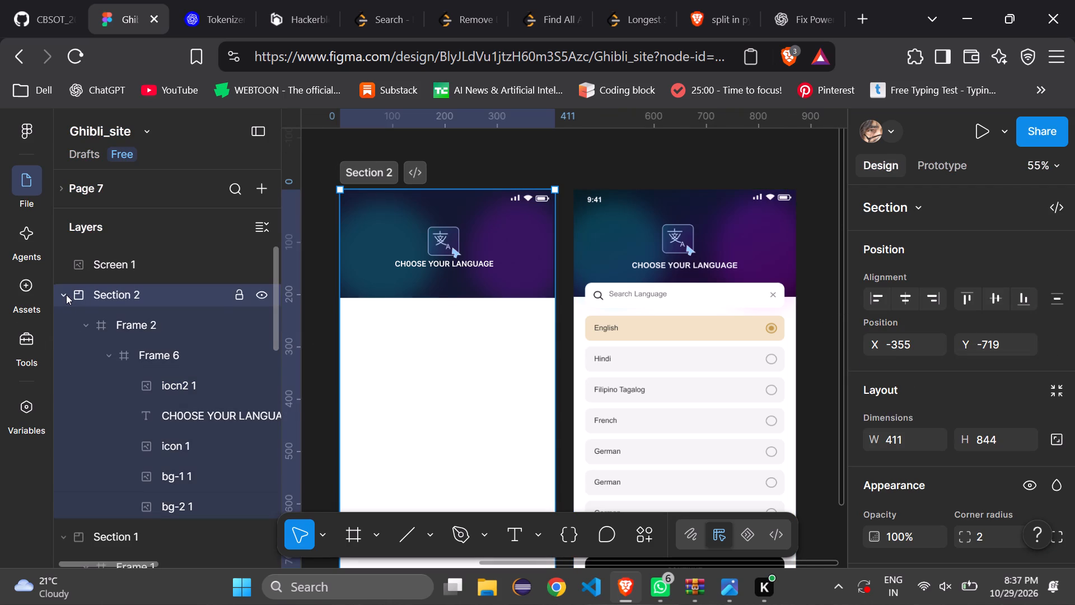
click(66, 295)
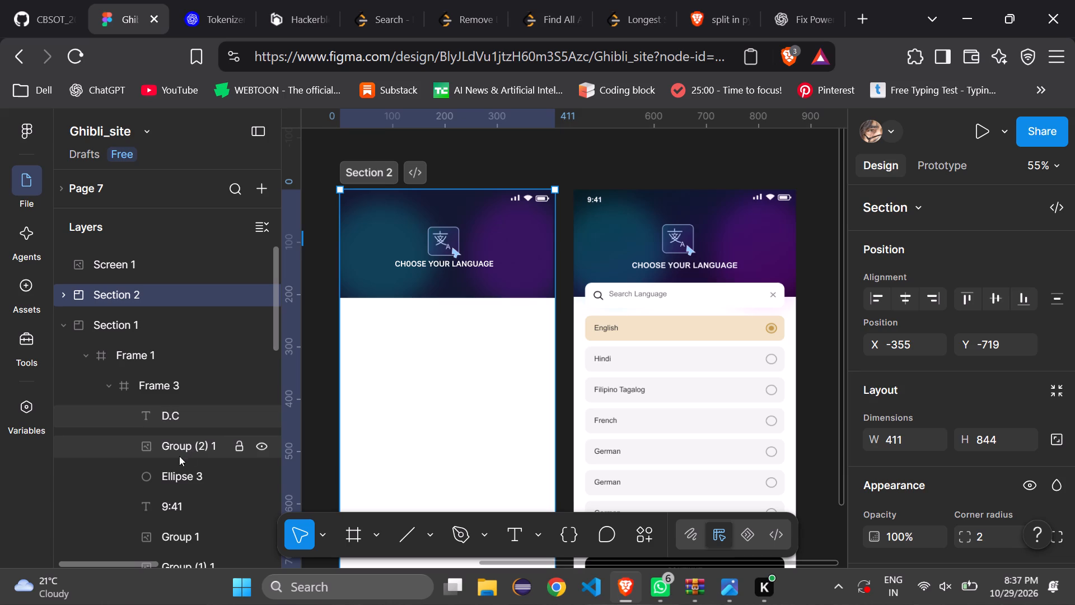
click(165, 504)
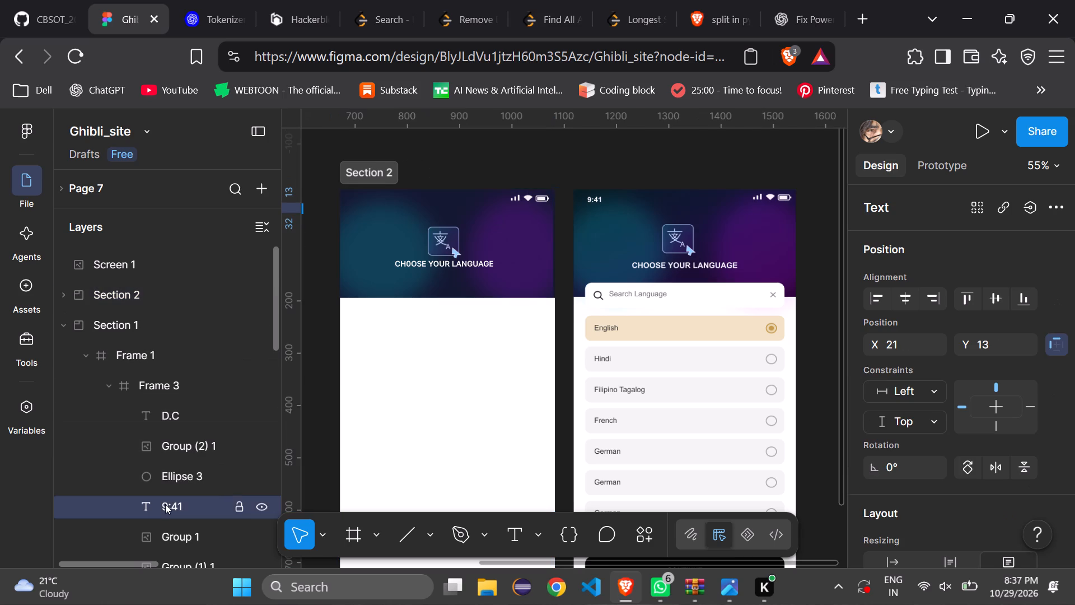
key(ctrl+c)
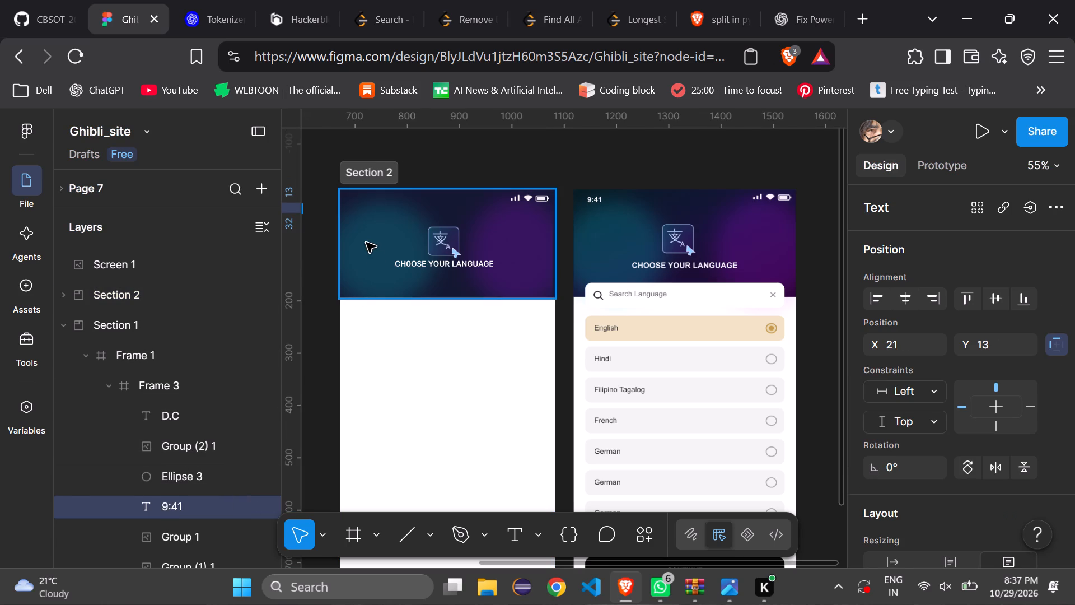
click(366, 243)
key(ctrl+v)
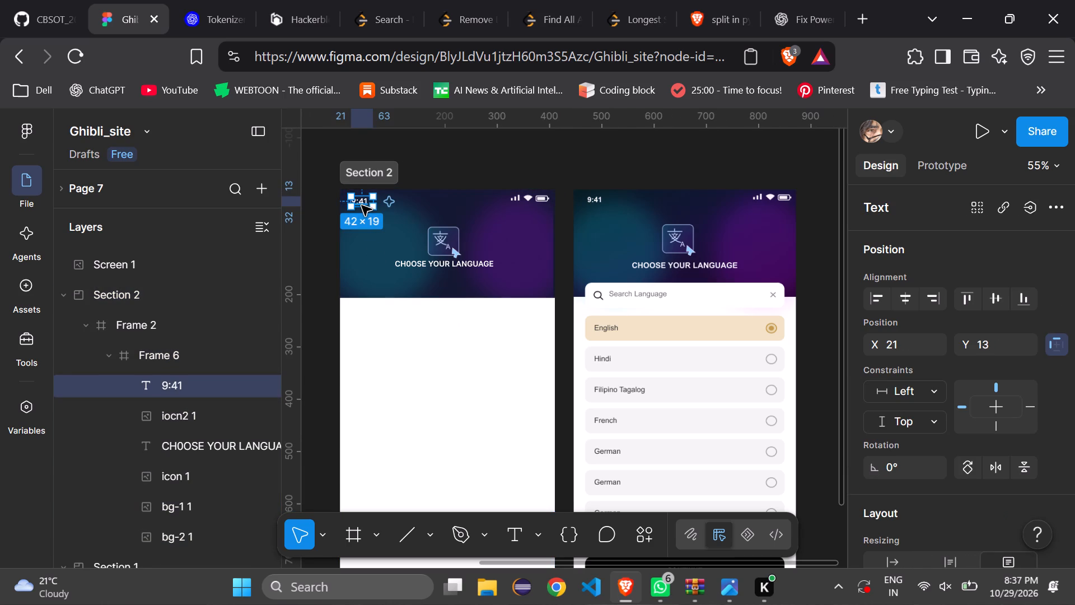
click(471, 167)
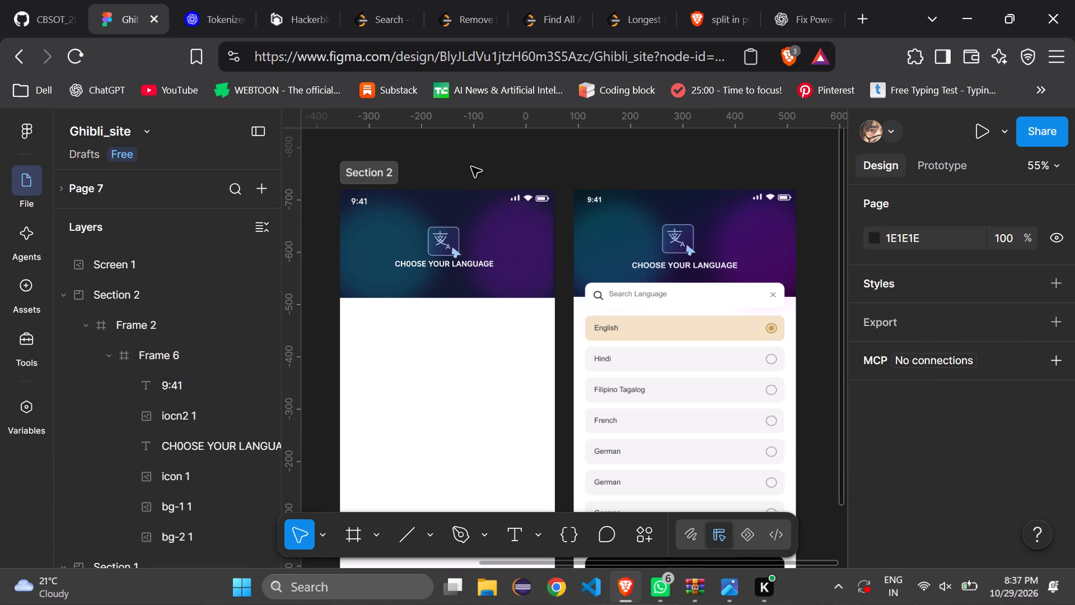
Move the 9:41 text in Frame 6 to about X 11, Y 7 and shrink its text box to about 35 × 16.
triple_click(354, 203)
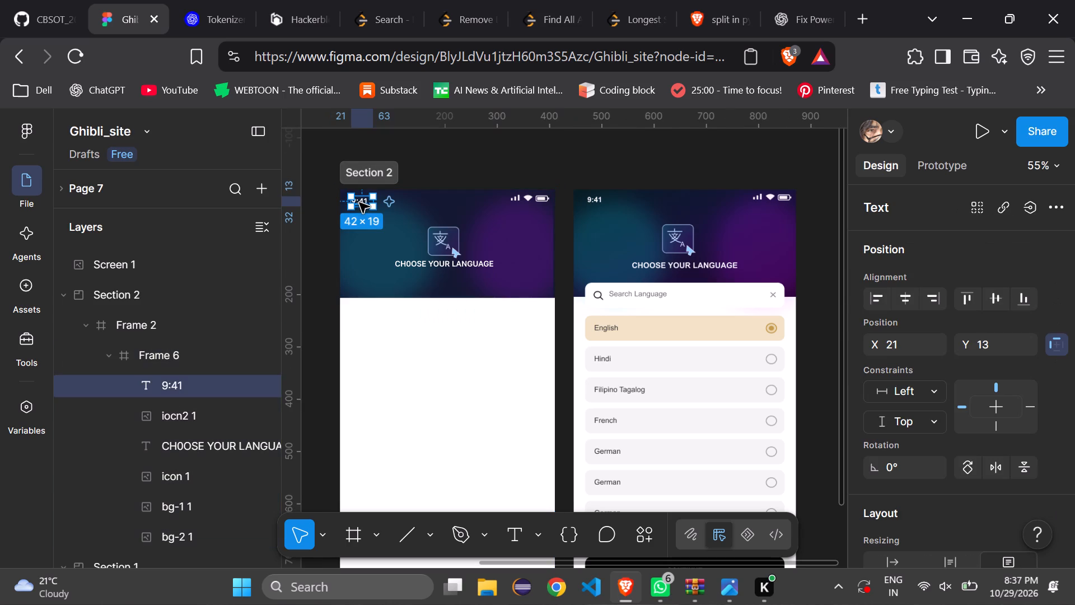
drag(359, 203, 354, 200)
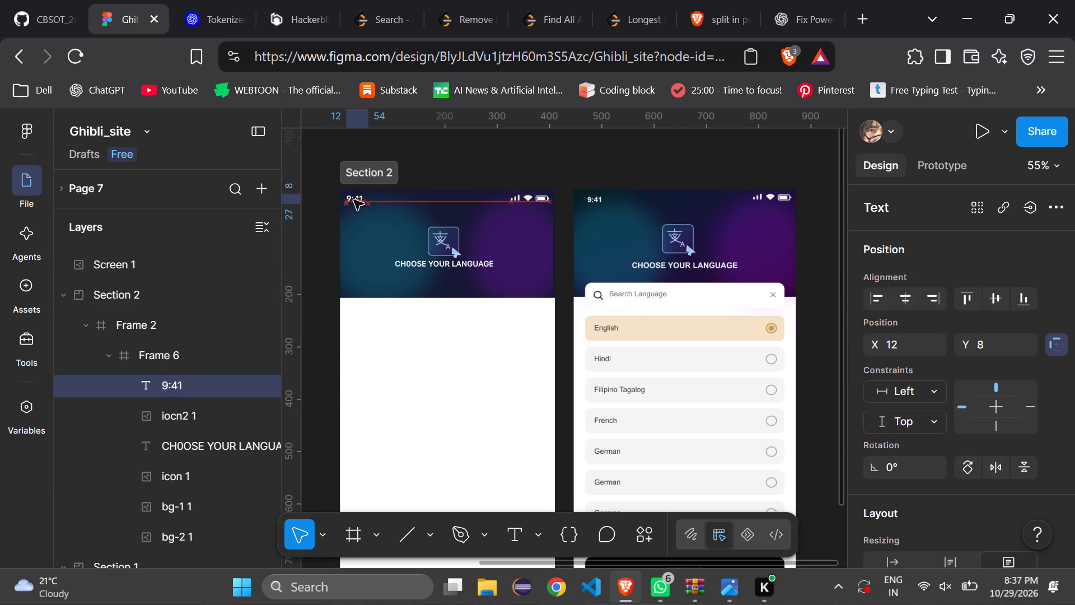
drag(354, 200, 353, 201)
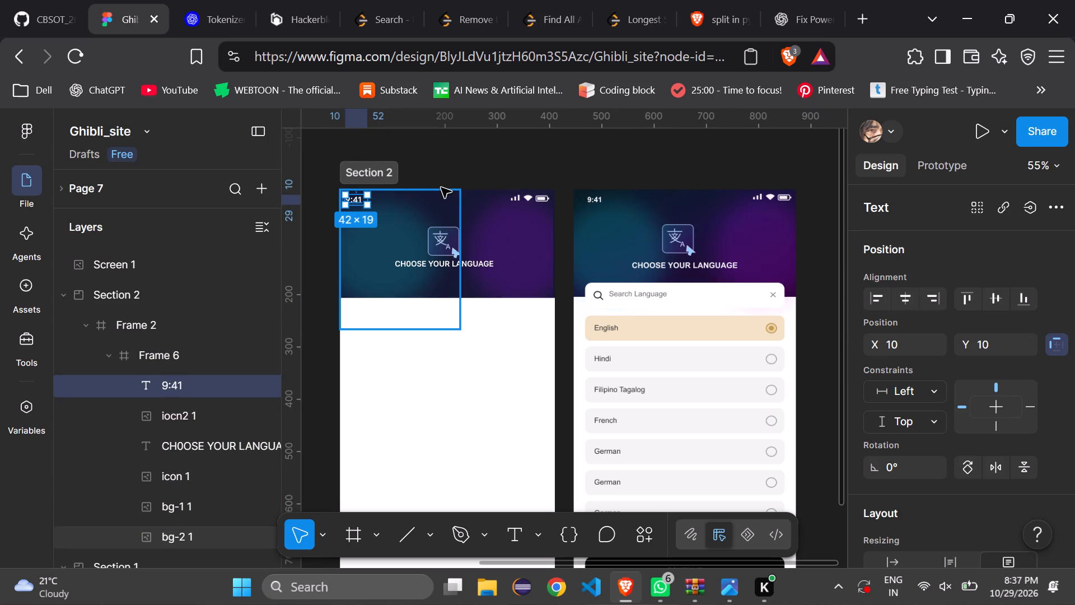
click(450, 171)
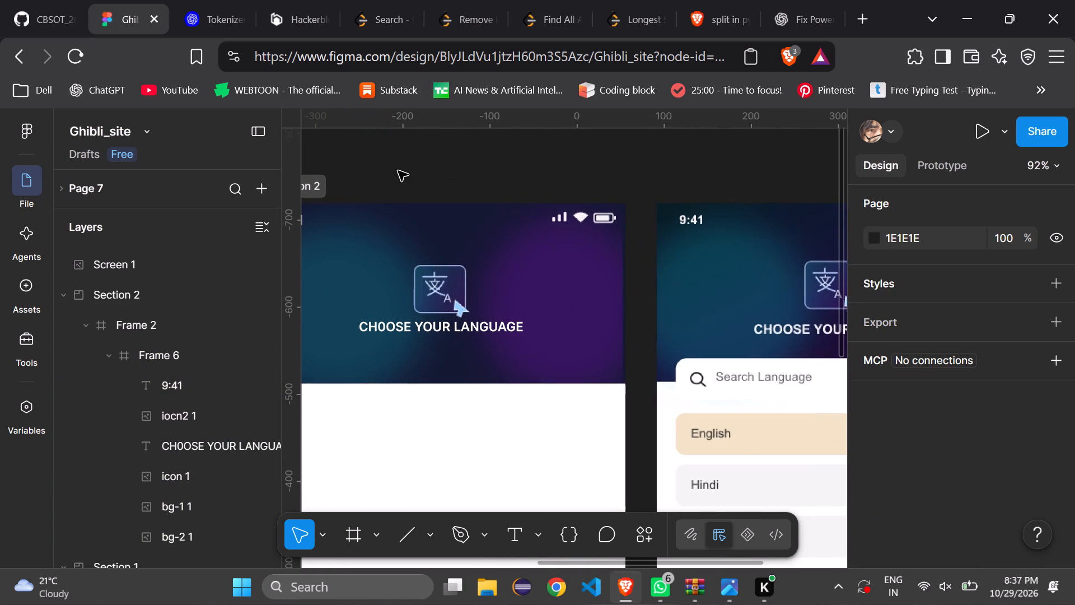
key(Left)
double_click(345, 222)
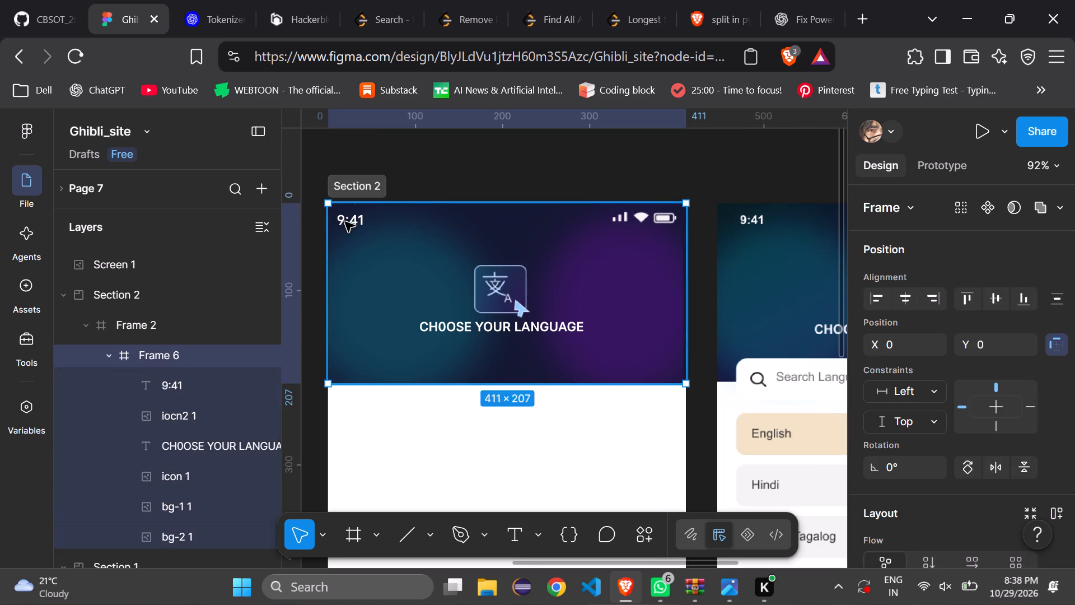
click(345, 222)
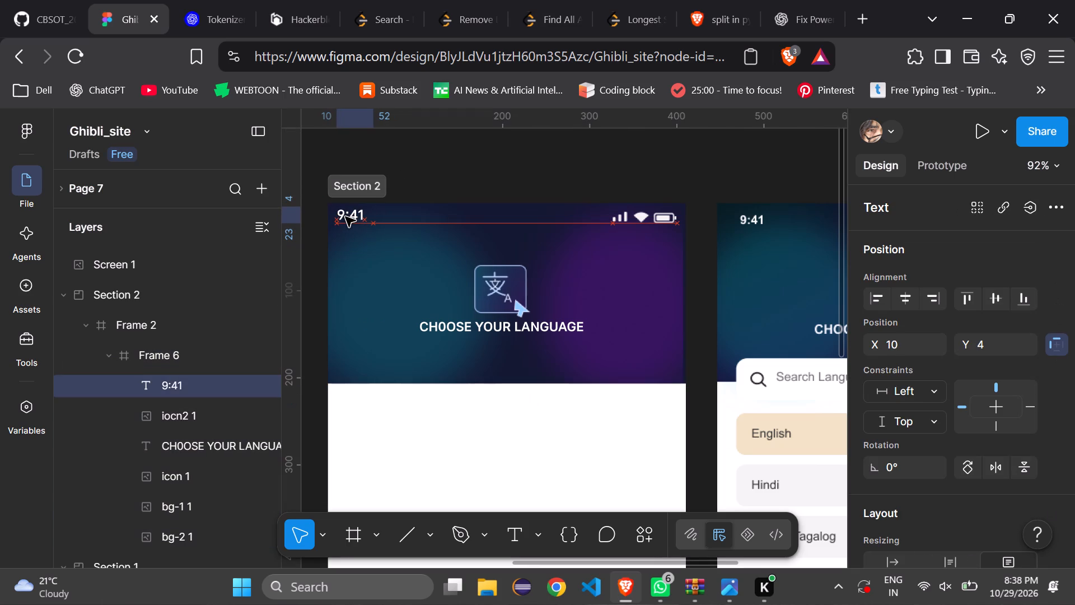
click(373, 226)
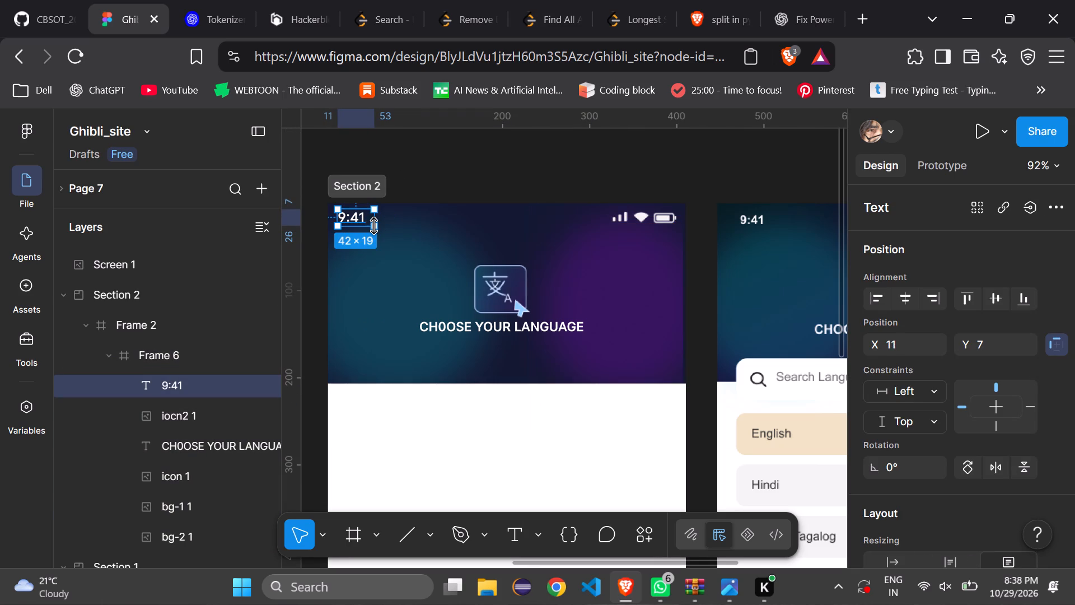
drag(378, 226, 368, 223)
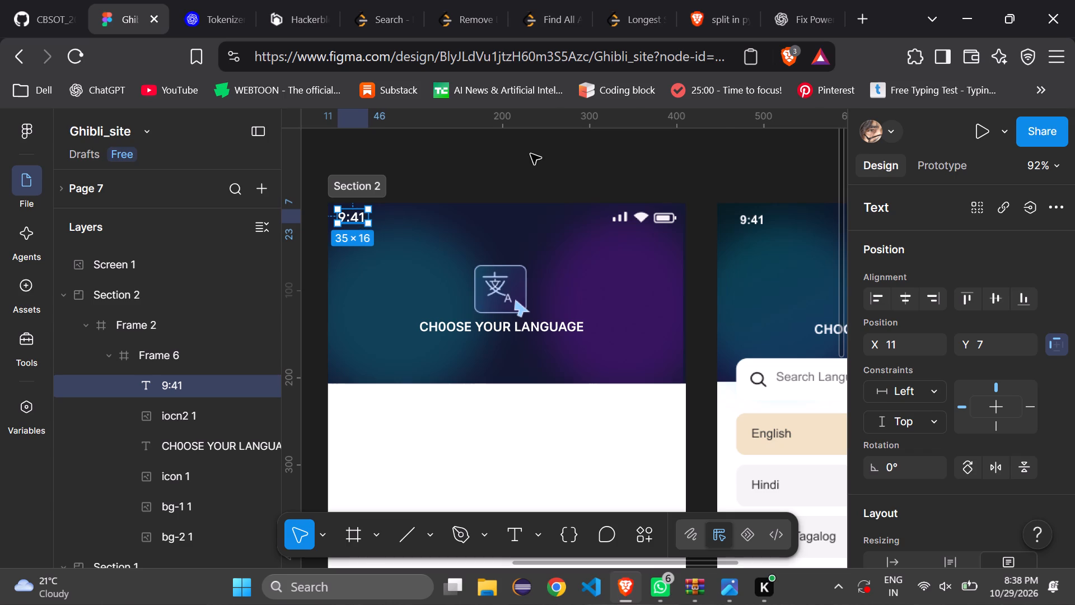
click(531, 154)
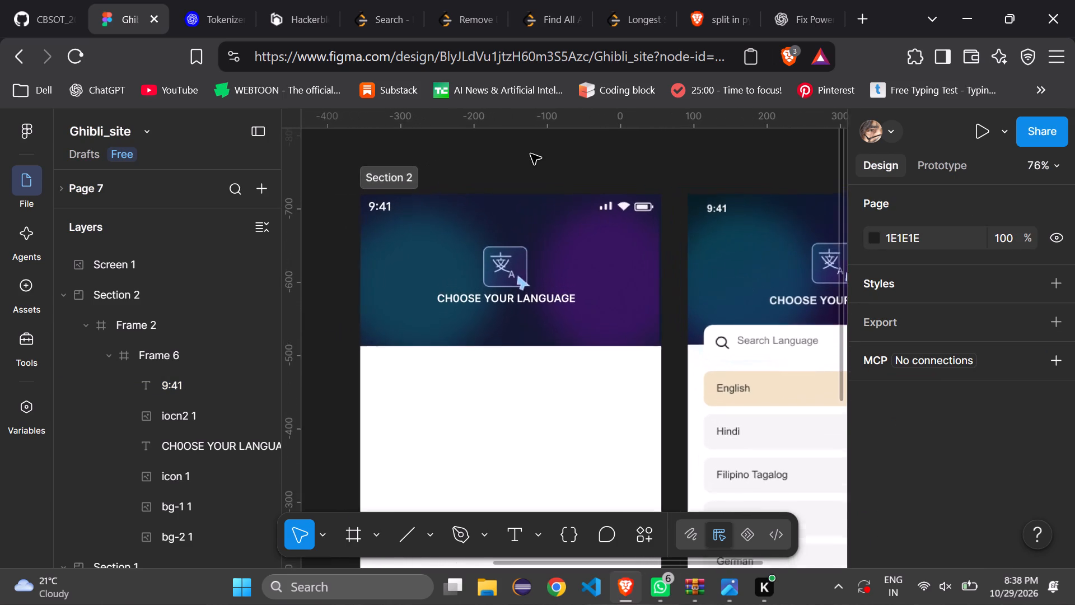
Set the font size of Frame 6's 9:41 text to 15.
double_click(378, 211)
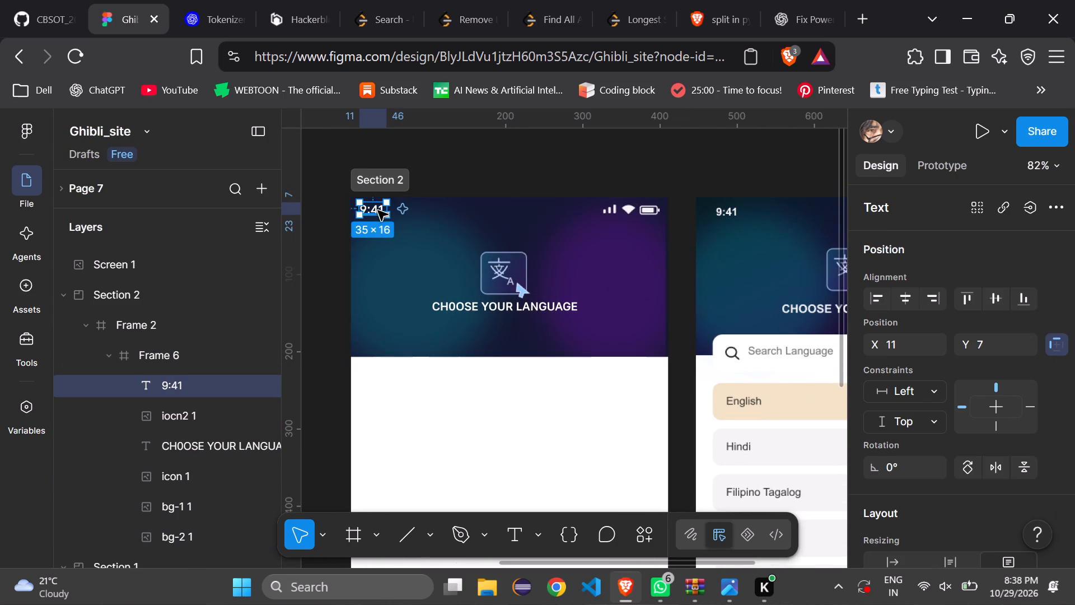
drag(1074, 222, 1071, 323)
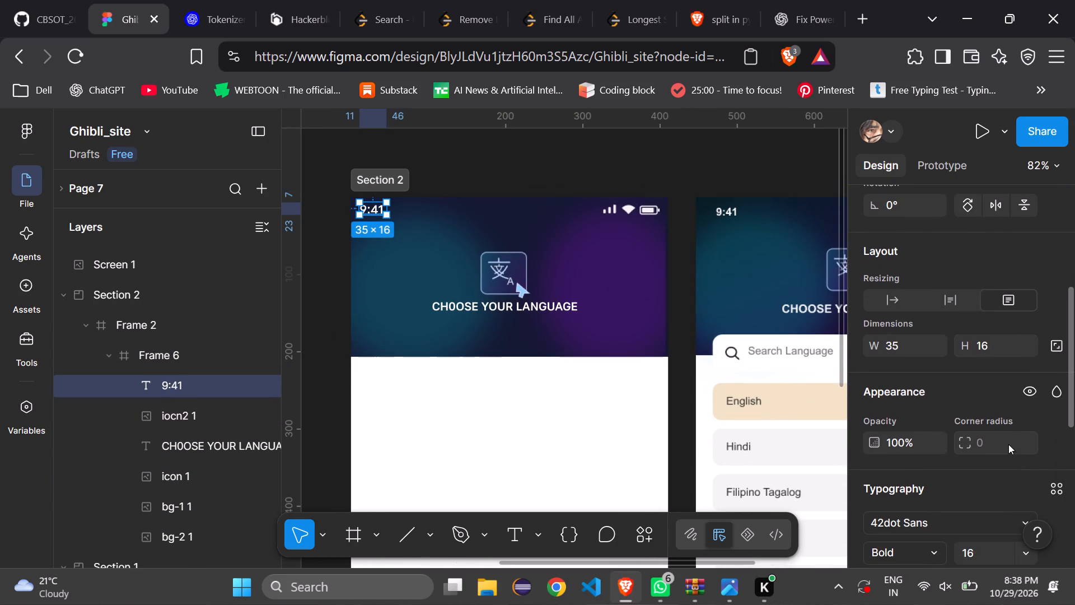
drag(1072, 362, 1074, 439)
click(1025, 354)
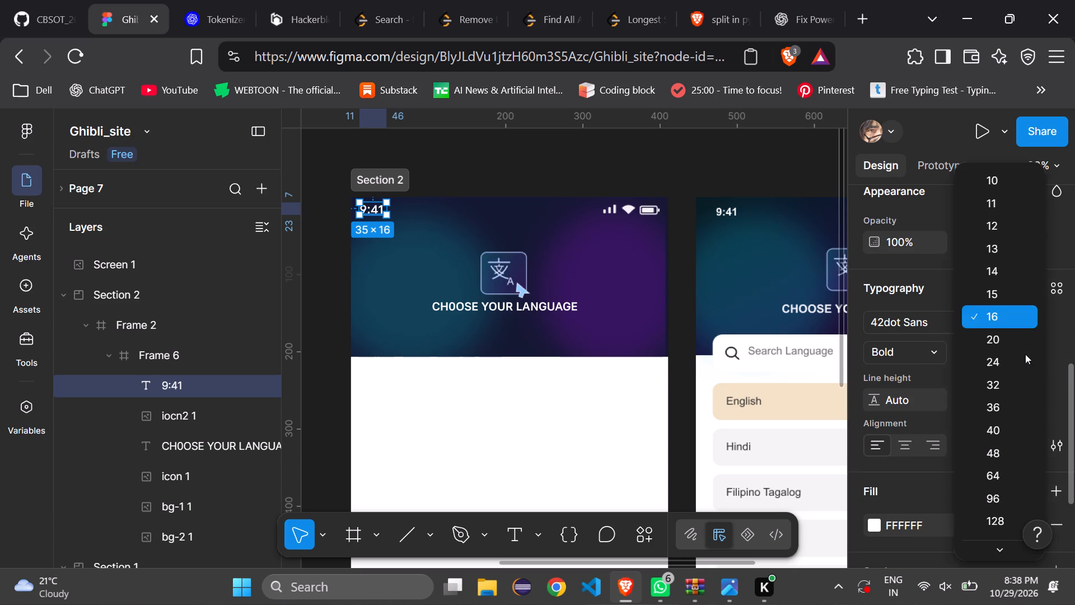
click(987, 290)
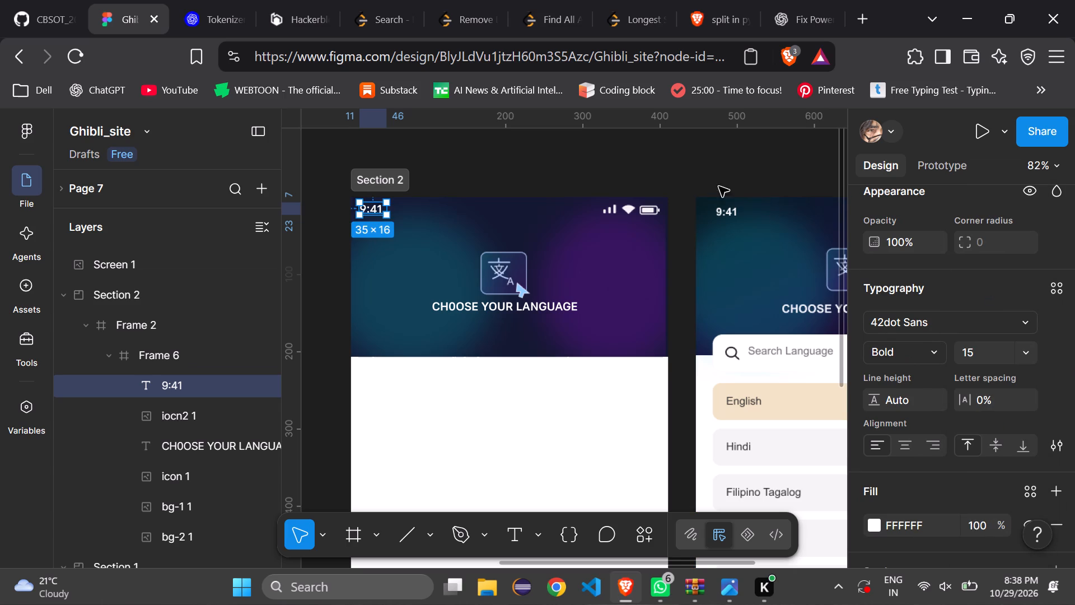
click(675, 157)
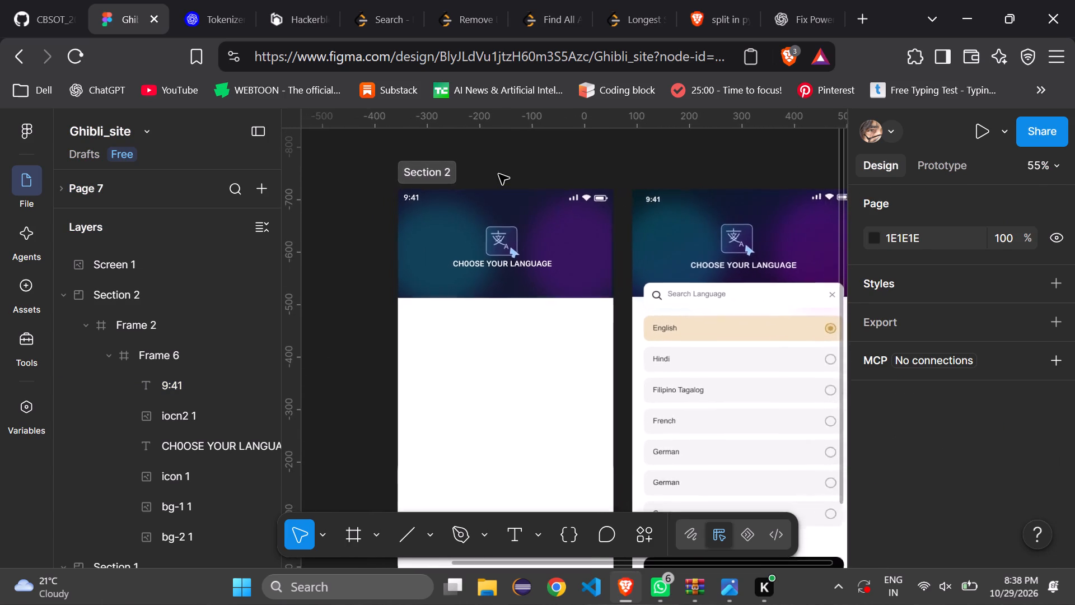
Shift the 9:41 text inward from Frame 6's left edge to about X 26, Y 7, matching the reference screen.
double_click(415, 202)
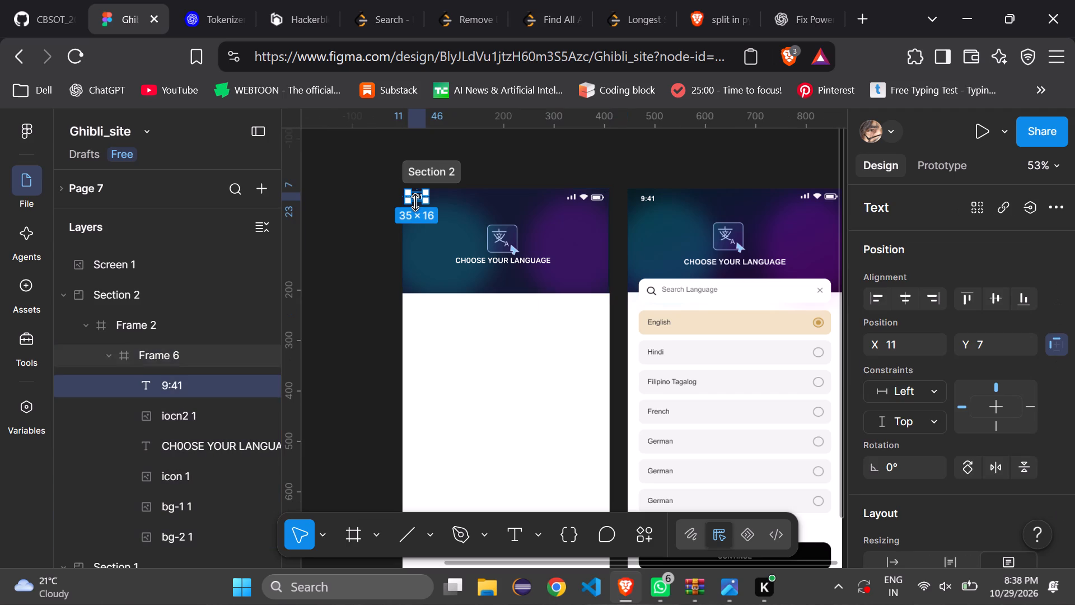
drag(415, 197, 423, 197)
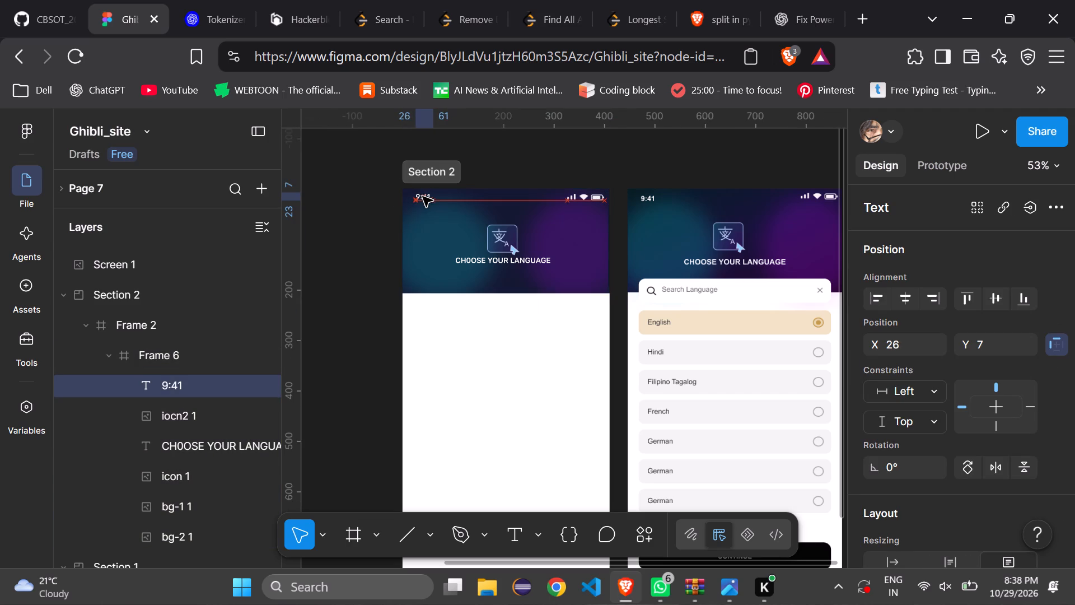
drag(423, 197, 422, 197)
click(528, 165)
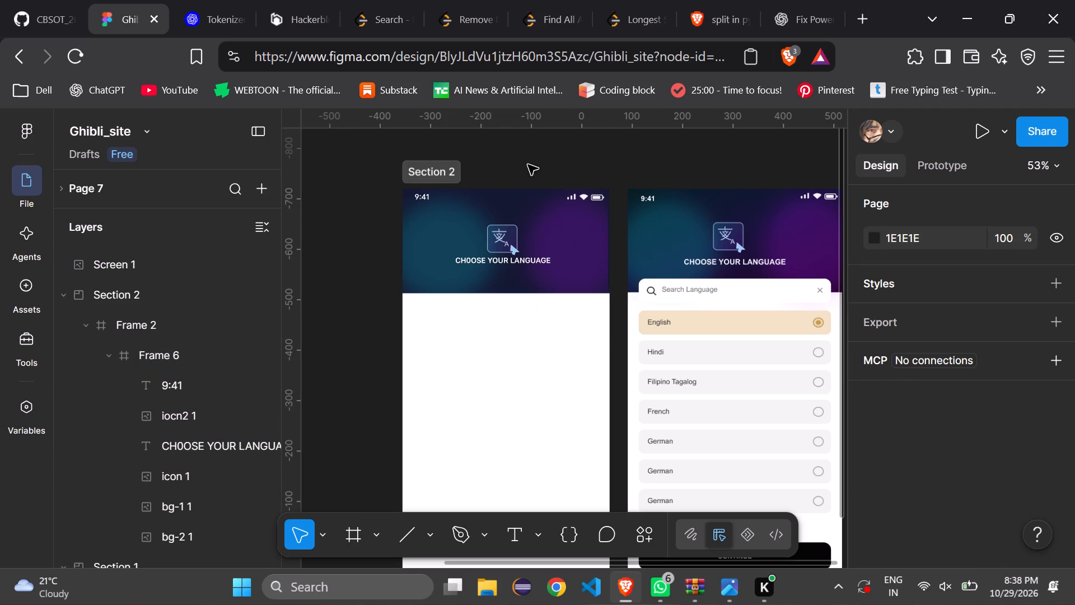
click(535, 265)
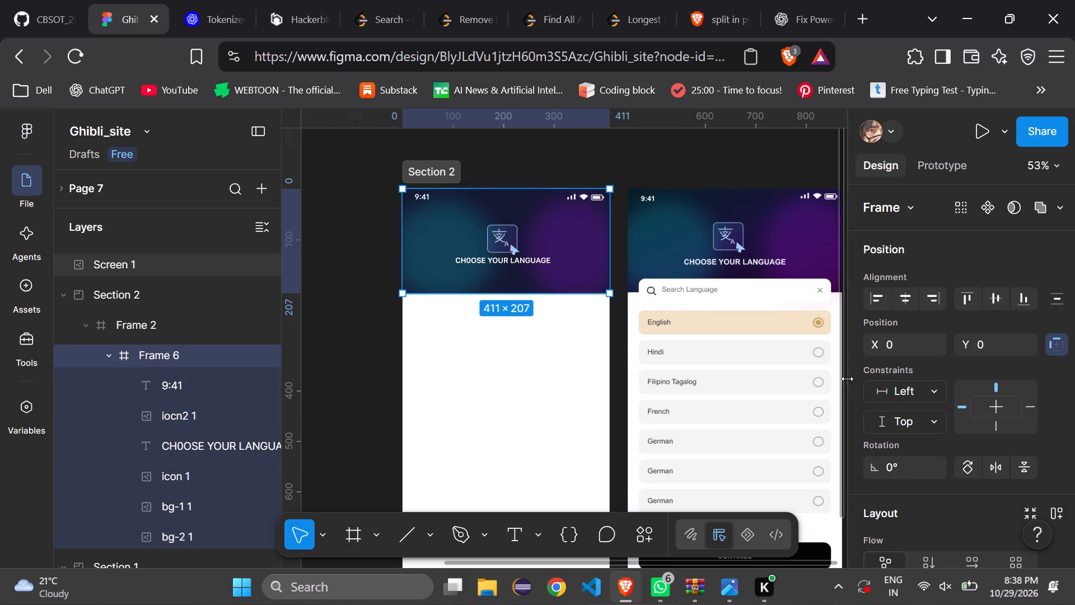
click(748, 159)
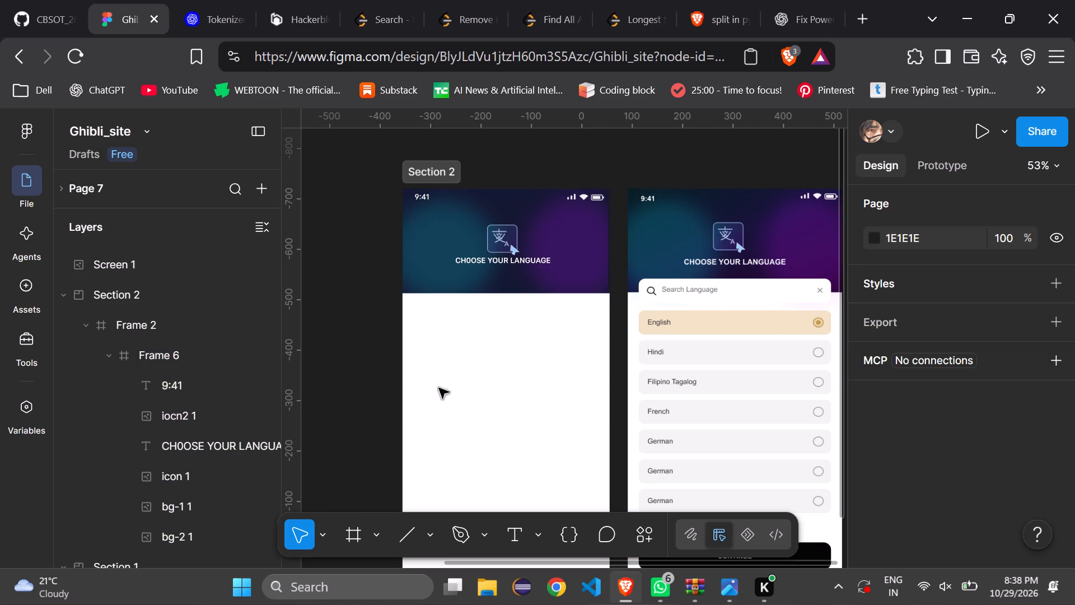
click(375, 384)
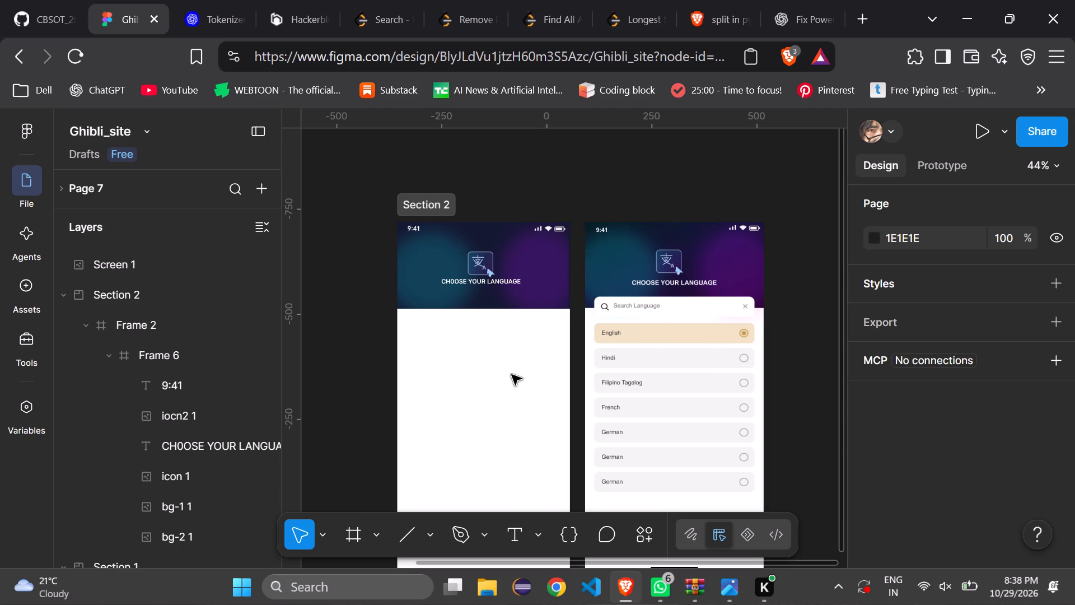
Draw a search bar frame of about 360 × 54 at X 24, Y 186, overlapping Frame 6's bottom edge as in the reference screen.
click(367, 537)
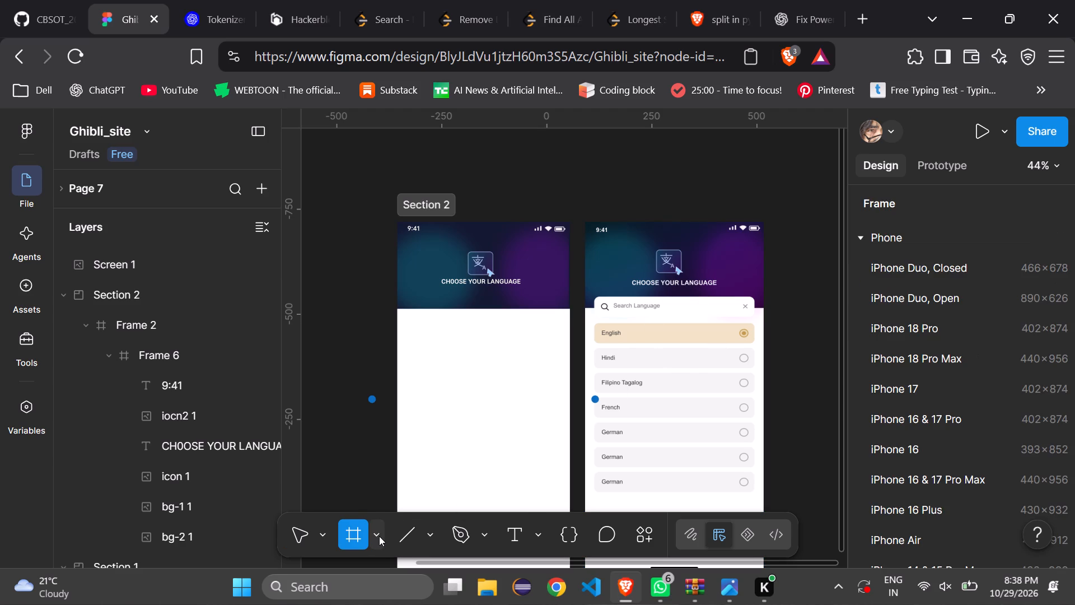
click(379, 536)
click(441, 457)
drag(414, 300, 457, 331)
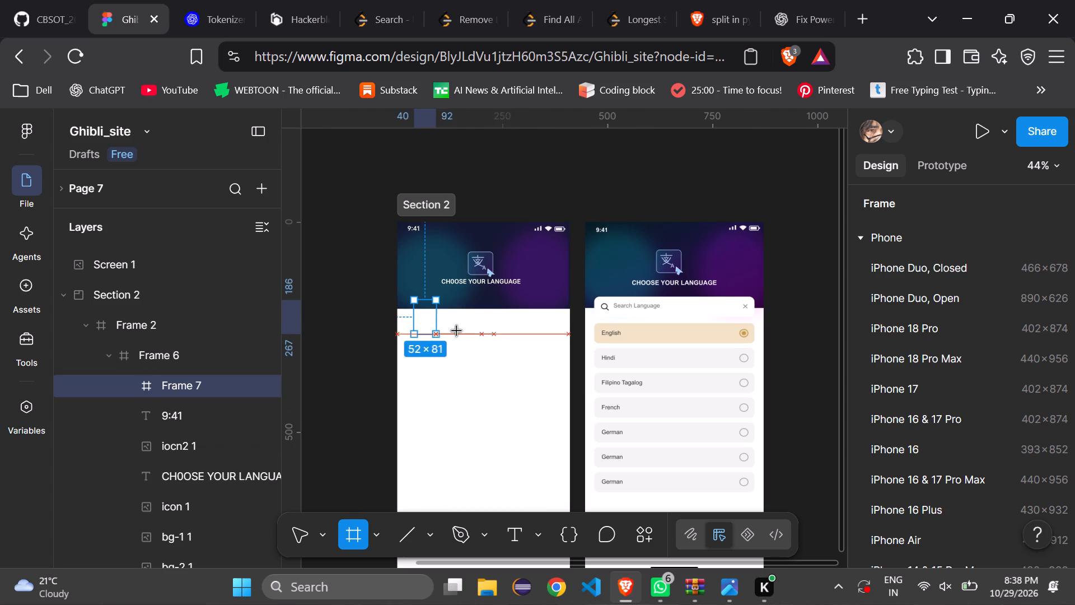
drag(457, 331, 553, 323)
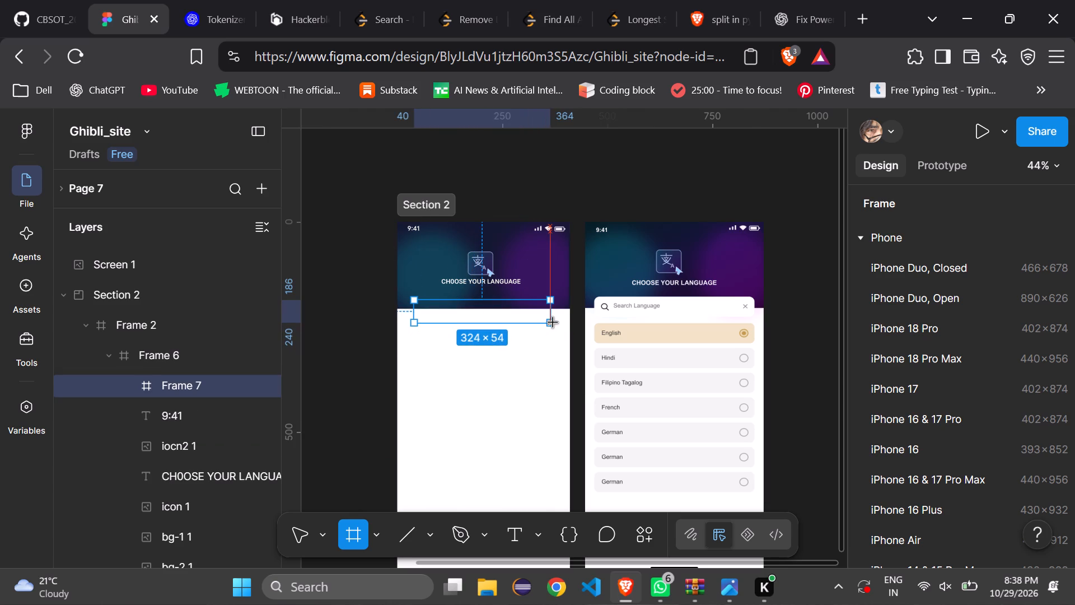
drag(553, 323, 551, 323)
drag(551, 323, 559, 323)
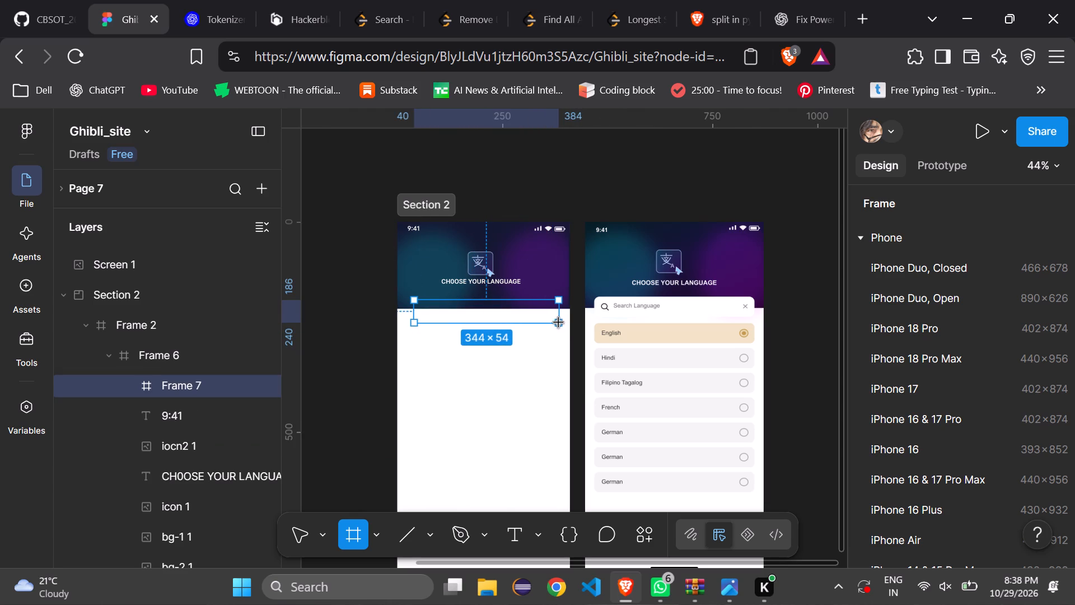
drag(559, 323, 559, 322)
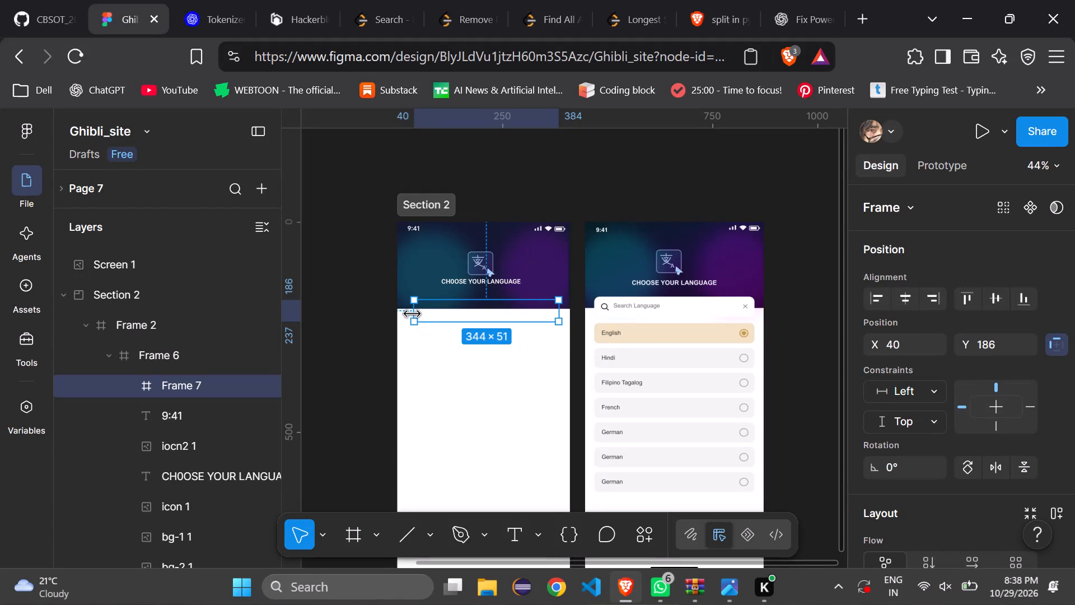
drag(412, 313, 406, 313)
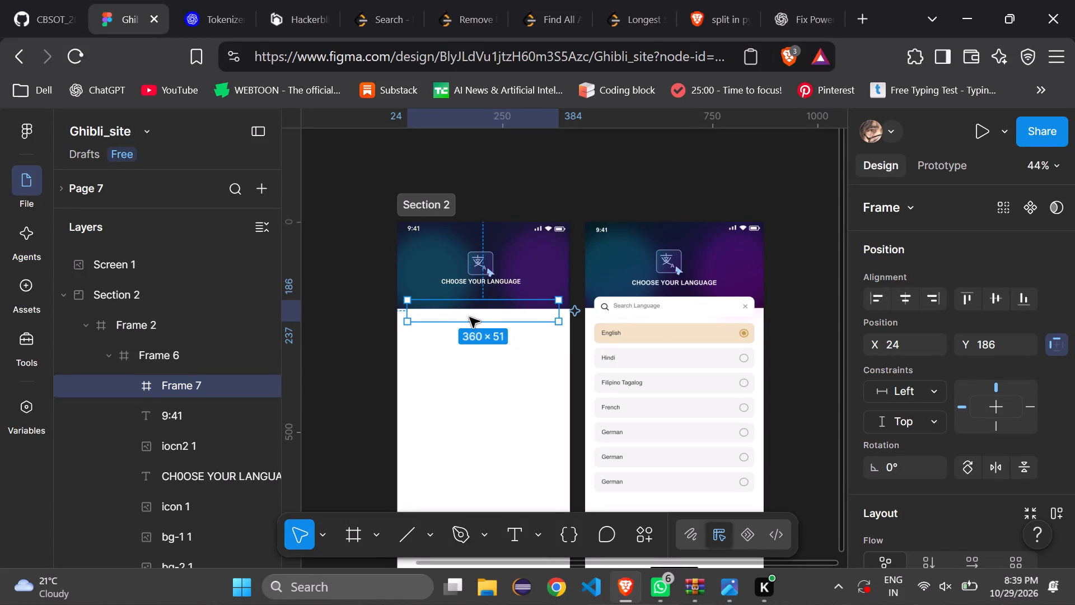
click(486, 325)
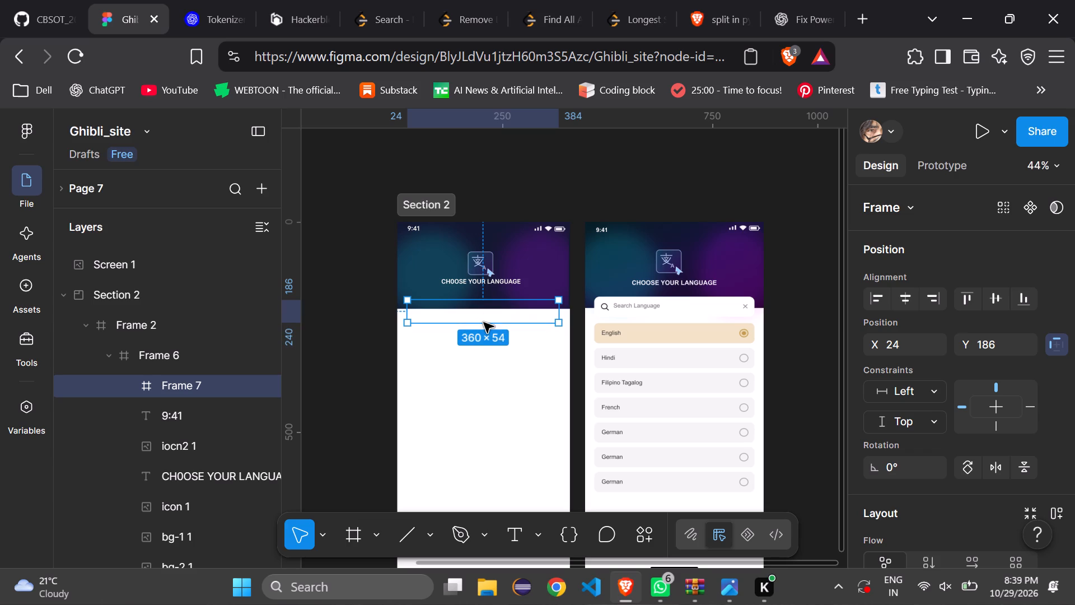
Resize the search bar frame, Frame 7, to about 360 × 50 with its top edge at Y 183.
drag(483, 326, 483, 320)
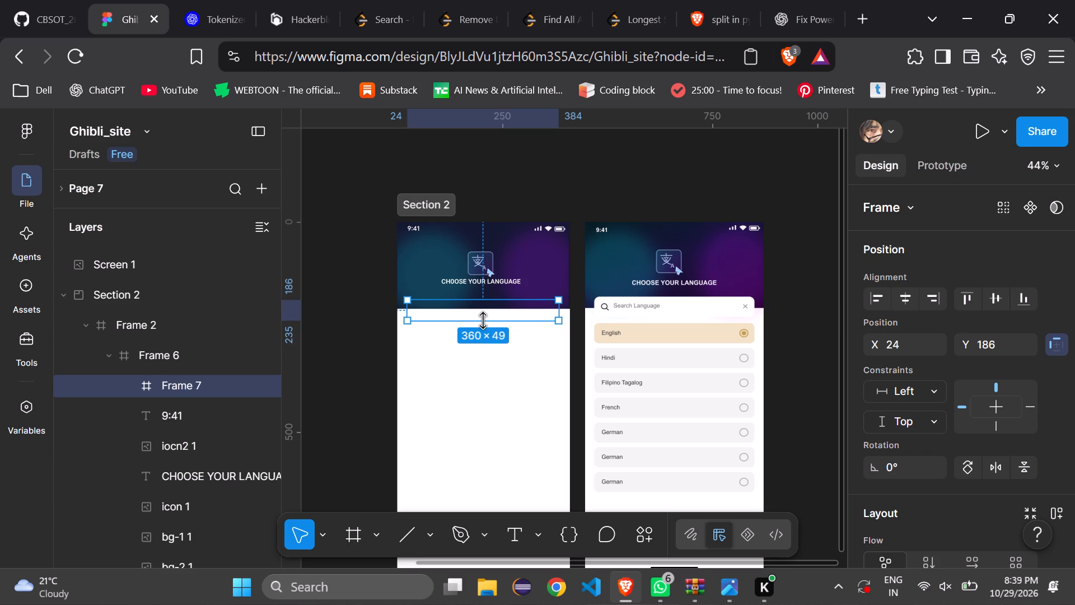
drag(483, 320, 482, 320)
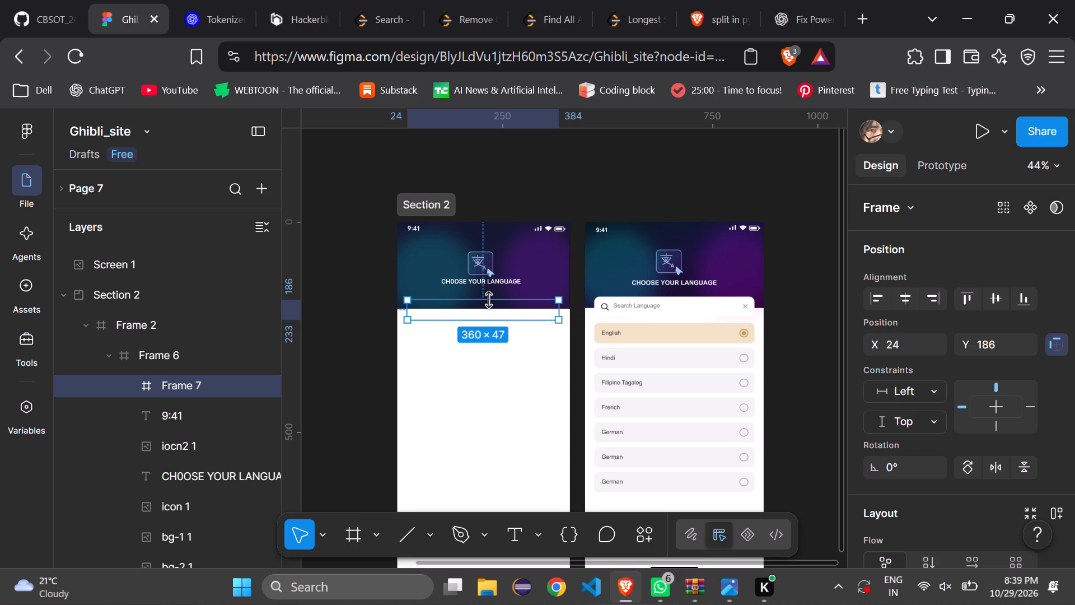
click(489, 300)
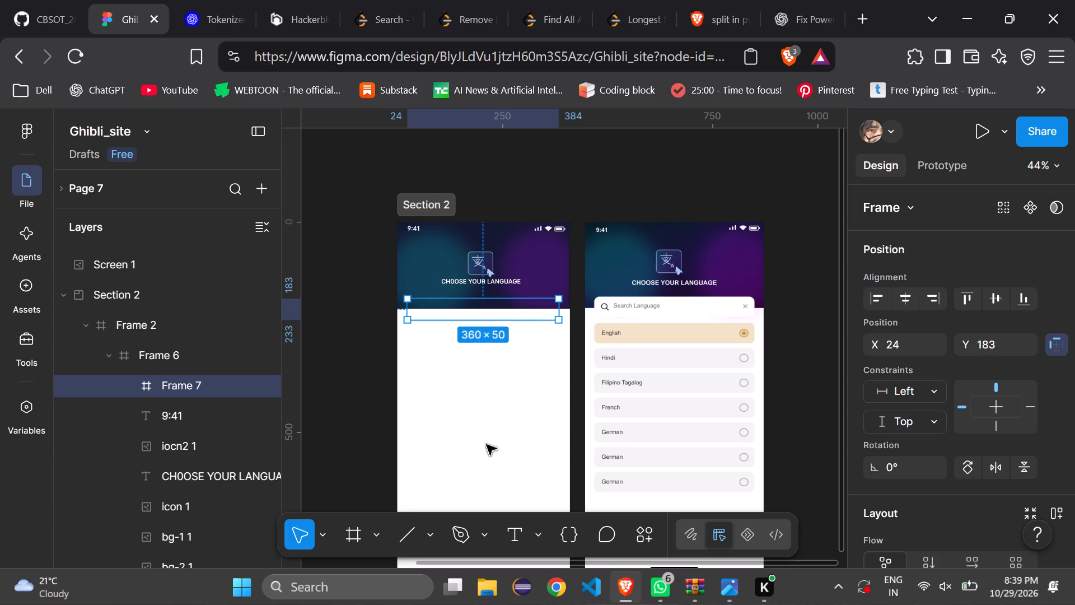
click(362, 418)
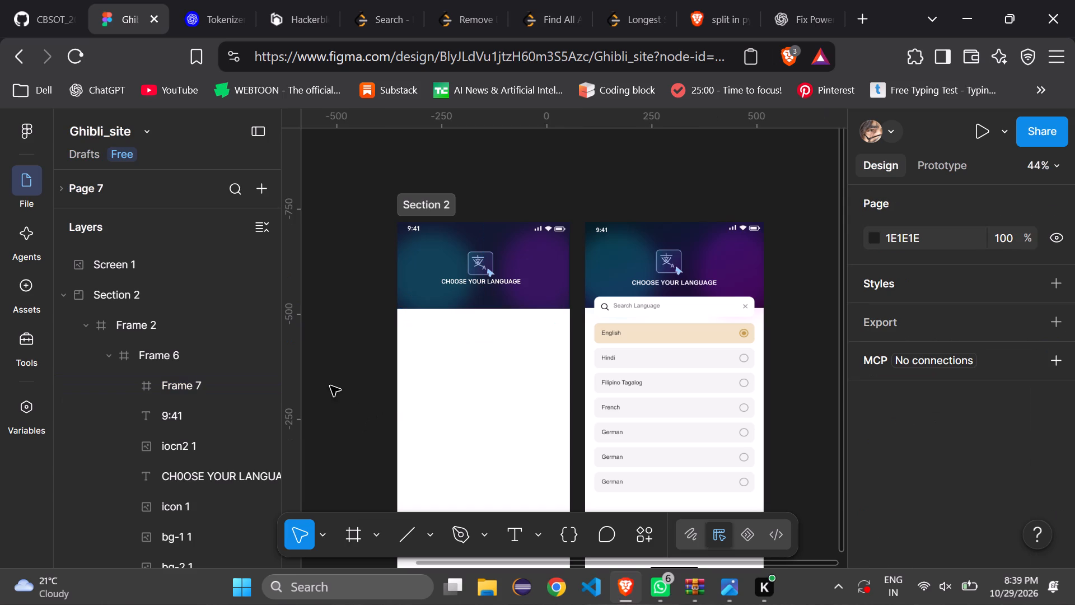
Draw a second frame of about 351 × 44 inside Frame 7, at X 9, Y 6.
click(104, 296)
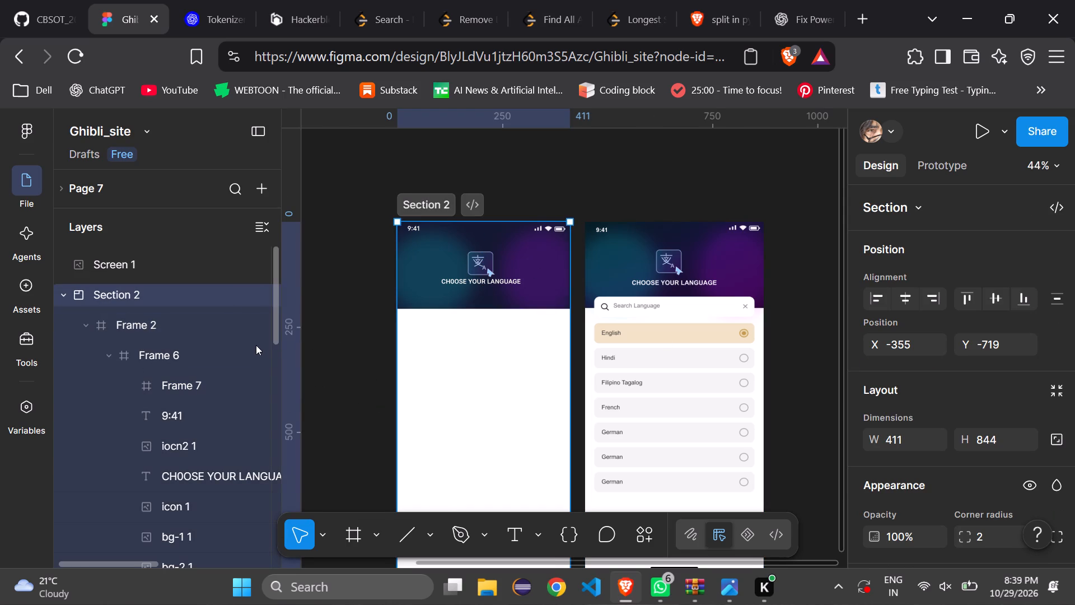
drag(277, 331, 276, 367)
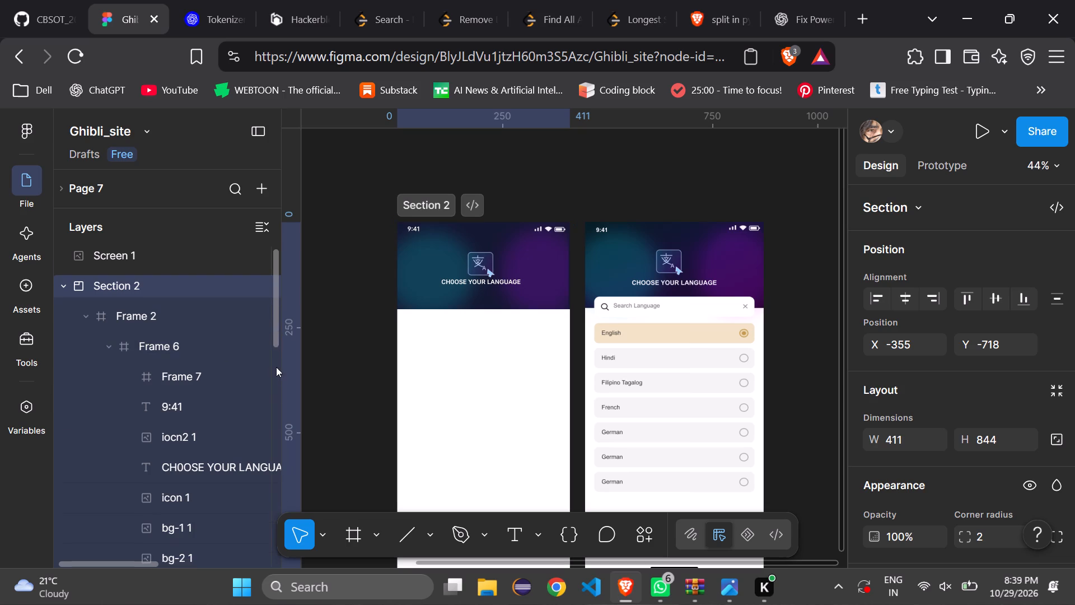
drag(276, 367, 261, 316)
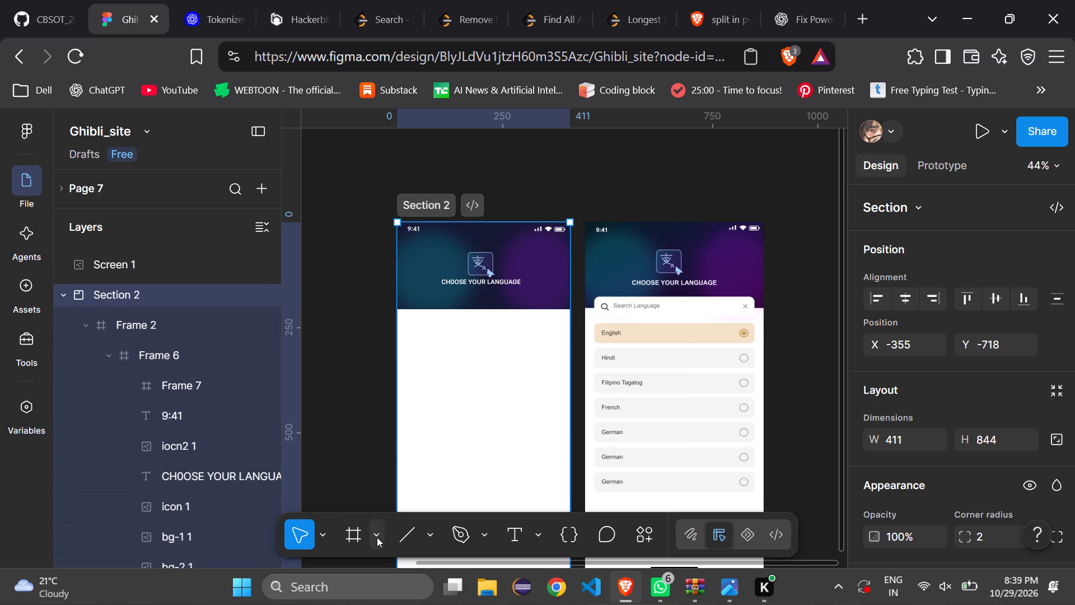
click(377, 537)
click(410, 454)
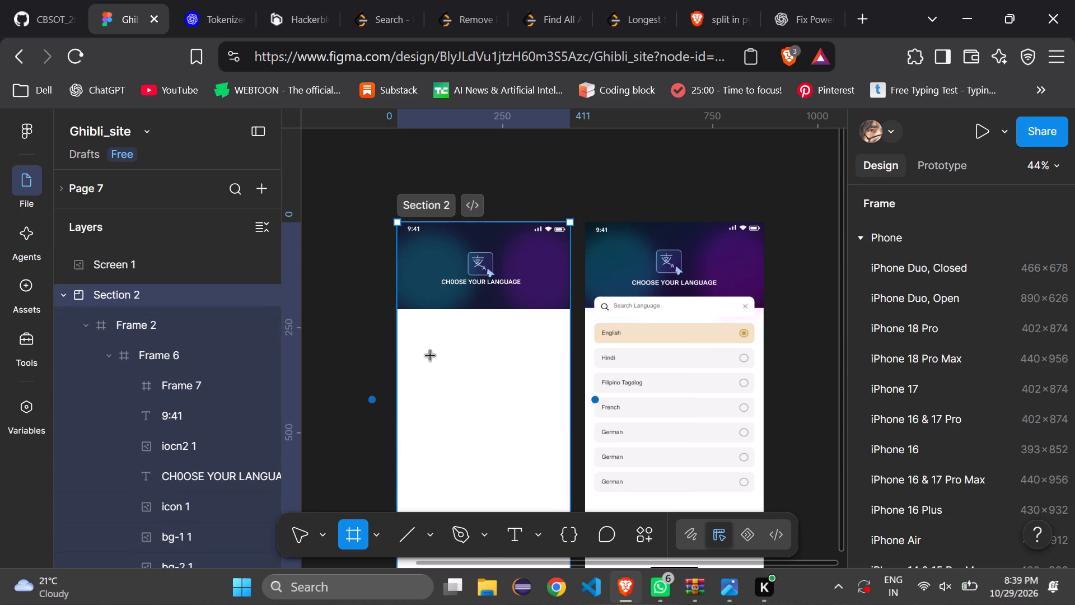
drag(412, 302, 417, 321)
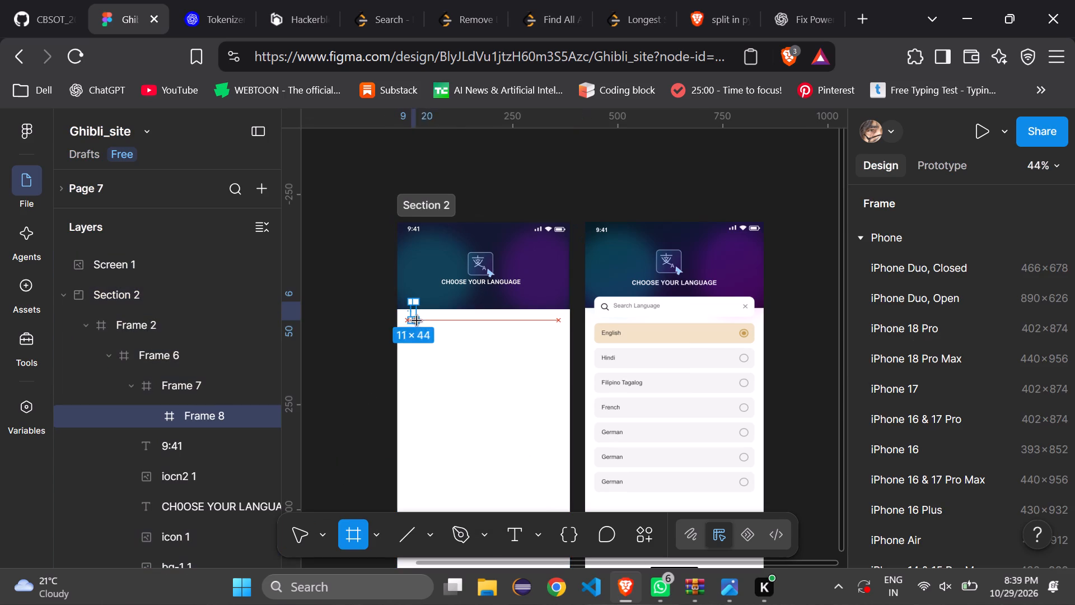
drag(417, 321, 551, 325)
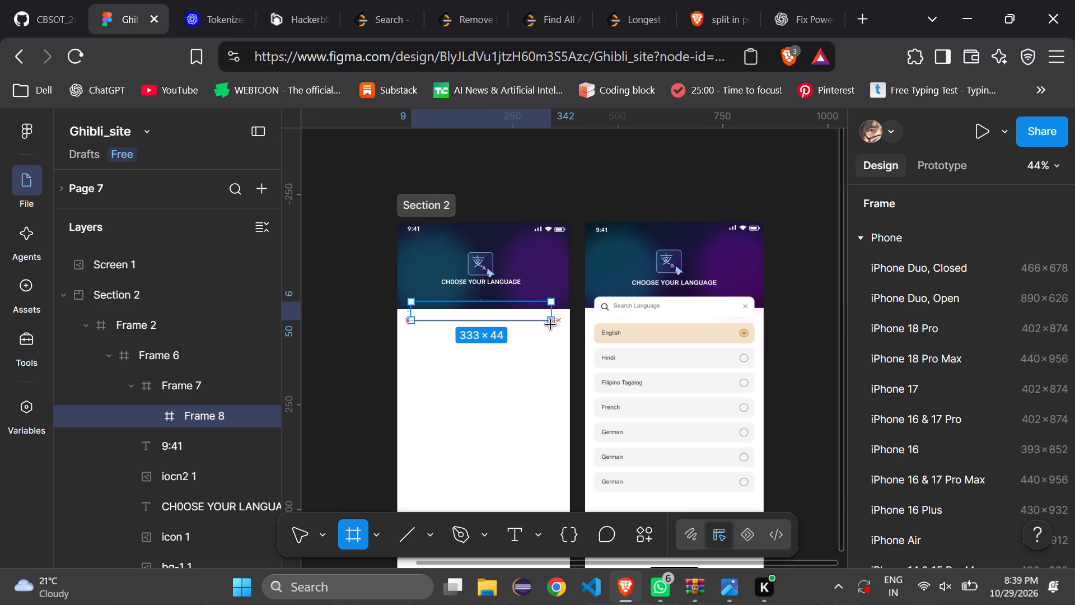
drag(551, 325, 553, 318)
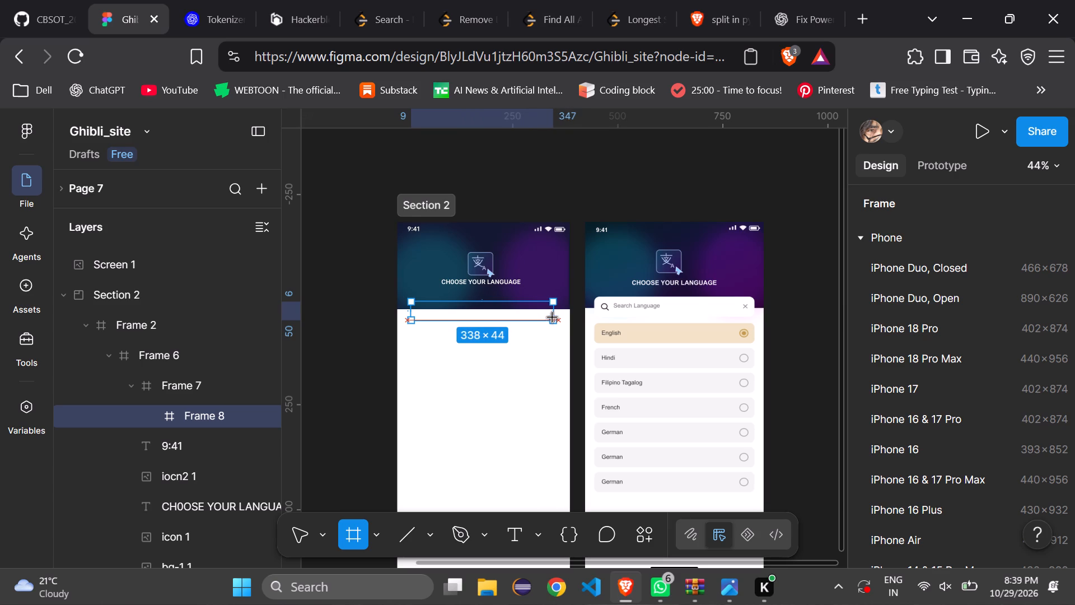
drag(553, 318, 558, 318)
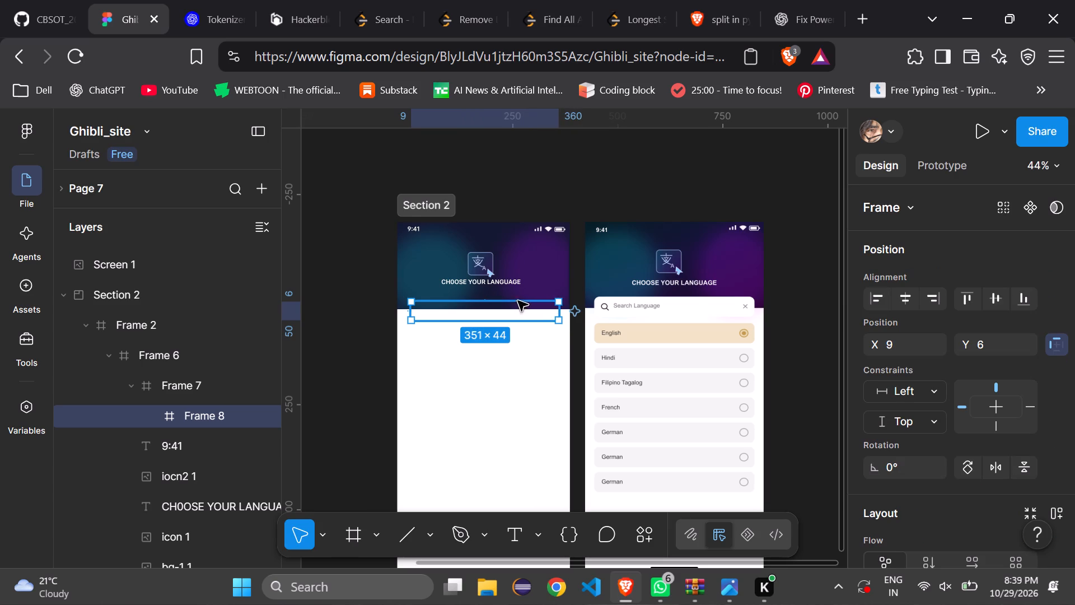
Extend Frame 8's top edge to Y 0, making it about 351 × 50 at X 9.
drag(516, 301, 502, 302)
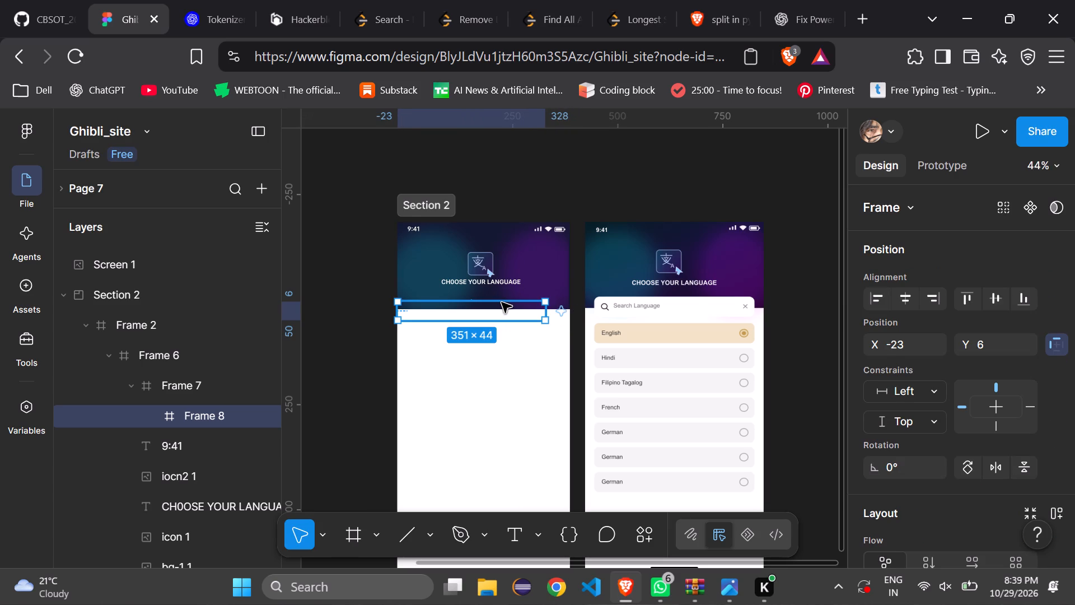
drag(502, 302, 518, 302)
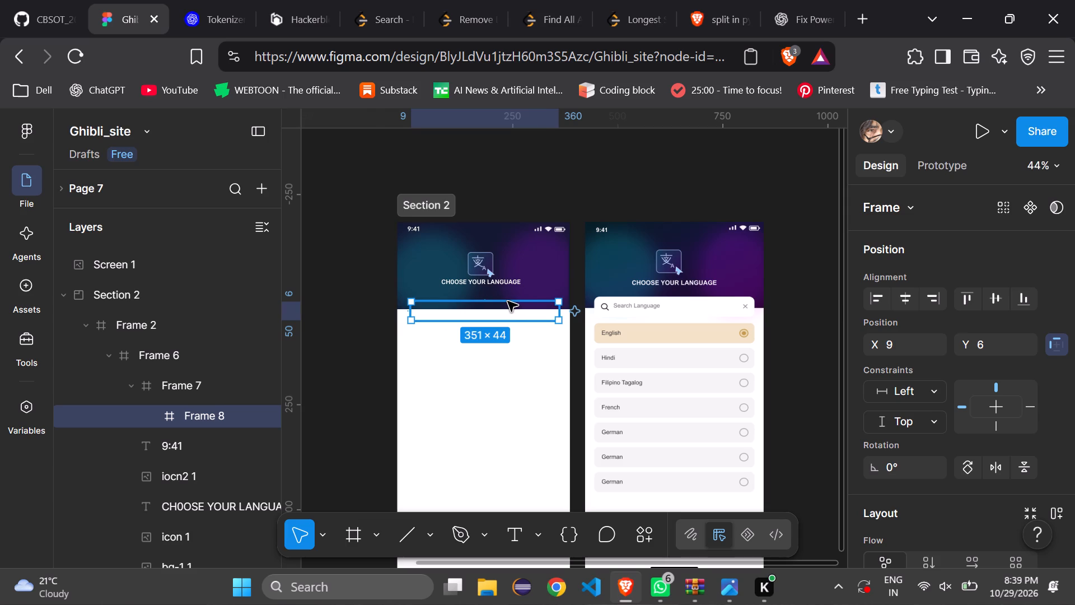
click(494, 300)
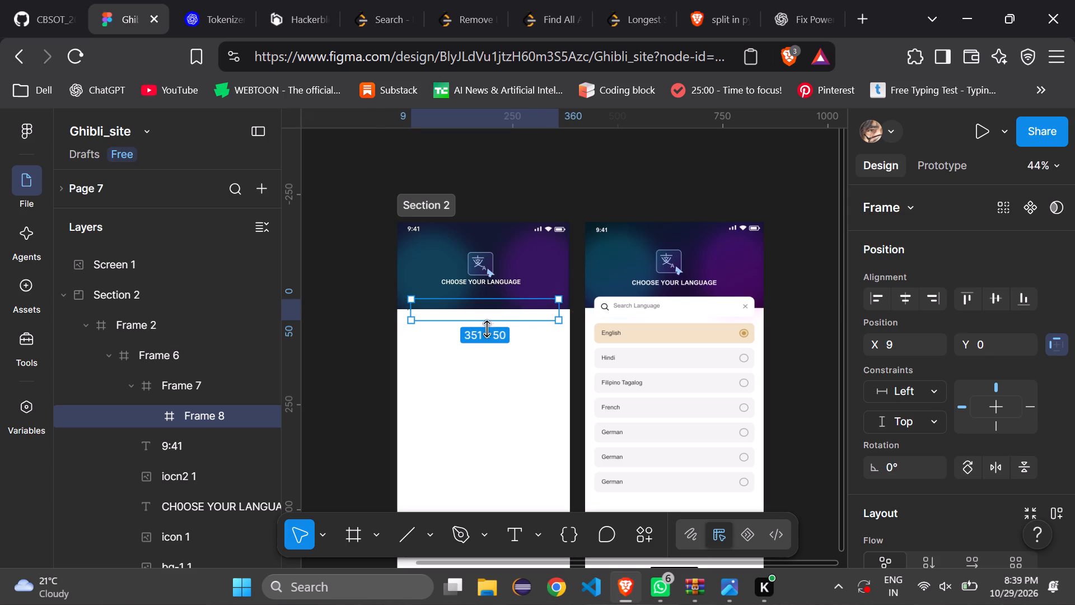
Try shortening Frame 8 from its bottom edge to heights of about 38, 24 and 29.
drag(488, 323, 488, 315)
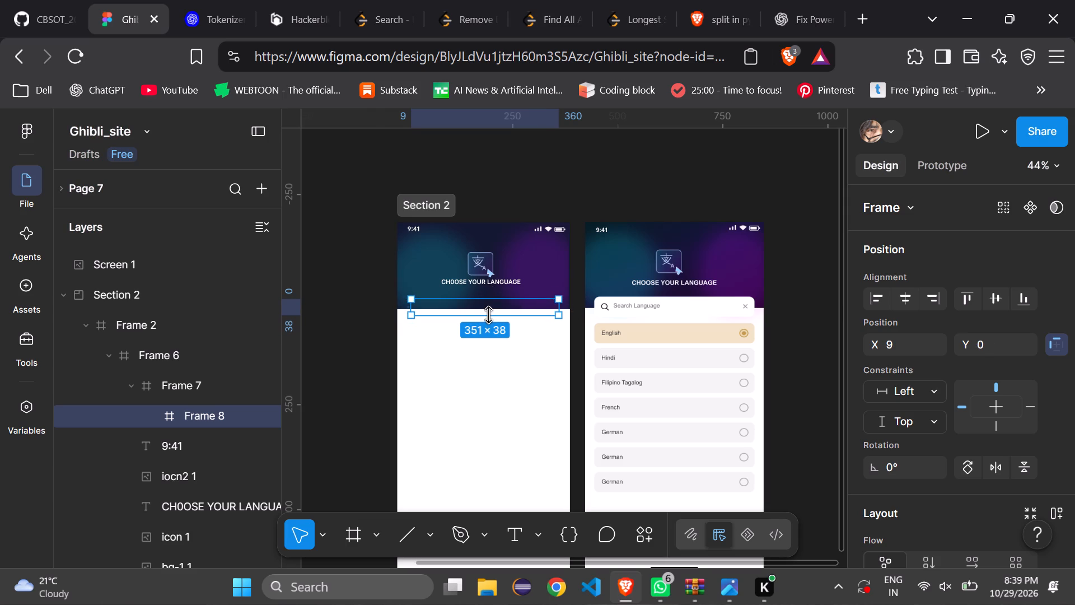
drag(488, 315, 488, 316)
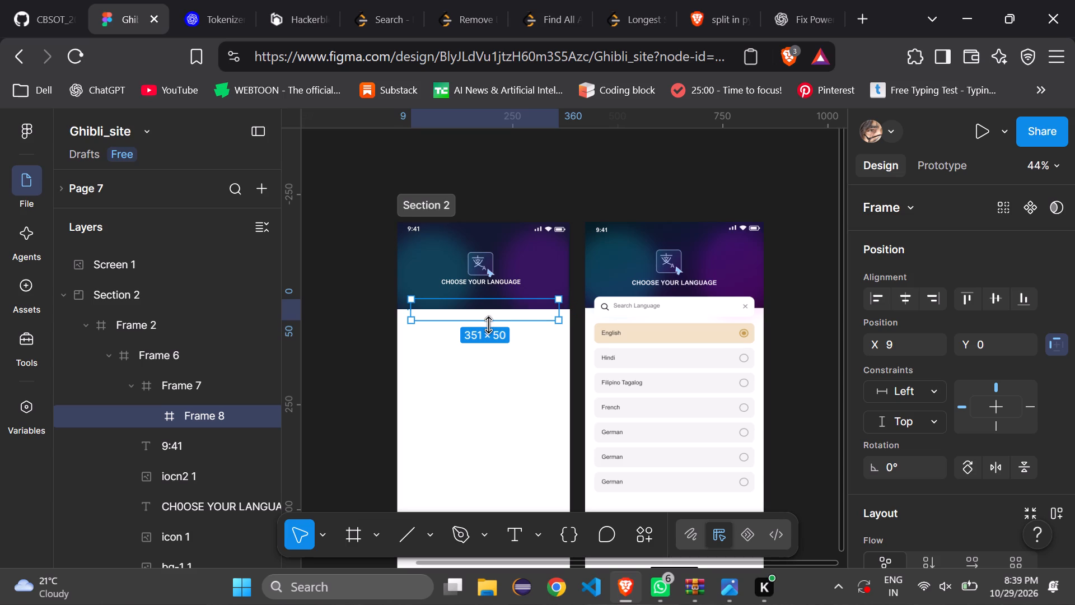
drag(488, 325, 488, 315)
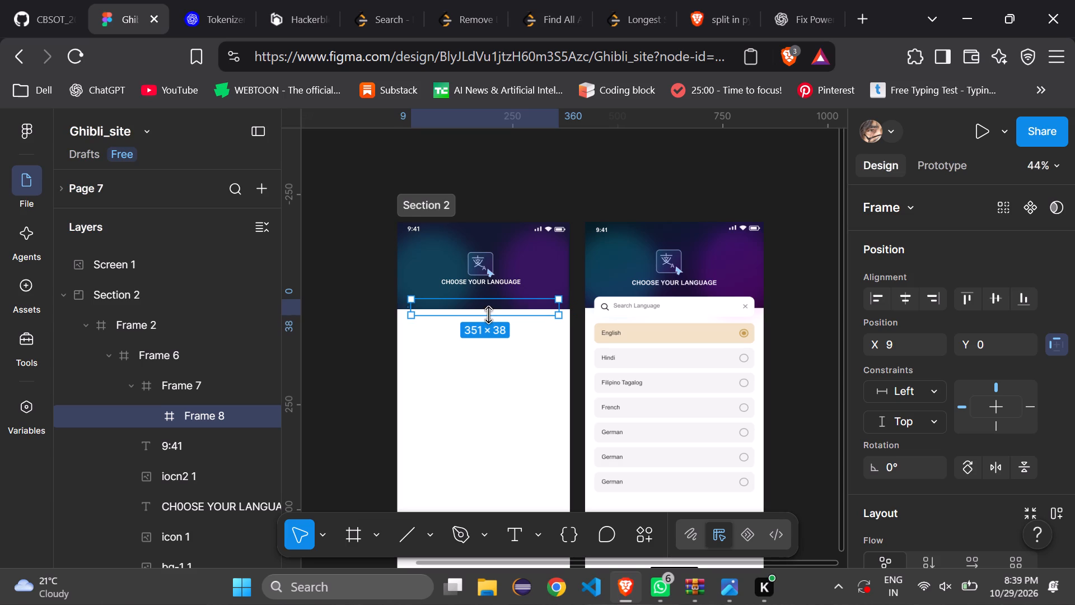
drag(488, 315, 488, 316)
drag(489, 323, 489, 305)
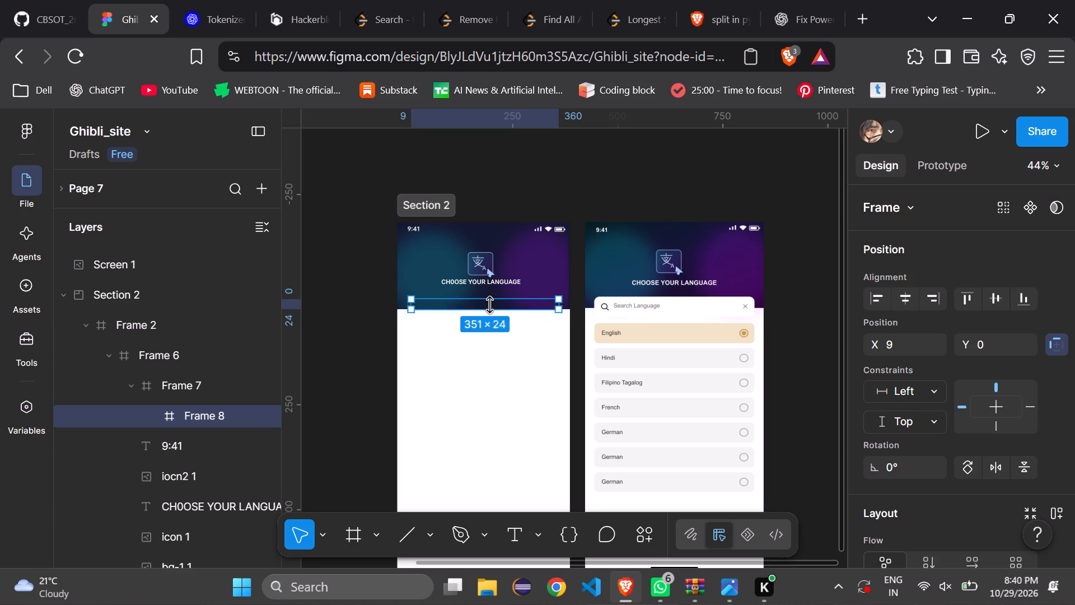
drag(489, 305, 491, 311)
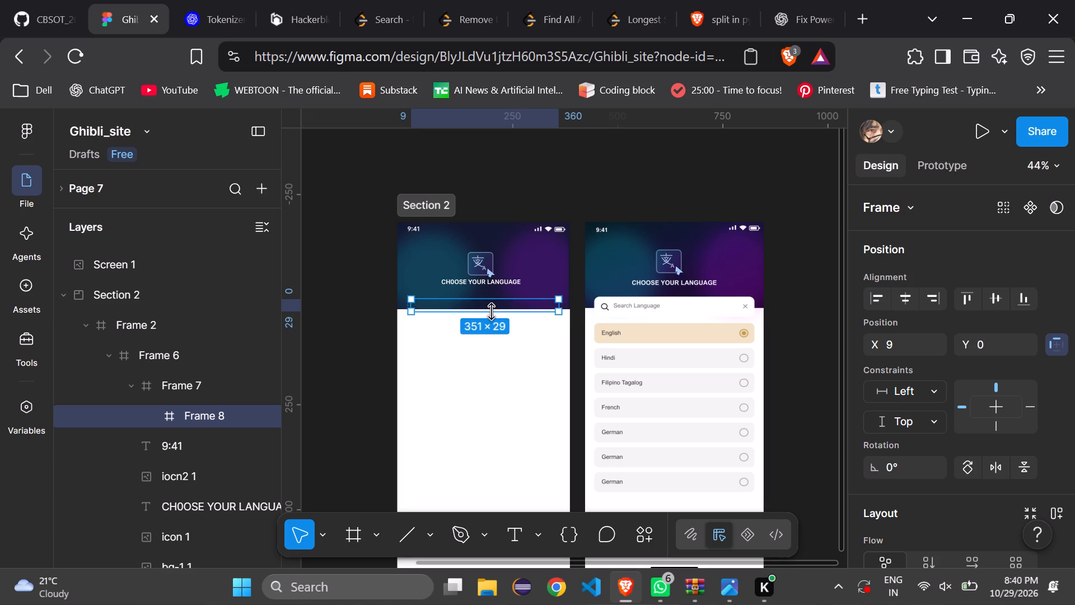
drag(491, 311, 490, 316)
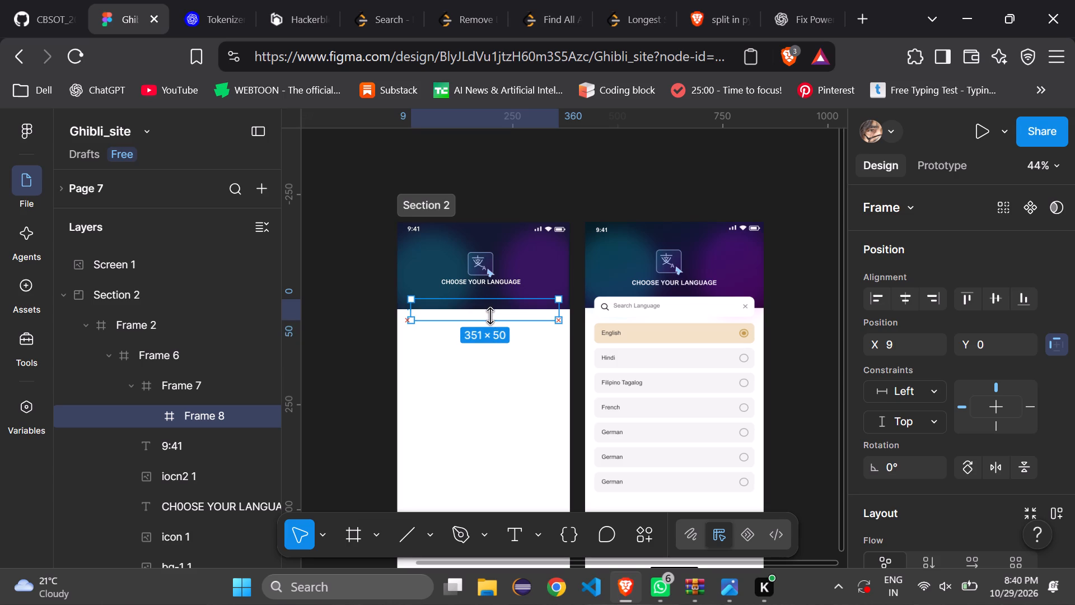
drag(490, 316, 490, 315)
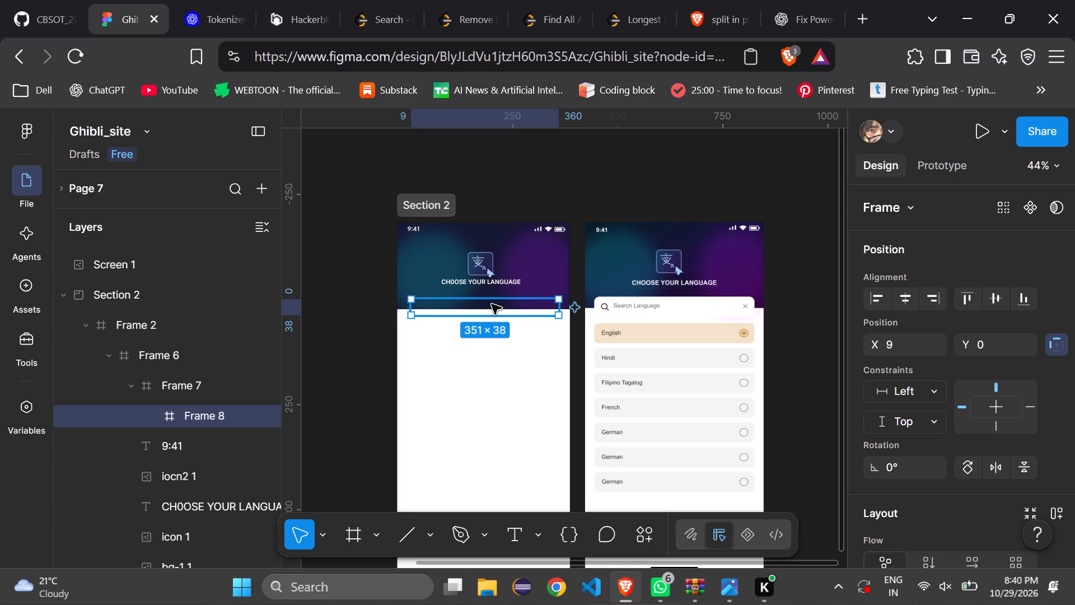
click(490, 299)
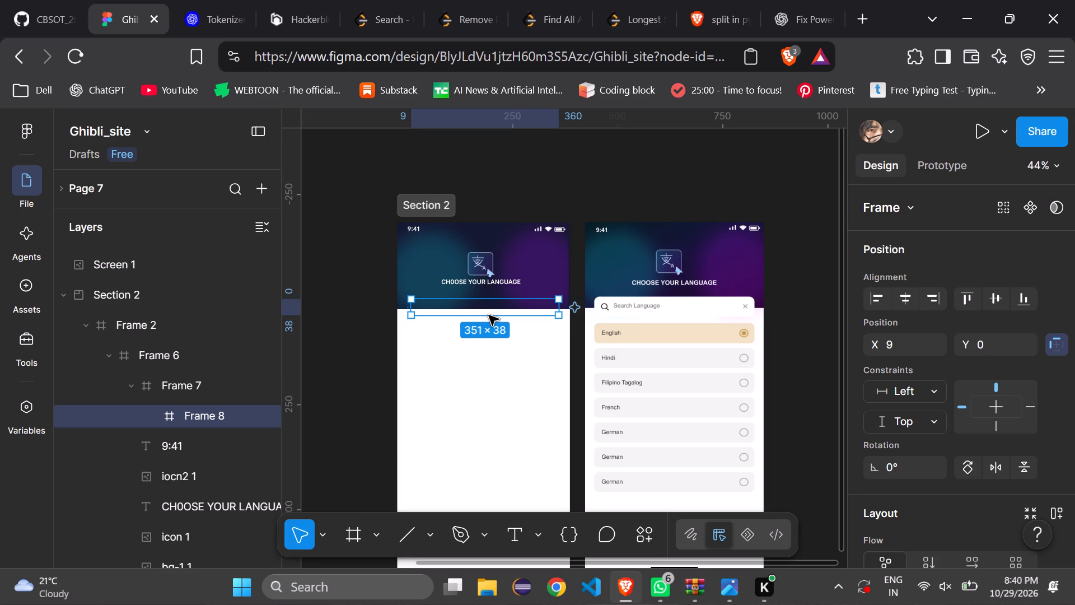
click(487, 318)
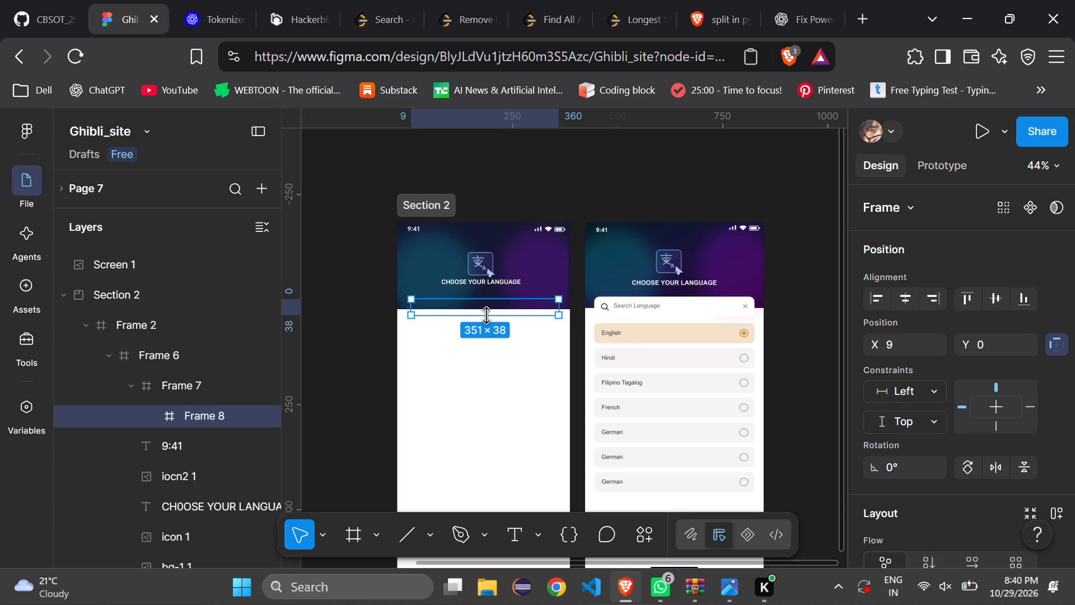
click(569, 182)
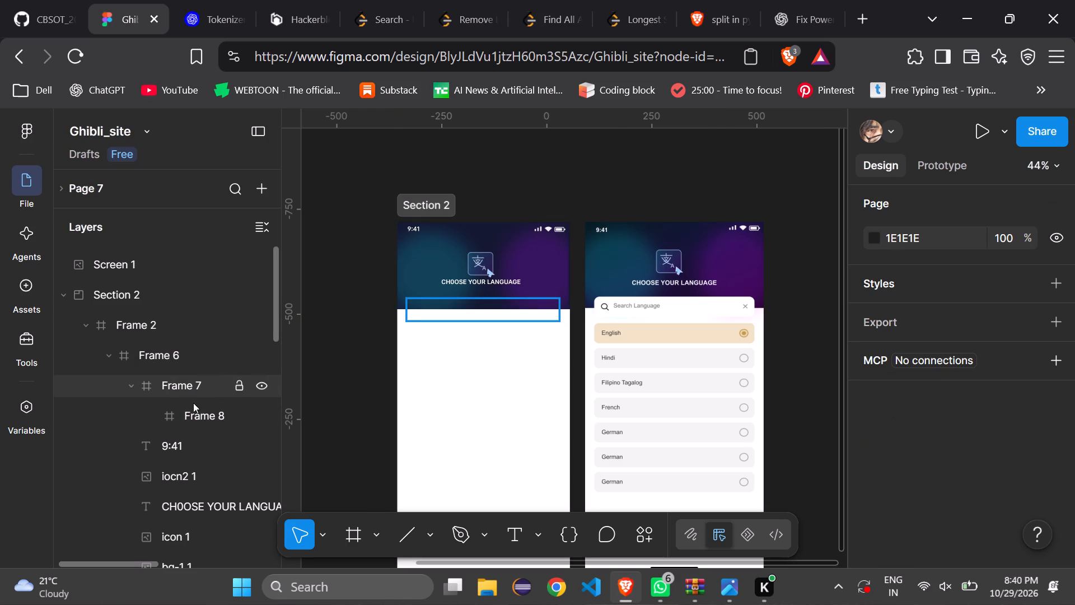
Move Frame 8 out of Frame 7 and Frame 6 so it sits directly in Section 2, below Frame 2's layers.
drag(198, 411, 147, 412)
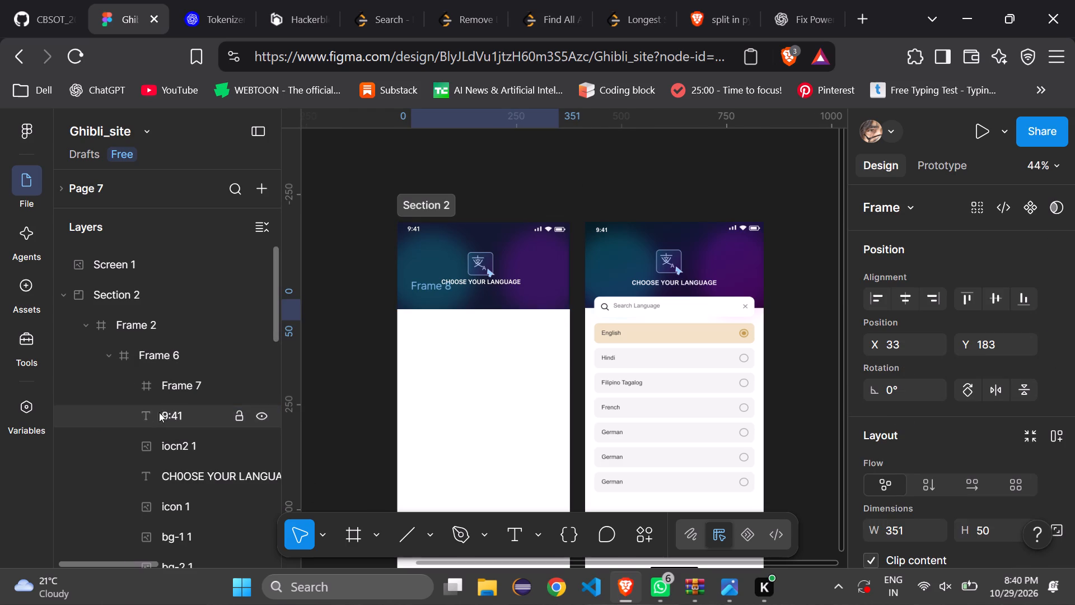
click(102, 354)
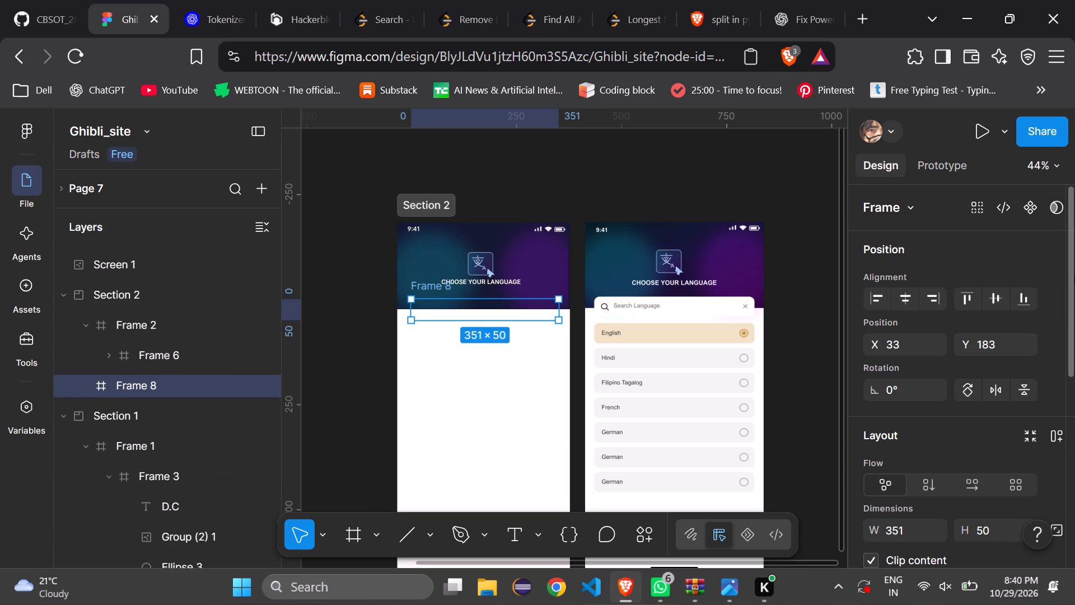
Add a solid white FFFFFF fill to Frame 8.
drag(1074, 275, 1066, 475)
click(888, 346)
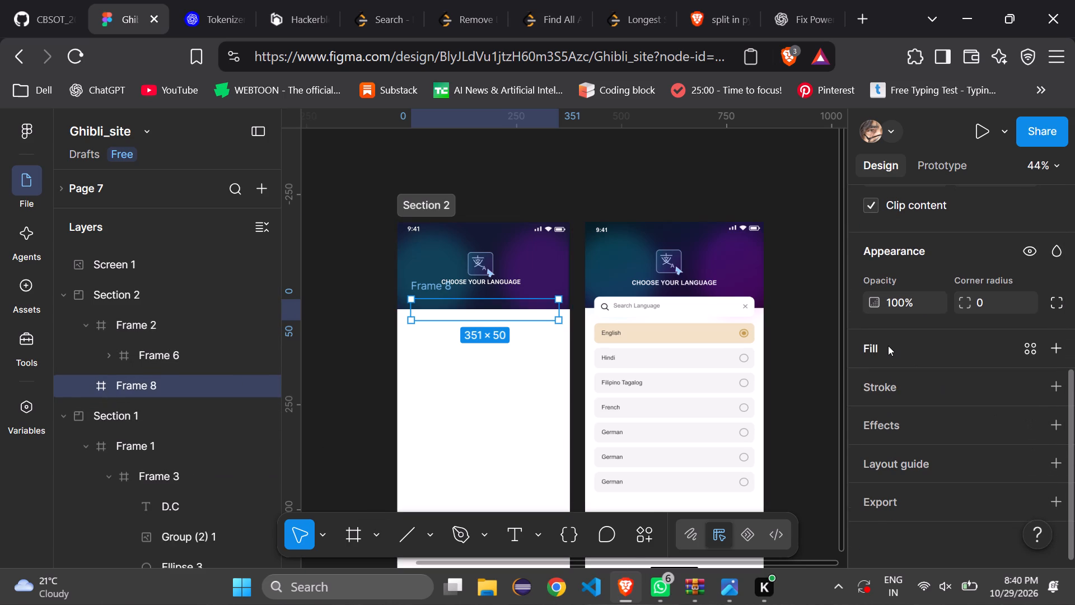
click(652, 294)
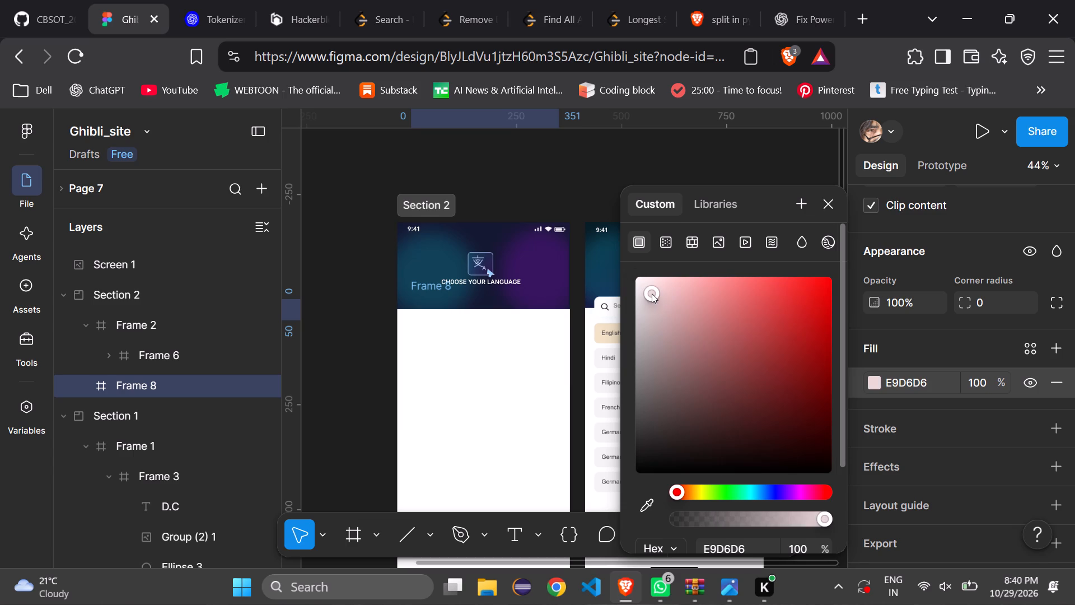
drag(652, 294, 623, 269)
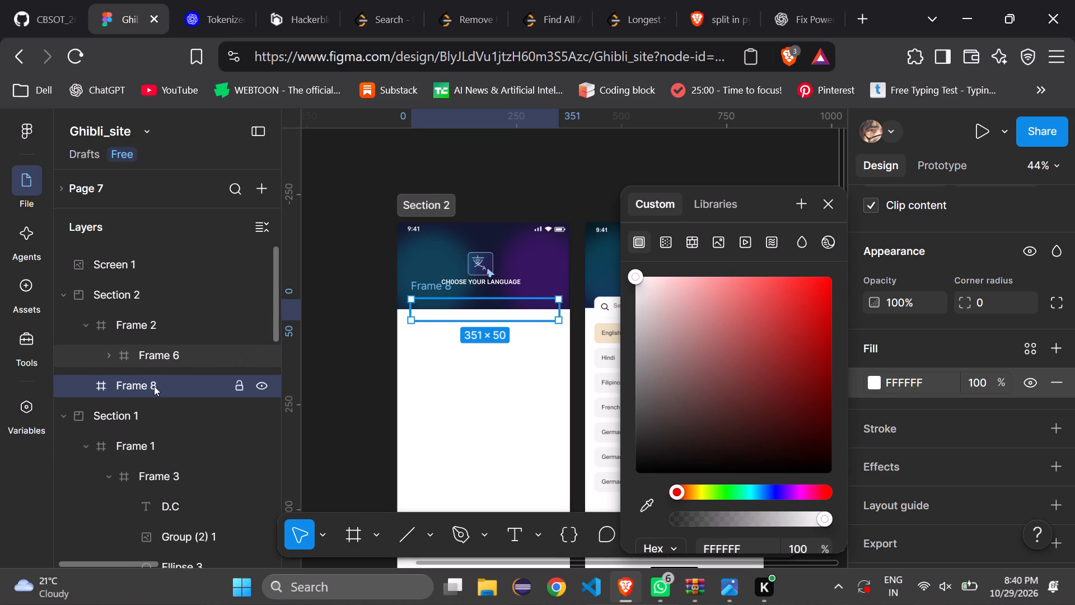
Nest Frame 8 inside Frame 2, above Frame 6 in the layer order, and leave Frame 8 selected.
drag(153, 386, 161, 336)
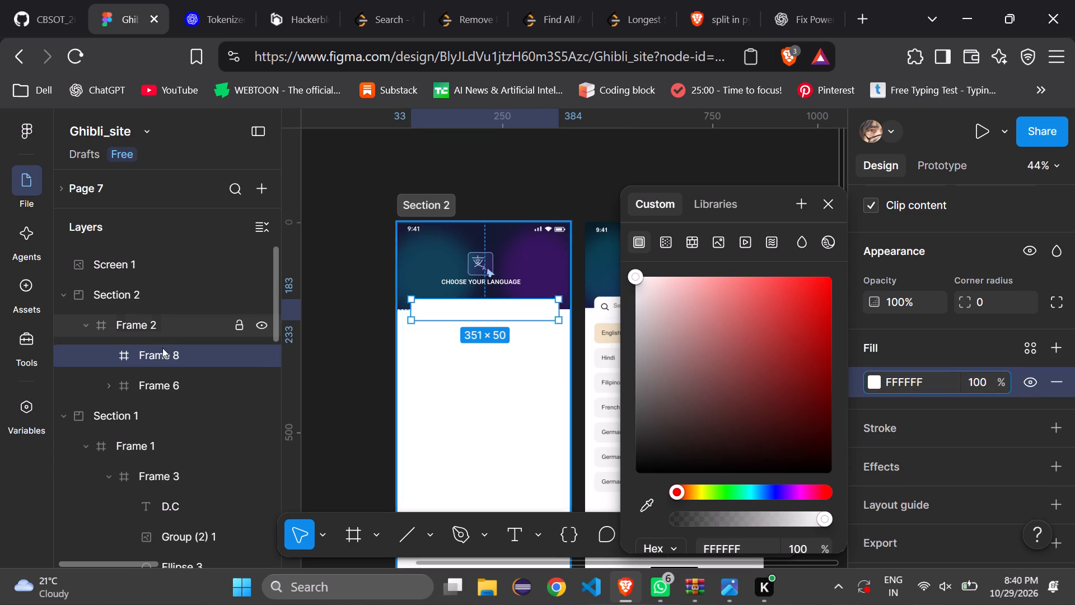
click(170, 383)
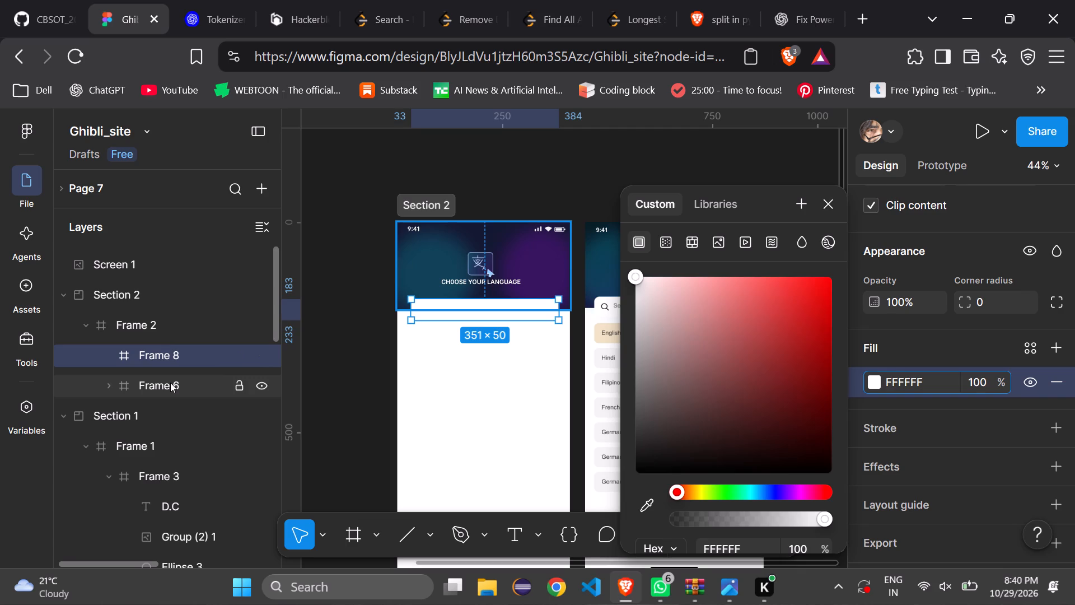
click(108, 383)
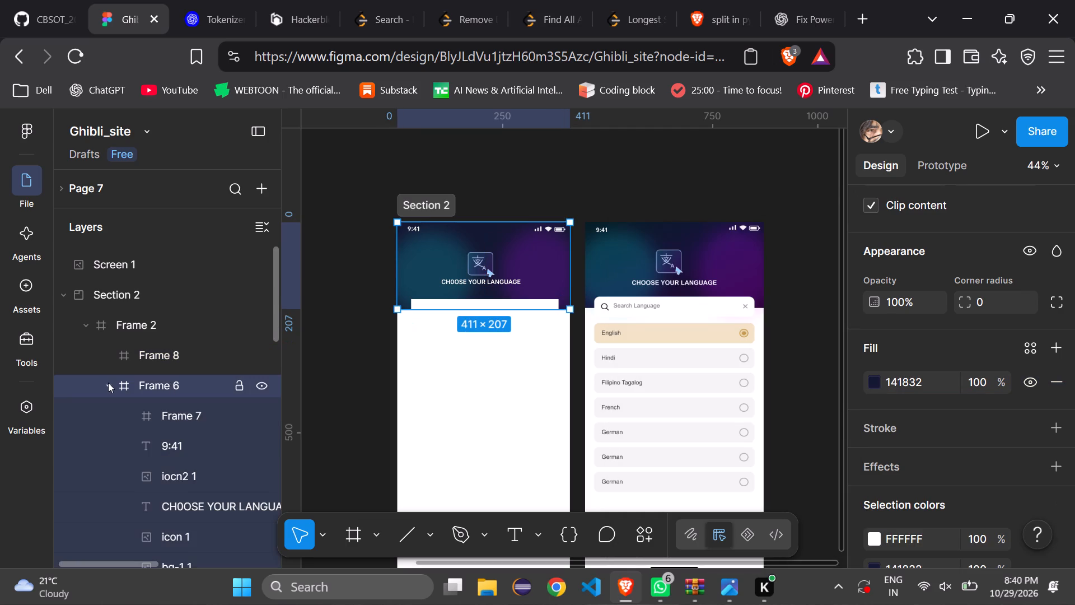
click(139, 390)
click(172, 389)
click(160, 354)
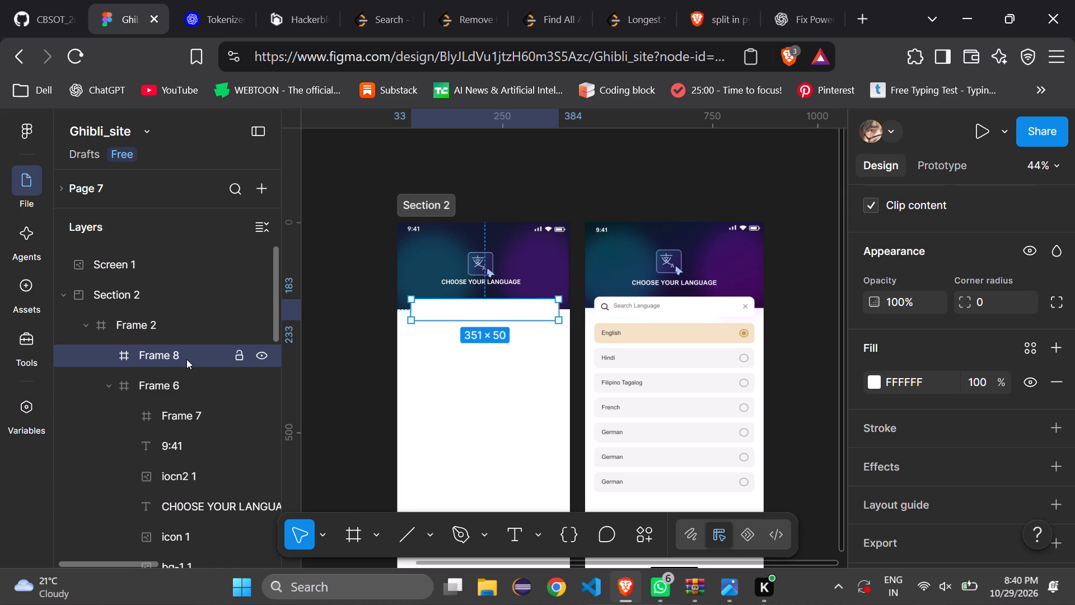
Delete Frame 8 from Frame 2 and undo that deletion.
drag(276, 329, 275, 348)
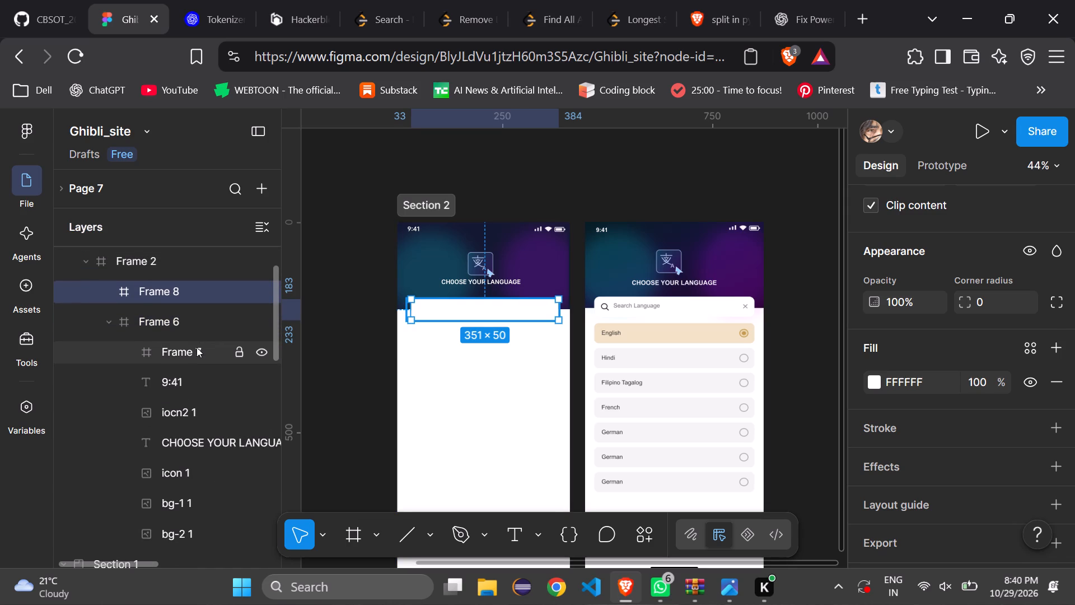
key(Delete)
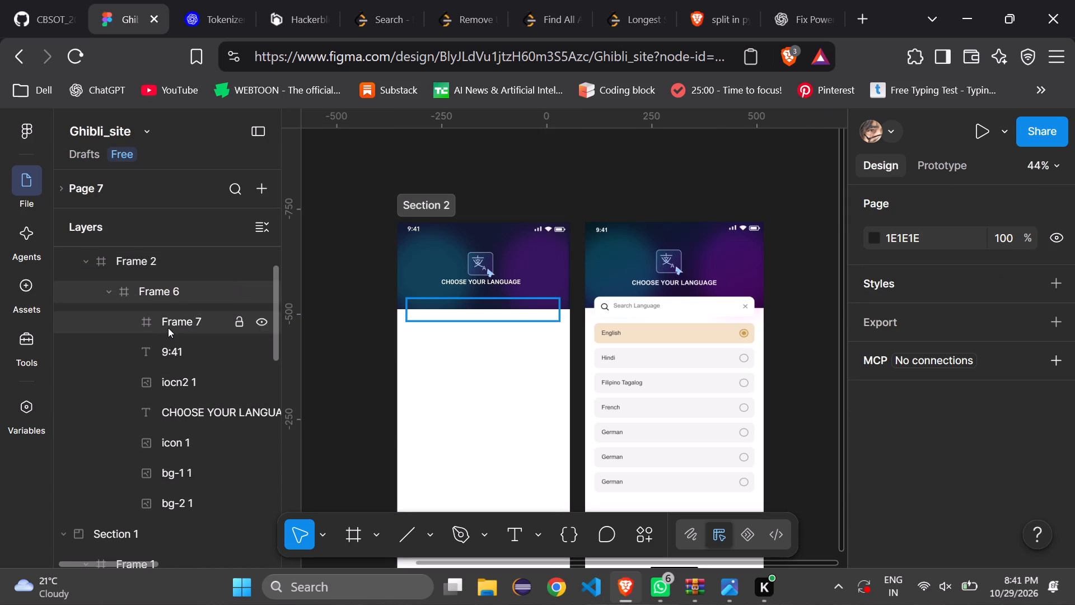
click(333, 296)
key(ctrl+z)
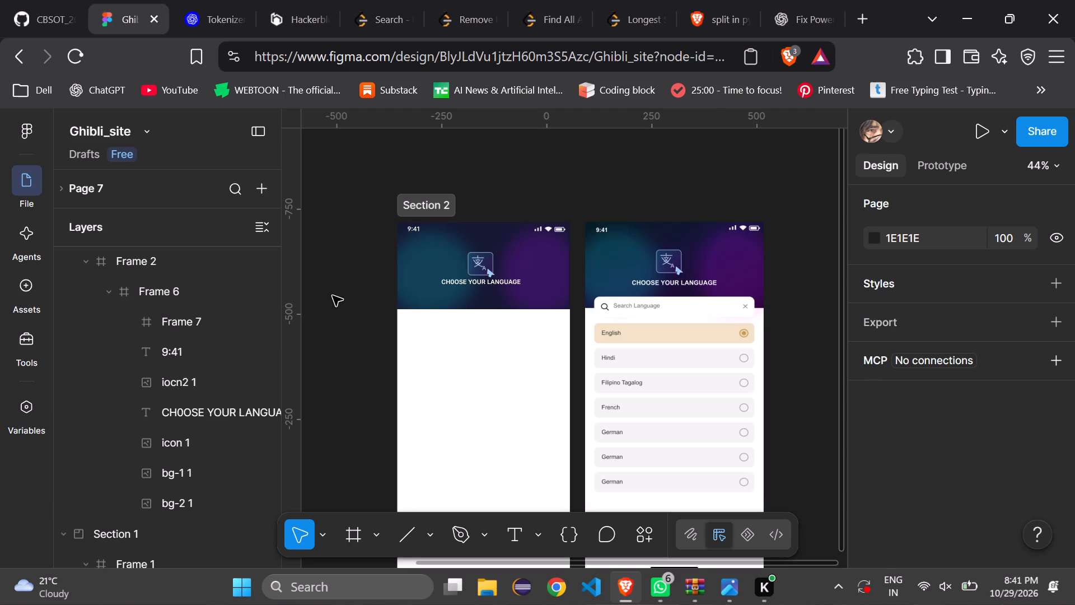
Delete Frame 7 from inside Frame 6.
click(211, 346)
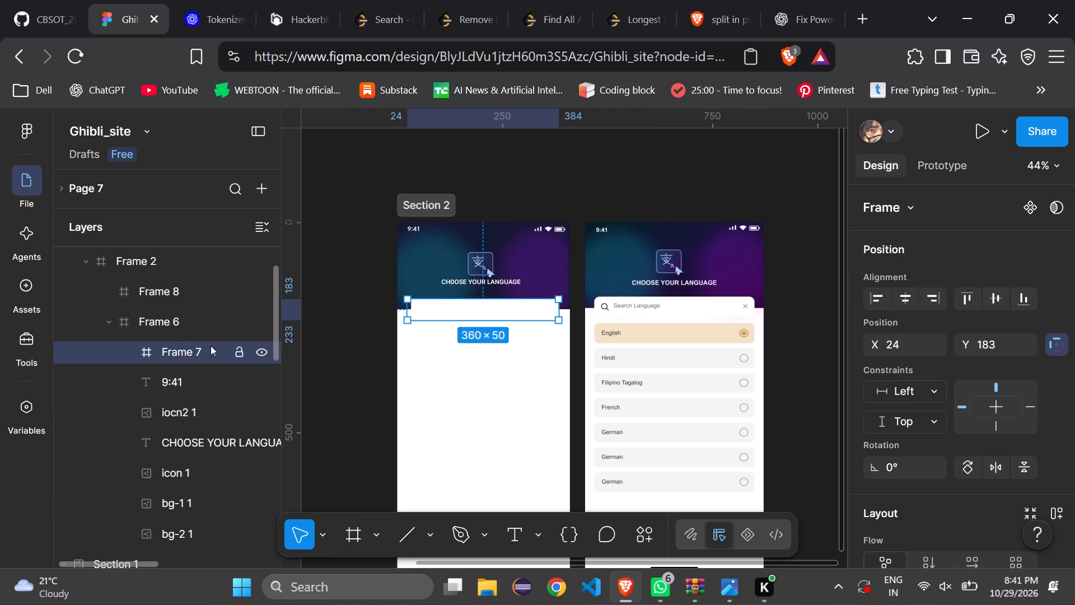
key(Delete)
Shorten Frame 8 from its bottom edge to a height of about 44.
click(181, 285)
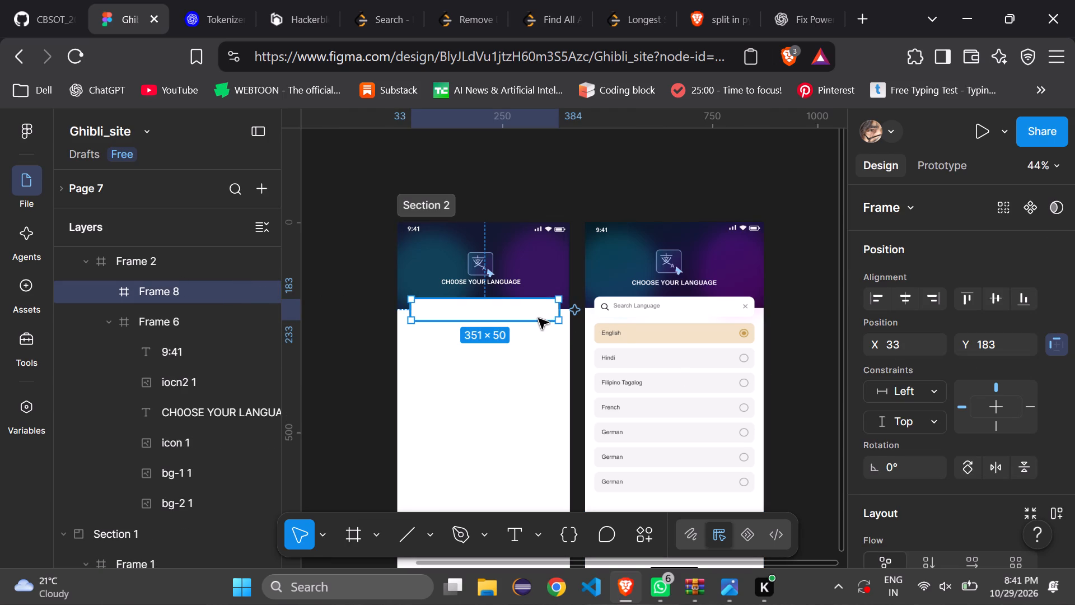
click(525, 321)
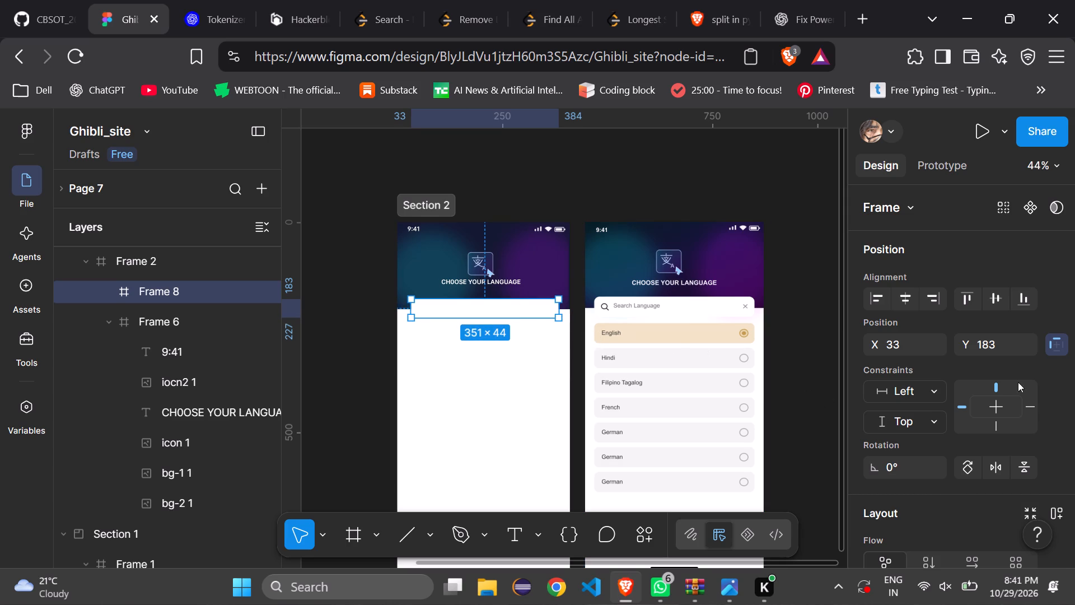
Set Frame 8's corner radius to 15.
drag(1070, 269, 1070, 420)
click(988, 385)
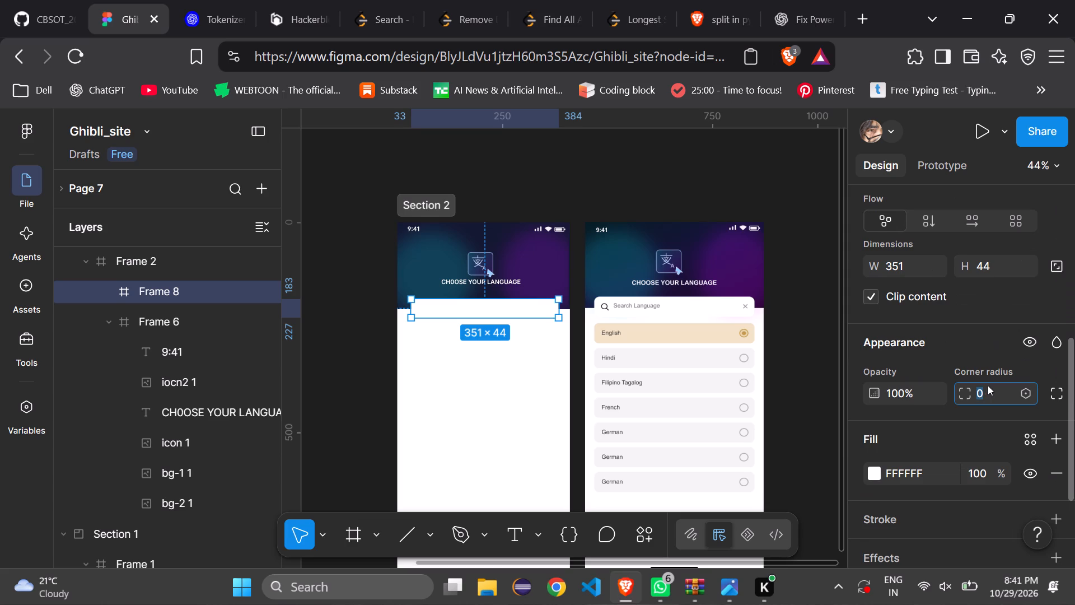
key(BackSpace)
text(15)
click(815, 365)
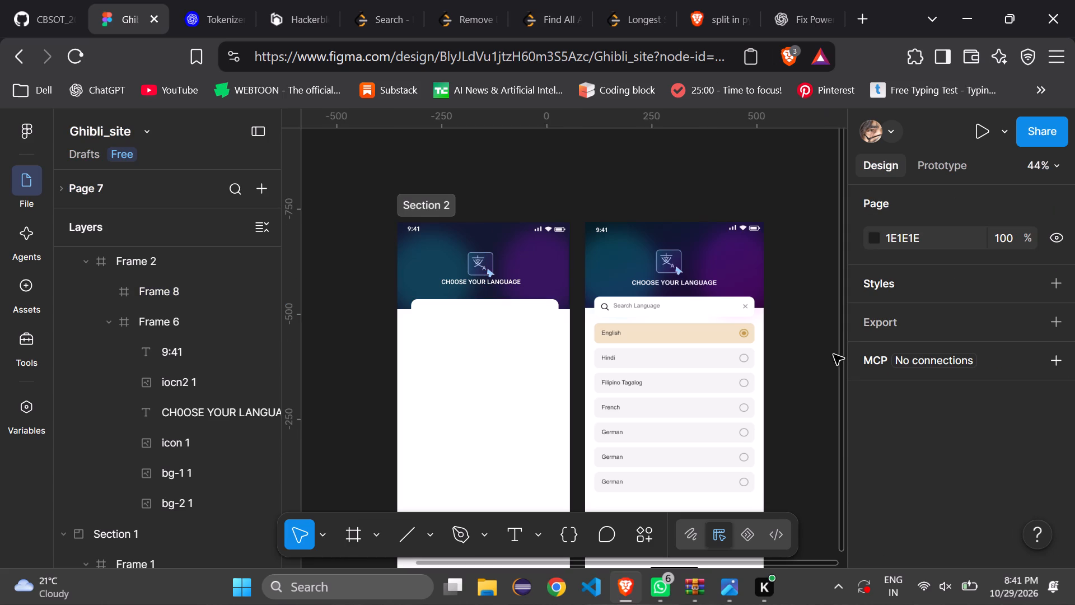
Set Frame 8's corner radius to 10, leaving Frame 8 selected.
double_click(508, 310)
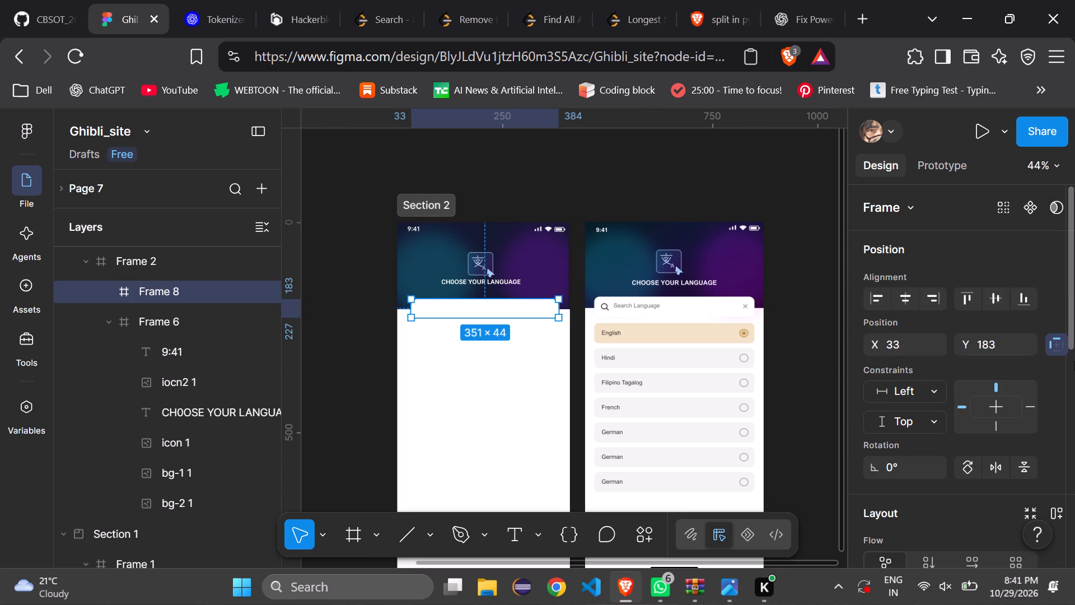
drag(1073, 287, 1069, 456)
double_click(1007, 359)
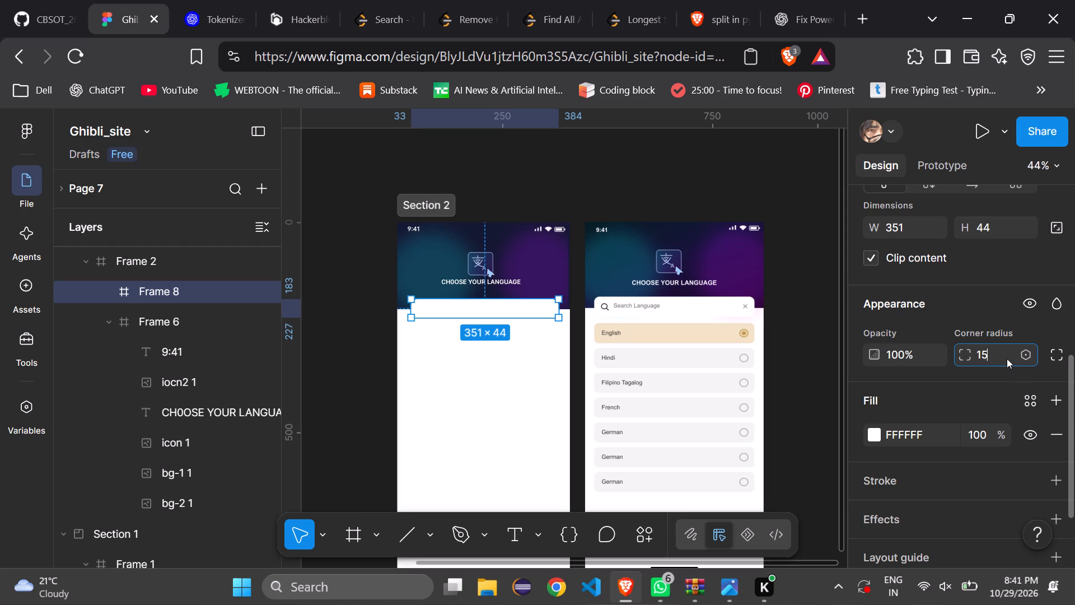
key(BackSpace)
text(10)
click(815, 306)
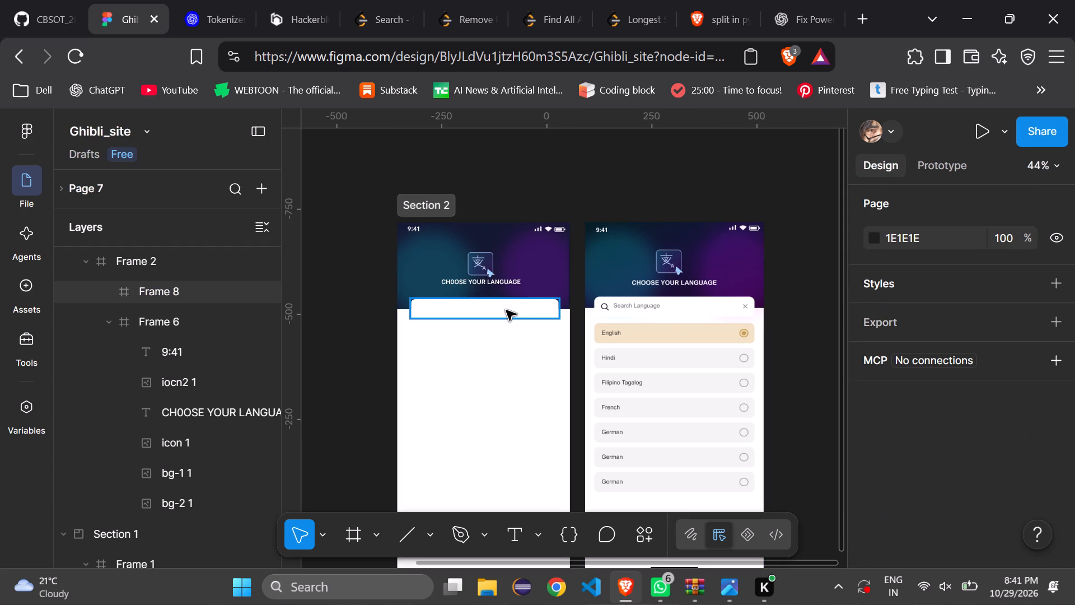
click(506, 310)
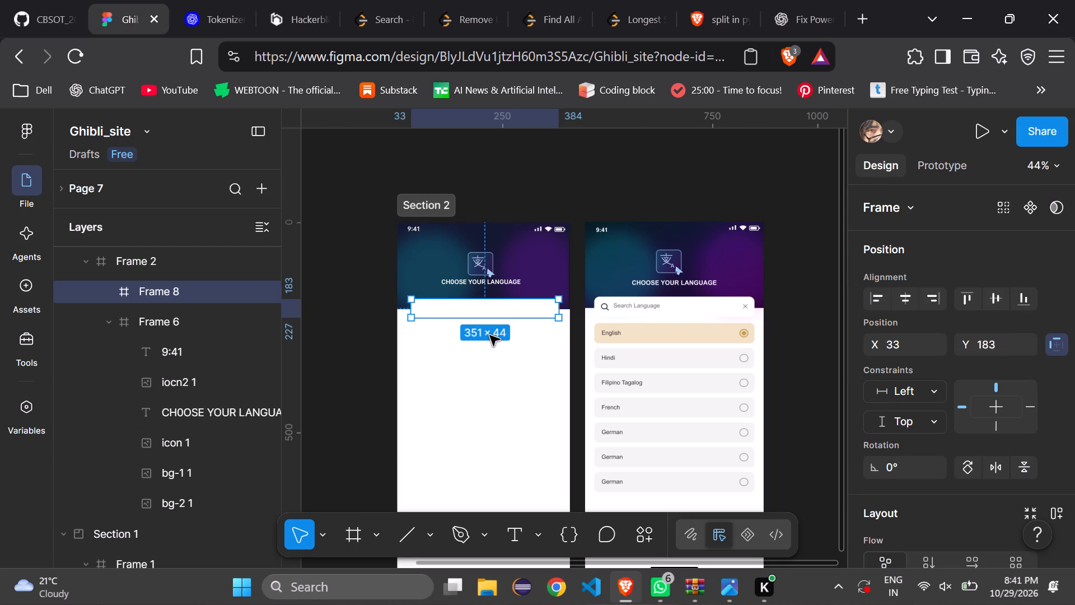
Set the font size of the heading text in Frame 6 to 16.
double_click(499, 284)
click(499, 284)
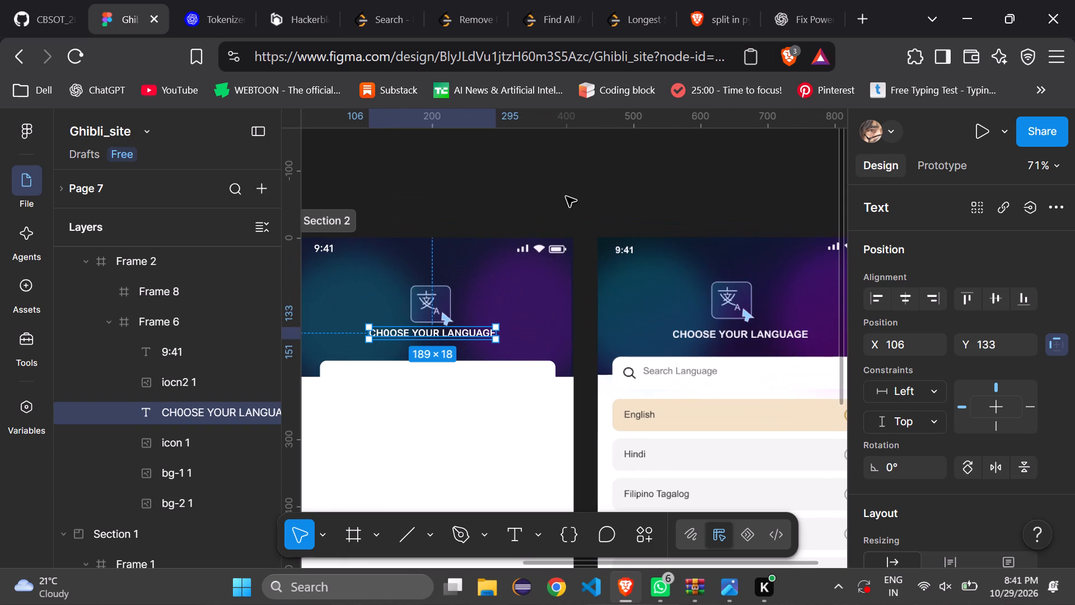
click(457, 333)
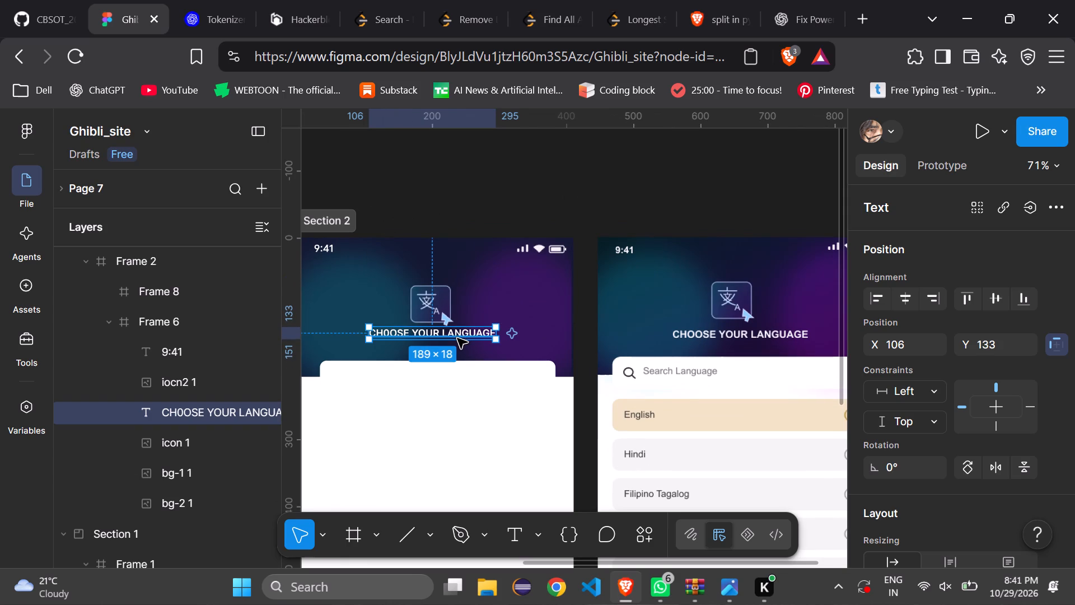
click(454, 336)
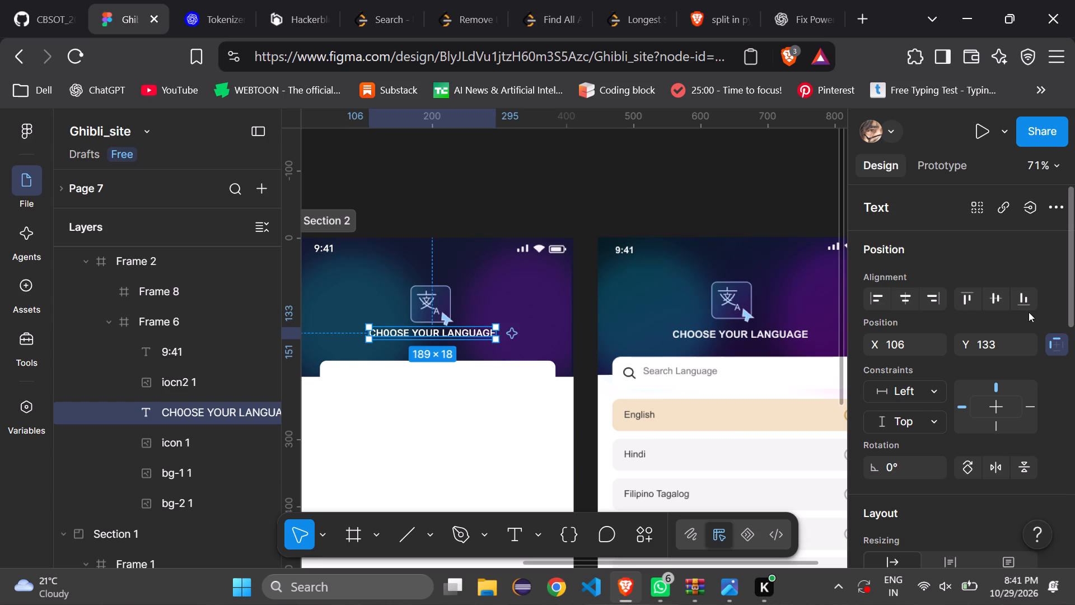
drag(1074, 271, 1066, 390)
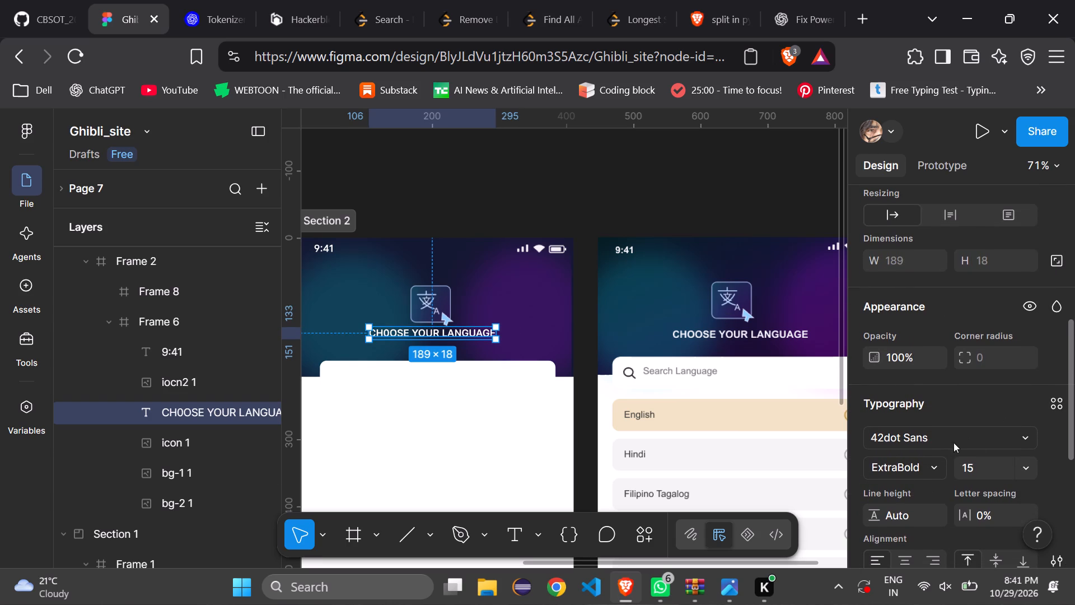
click(1021, 464)
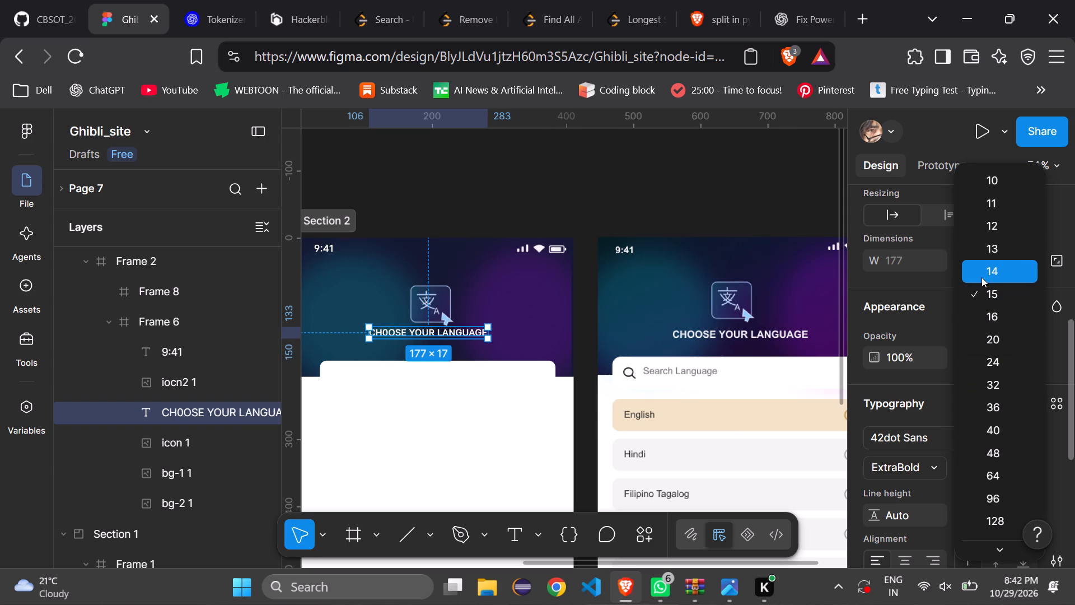
click(988, 313)
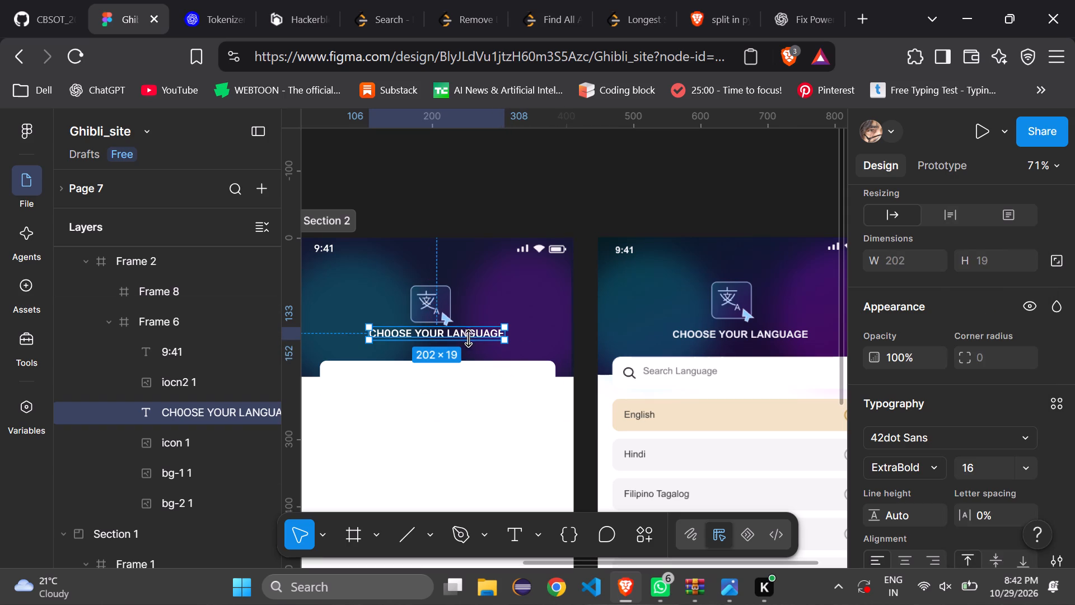
Move the heading text in Frame 6 slightly down to about X 104, Y 141, and deselect it.
drag(468, 337, 469, 341)
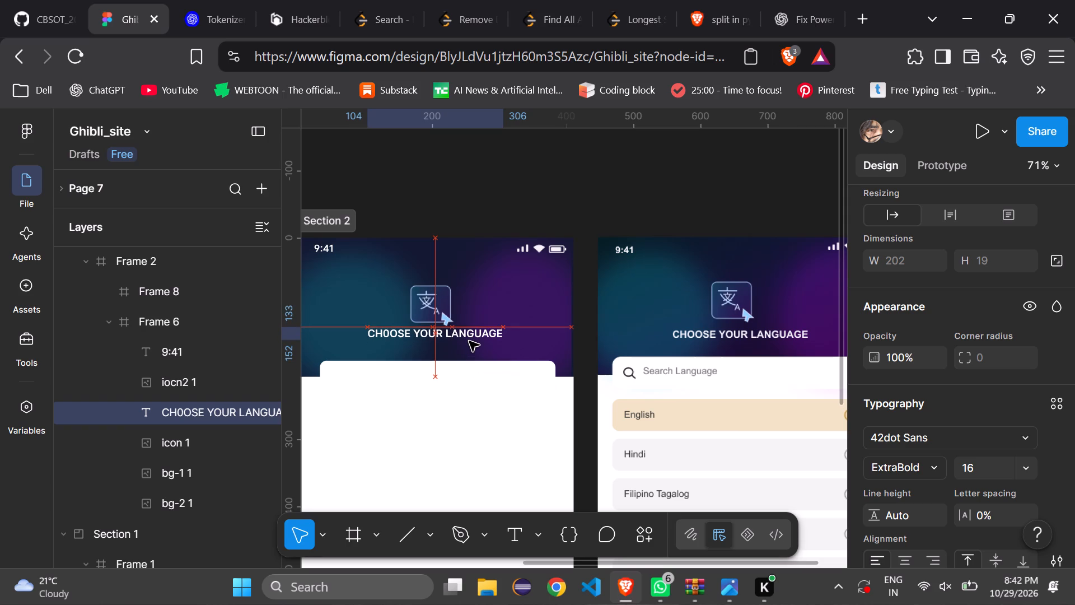
drag(469, 341, 469, 343)
click(552, 179)
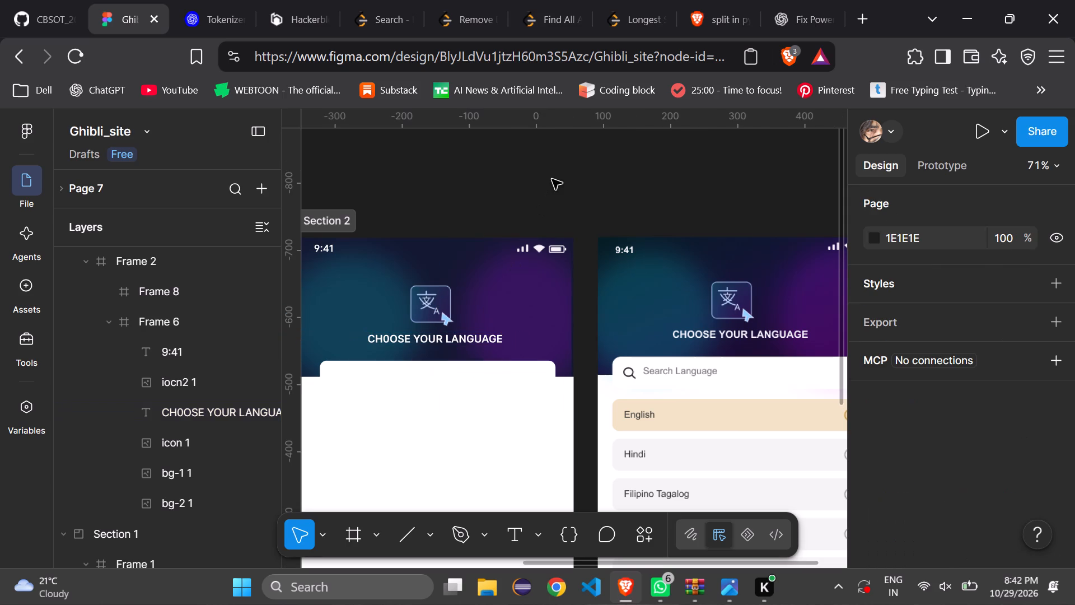
click(578, 169)
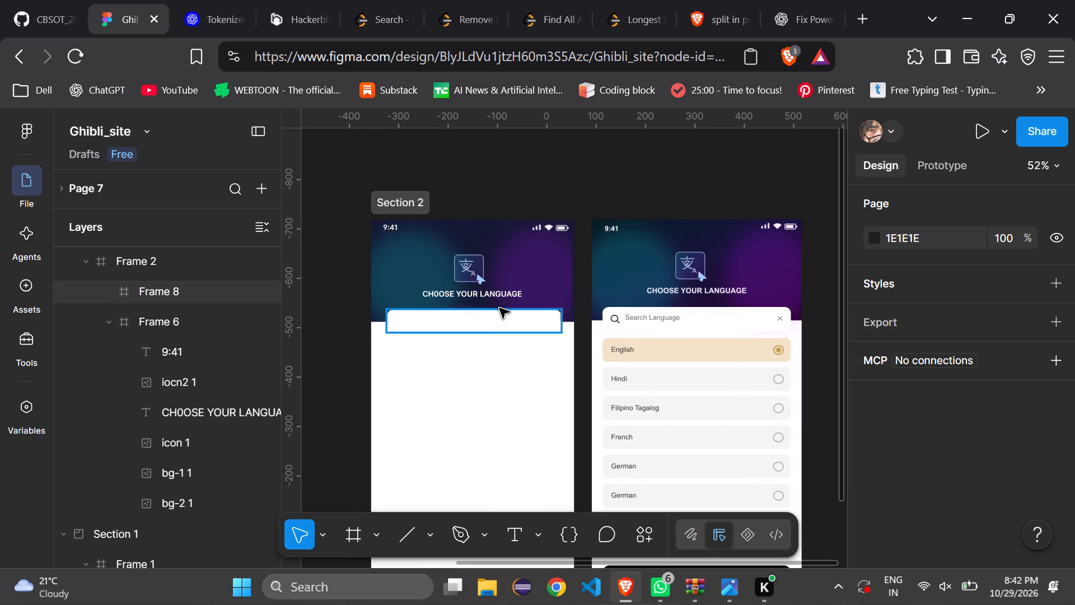
Correct the heading in Frame 6 to read CHOOSE YOUR LANGUAGE by replacing the zero with a letter O.
double_click(499, 292)
double_click(440, 292)
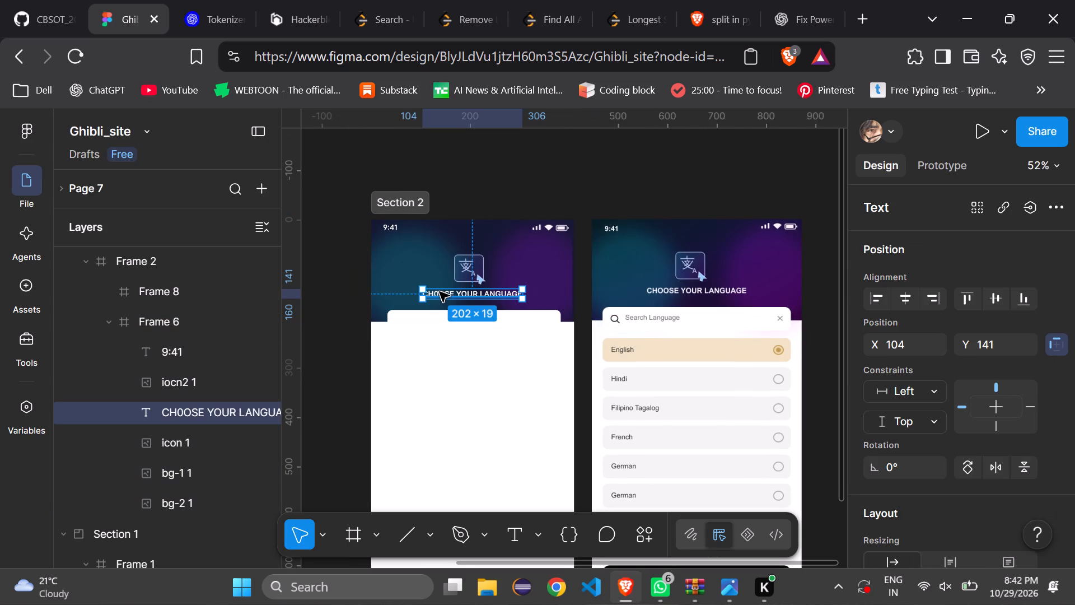
click(440, 292)
key(BackSpace)
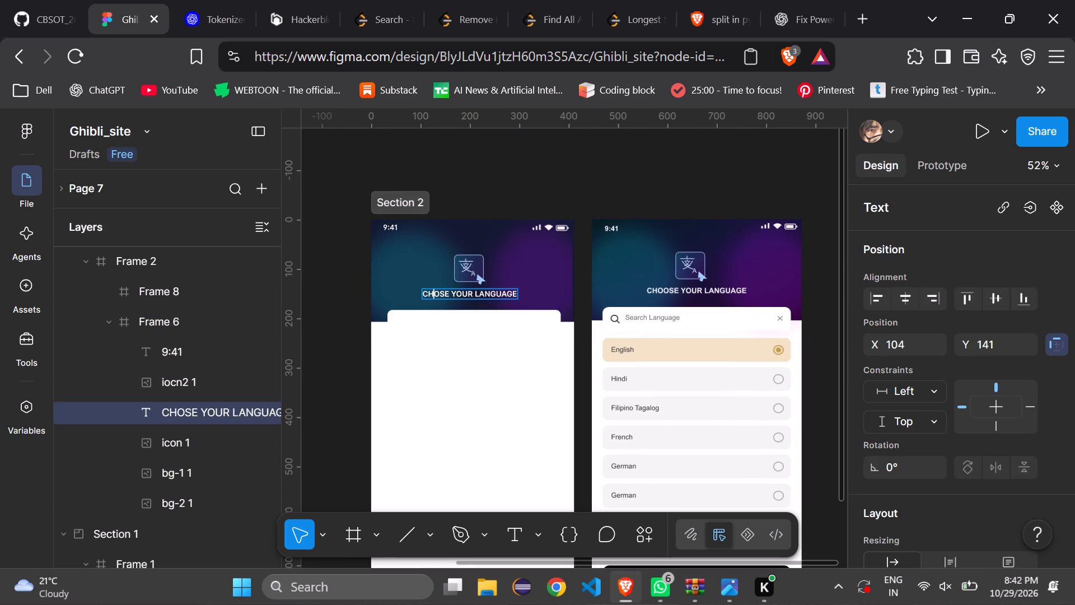
key(o)
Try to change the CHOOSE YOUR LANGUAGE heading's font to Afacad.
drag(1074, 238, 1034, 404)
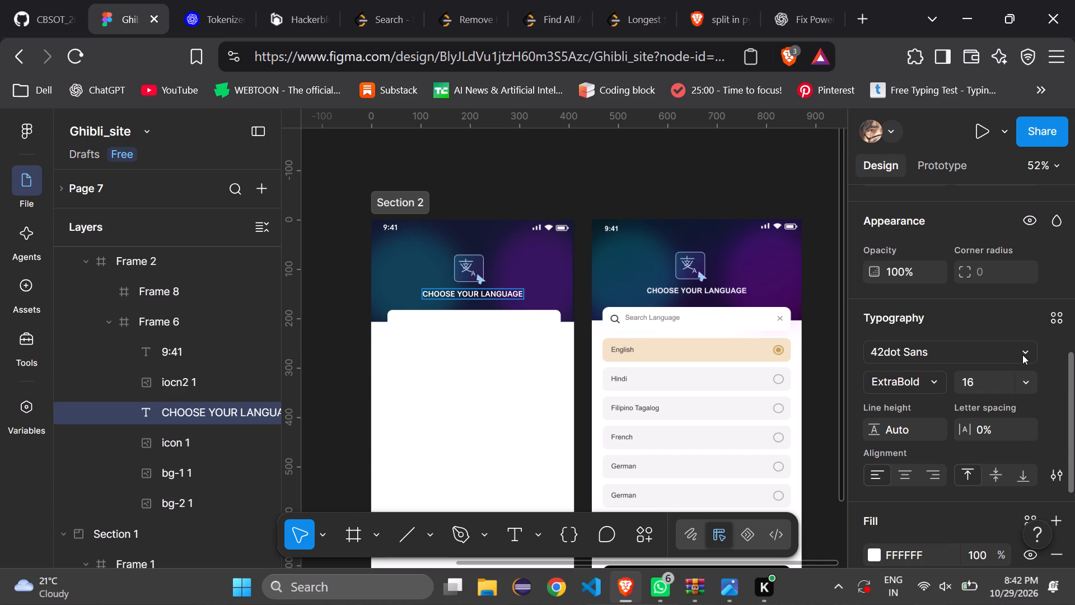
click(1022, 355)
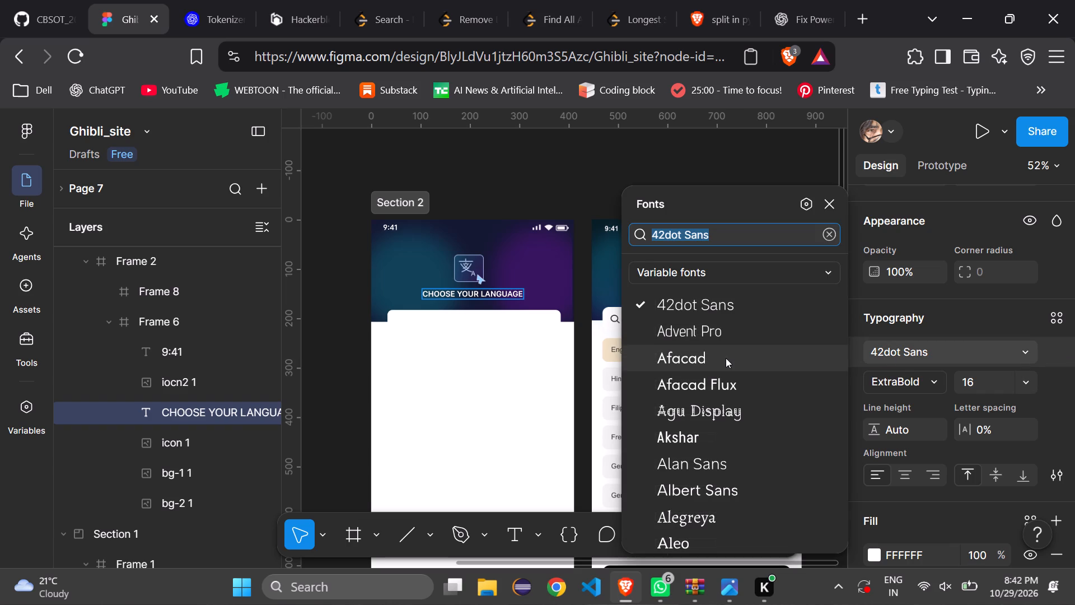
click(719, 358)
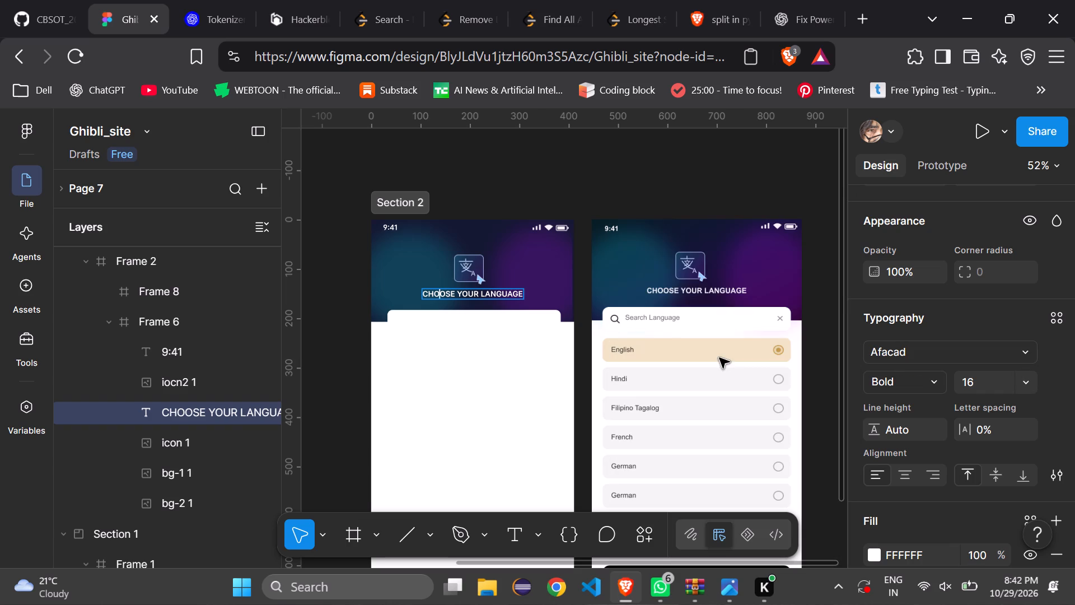
Select the whole CHOOSE YOUR LANGUAGE heading text and set its font to Albert Sans.
triple_click(475, 297)
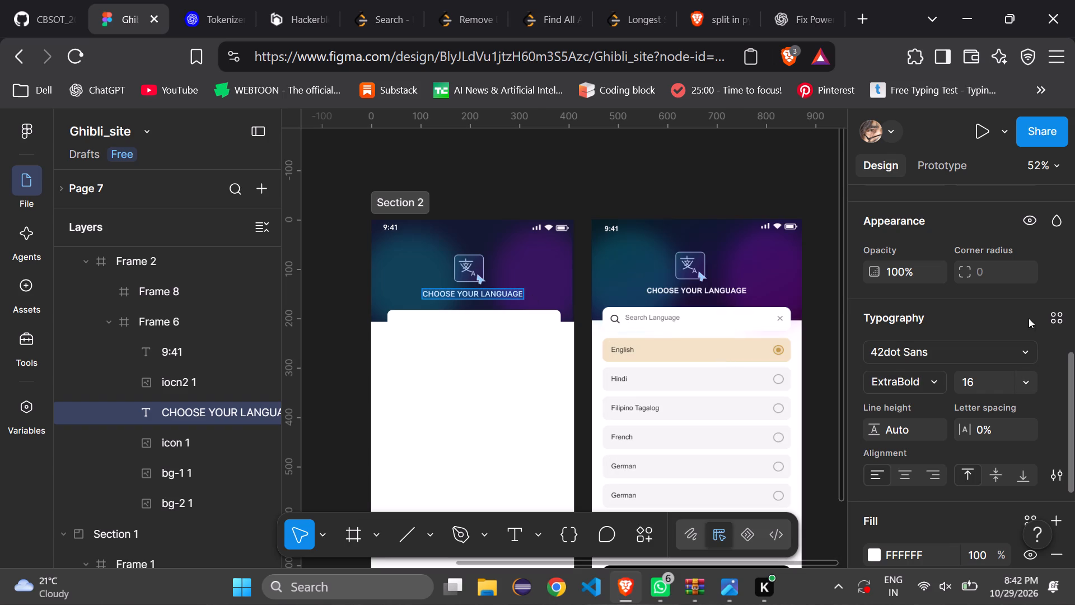
click(1021, 351)
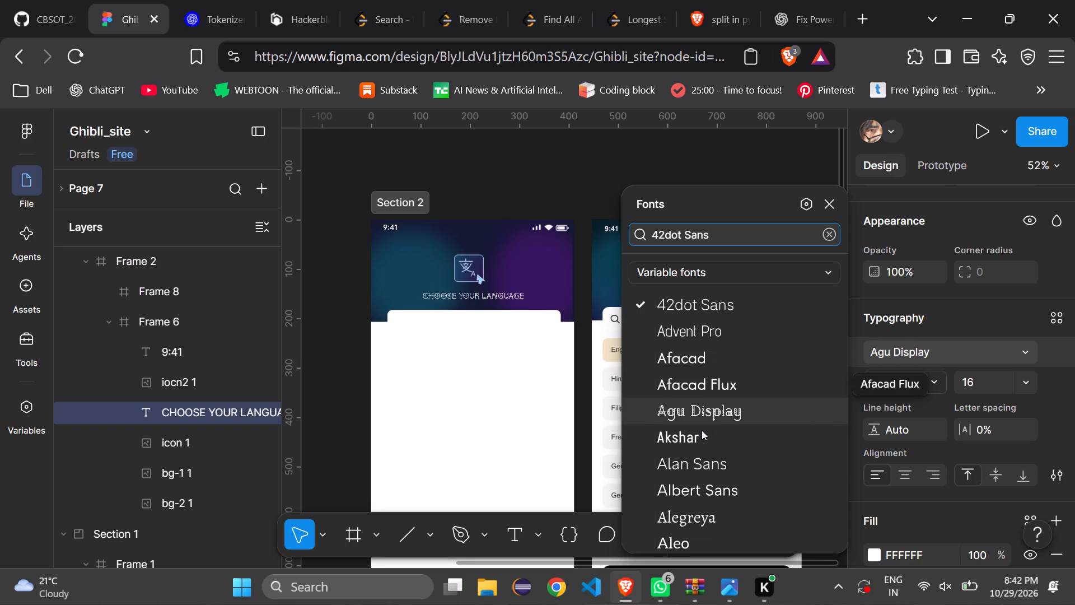
click(705, 484)
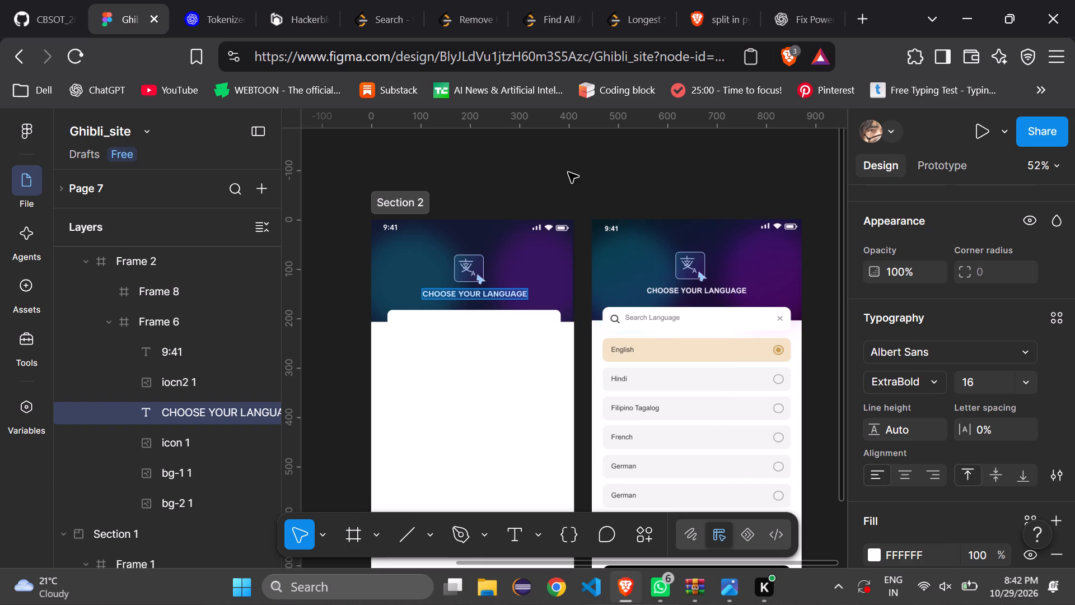
Look through the variable fonts and set the CHOOSE YOUR LANGUAGE heading in Frame 6 to Funnel Sans.
click(1021, 355)
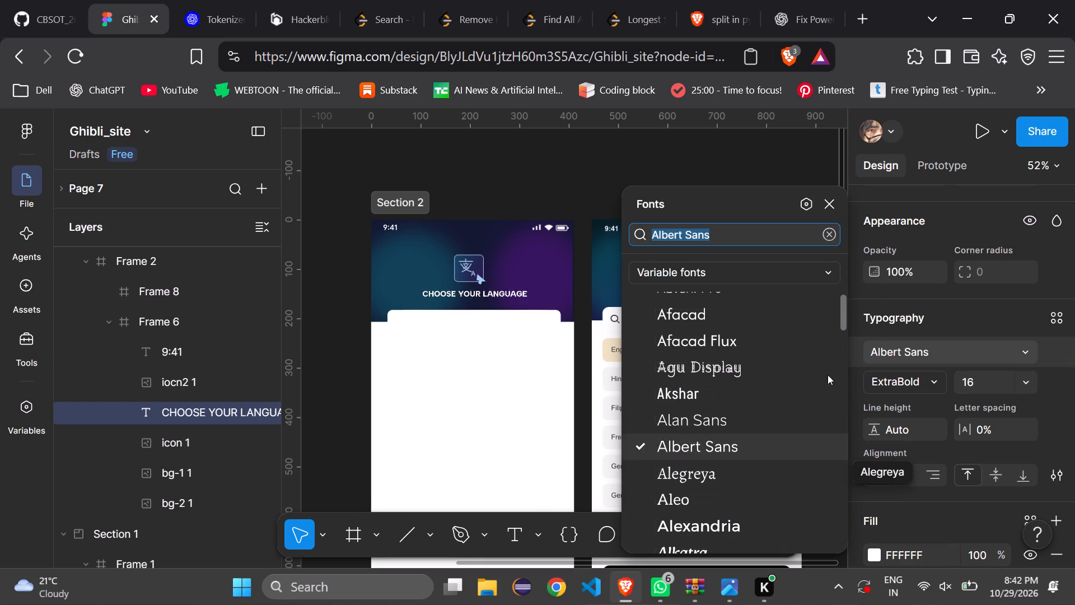
drag(845, 325, 835, 303)
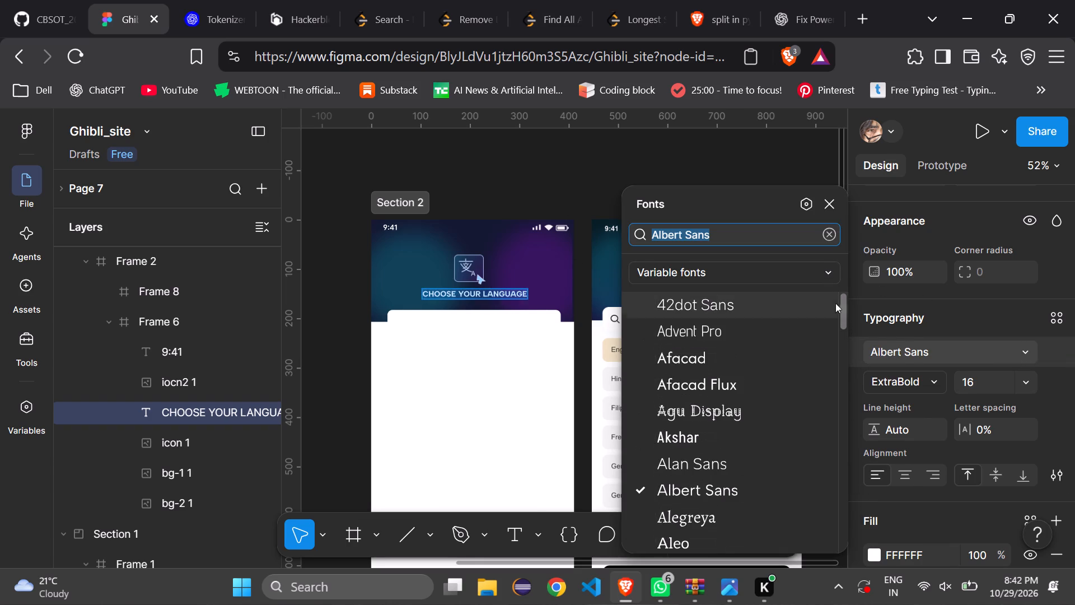
drag(835, 303, 828, 351)
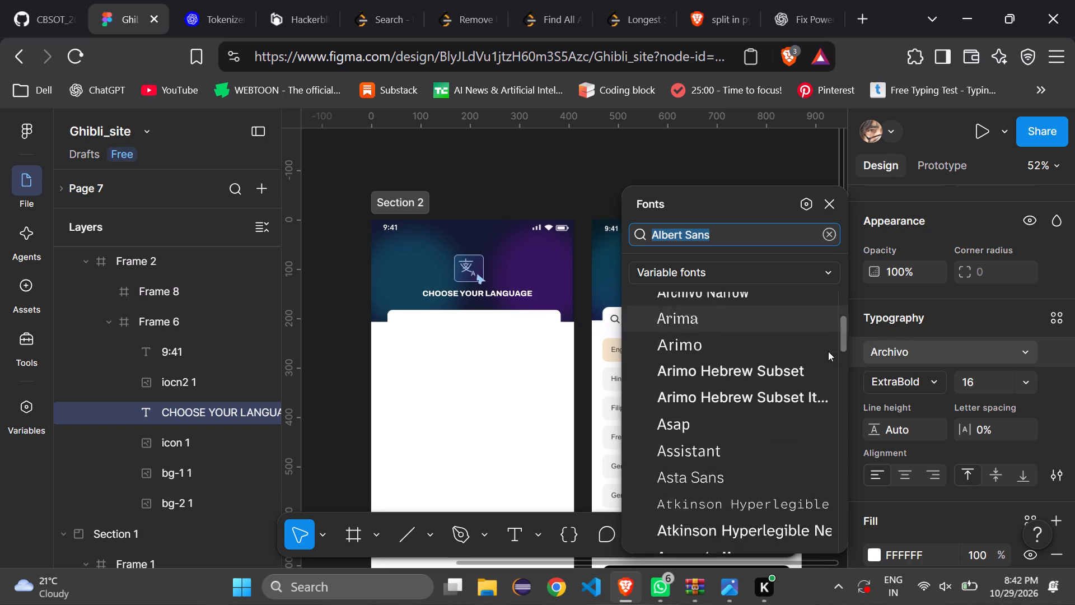
drag(828, 351, 828, 353)
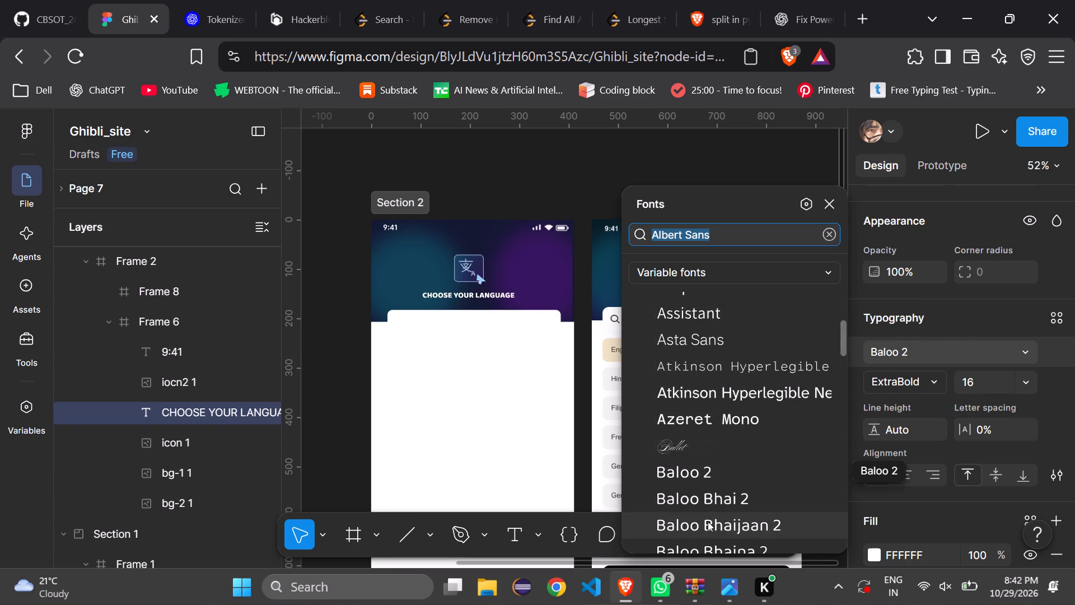
drag(844, 346, 844, 352)
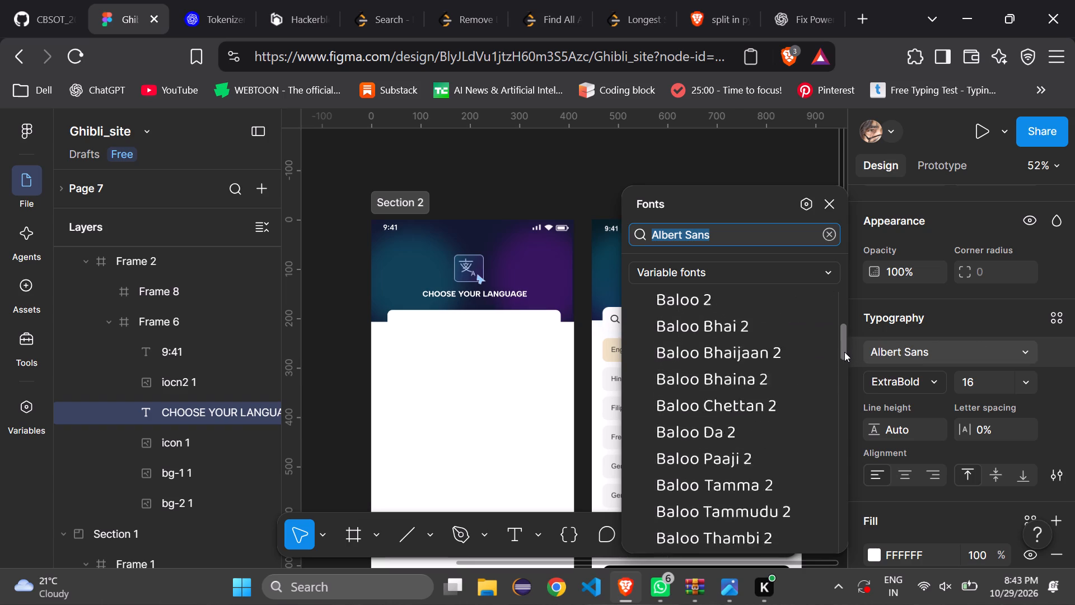
drag(844, 352, 837, 378)
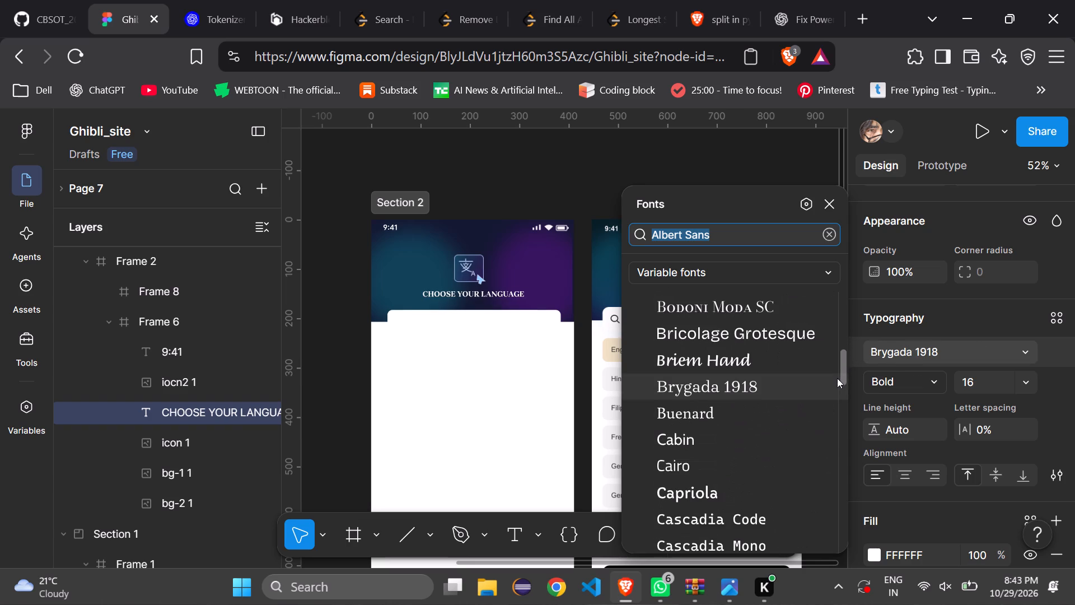
drag(837, 378, 833, 367)
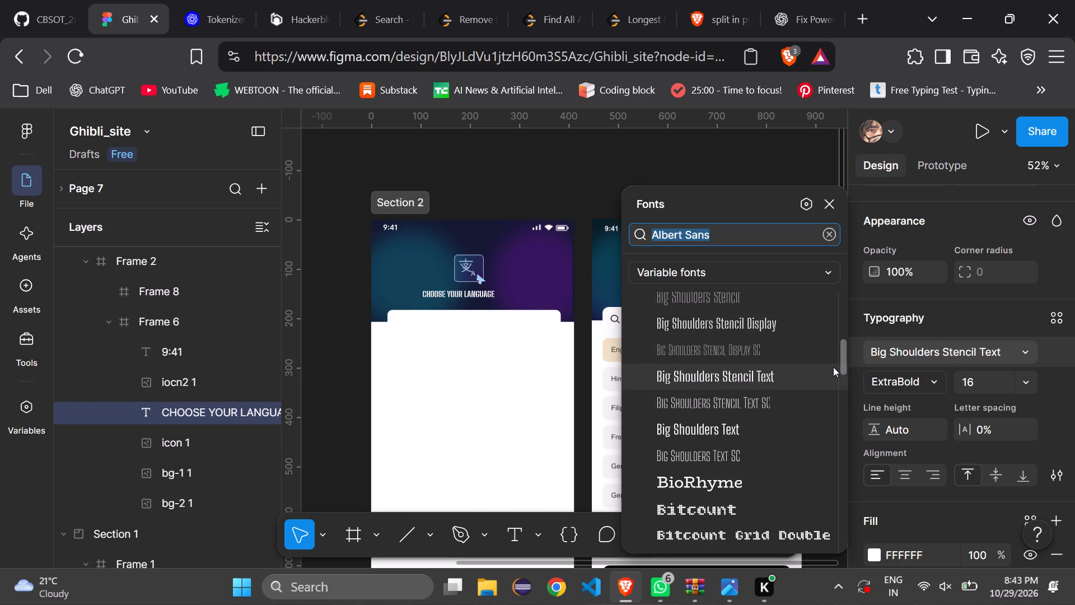
drag(833, 367, 831, 384)
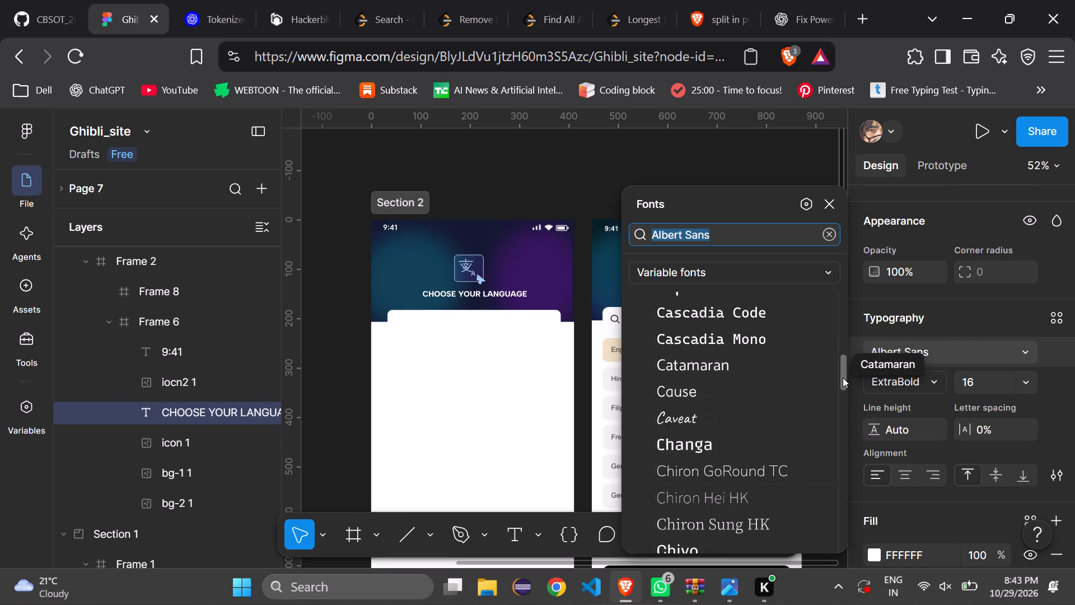
drag(843, 378, 842, 383)
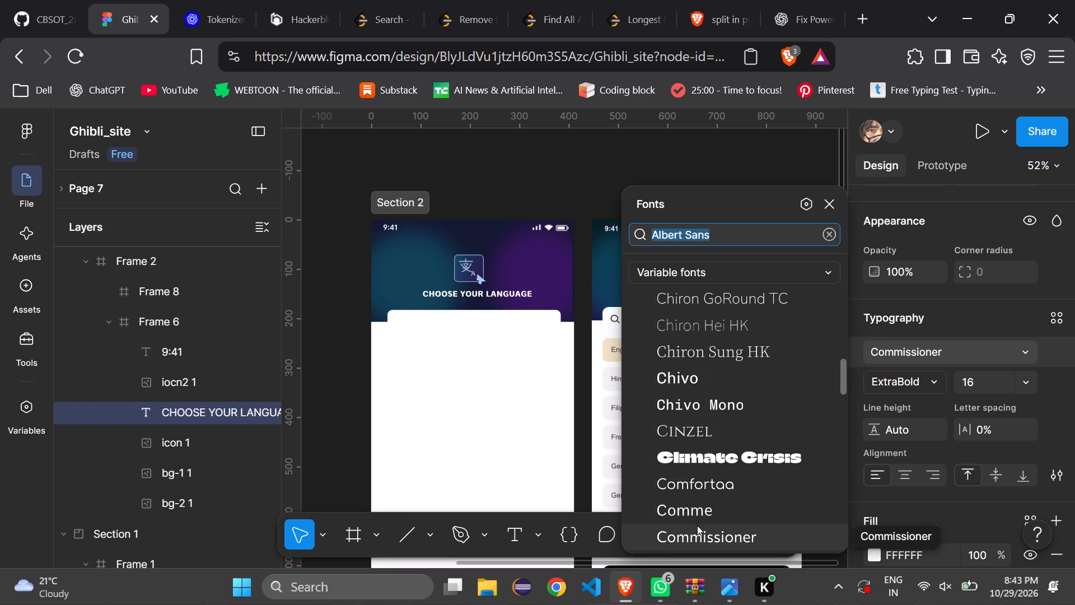
drag(845, 372, 845, 381)
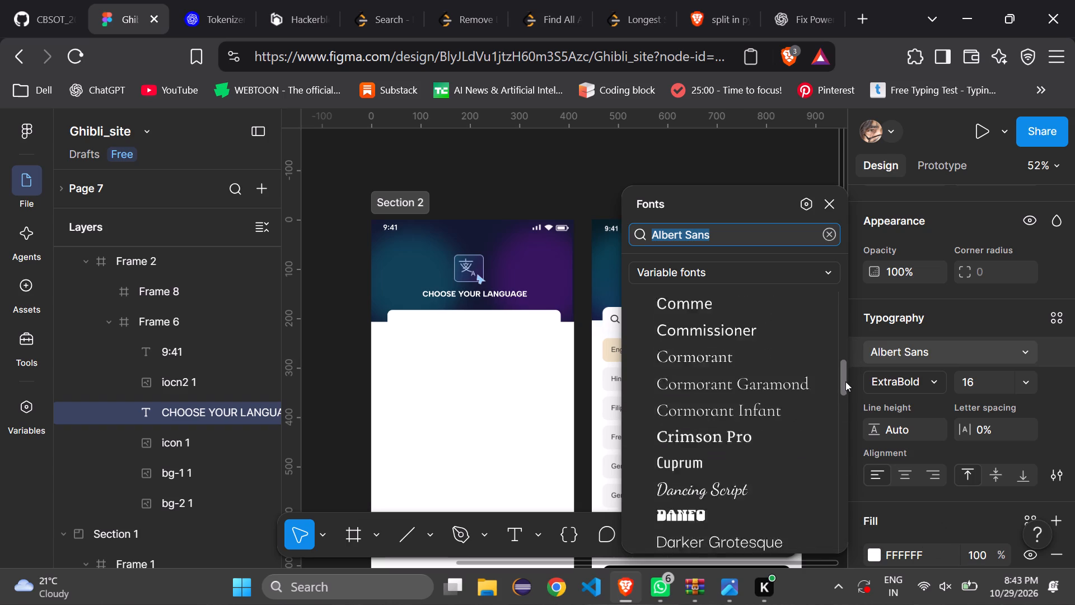
drag(845, 381, 845, 385)
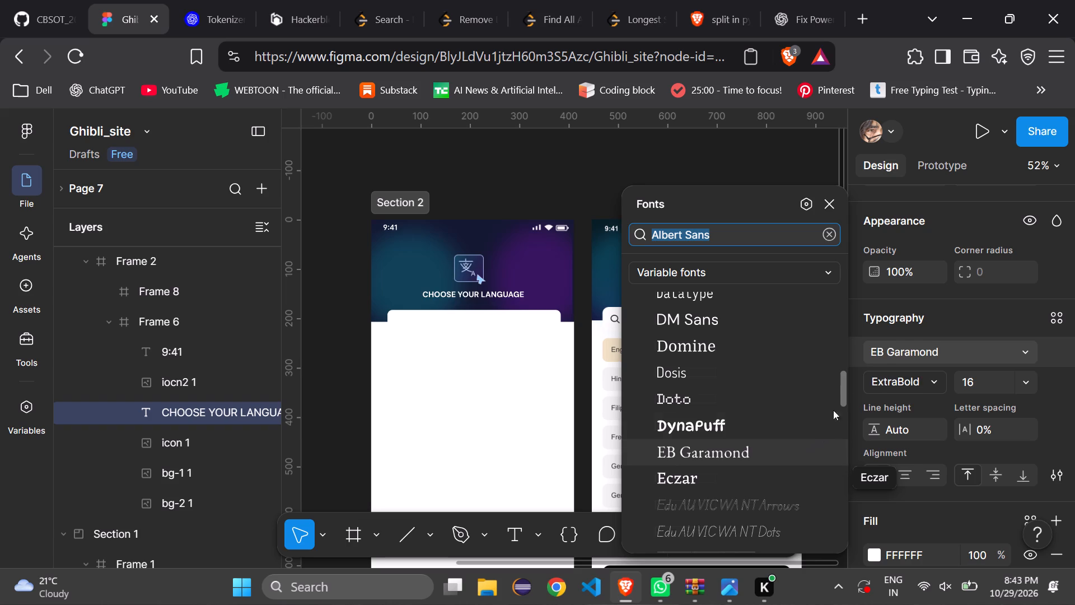
drag(844, 392, 845, 400)
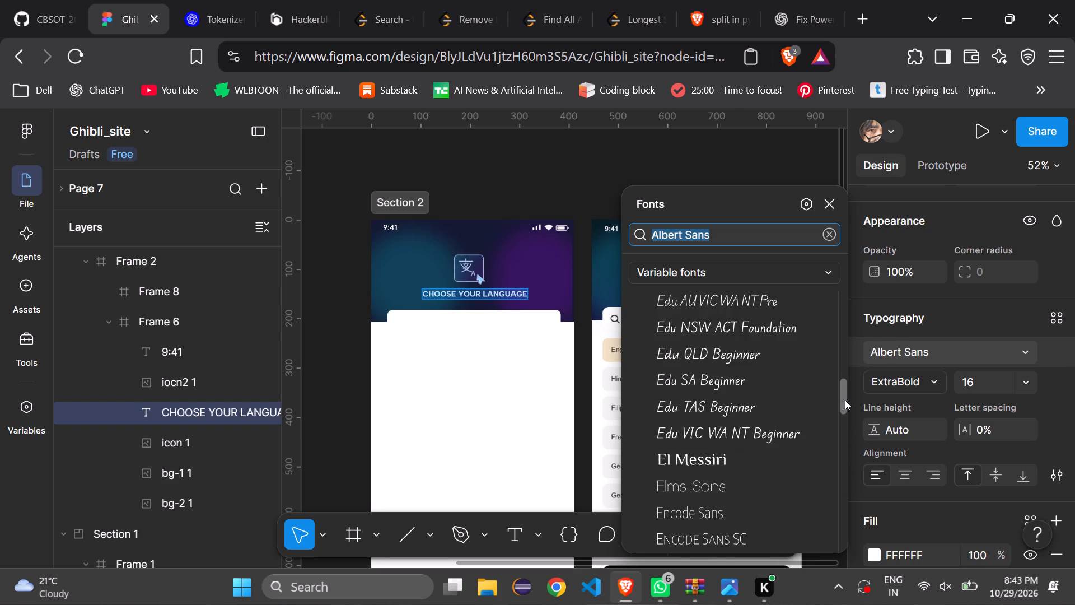
drag(845, 400, 845, 402)
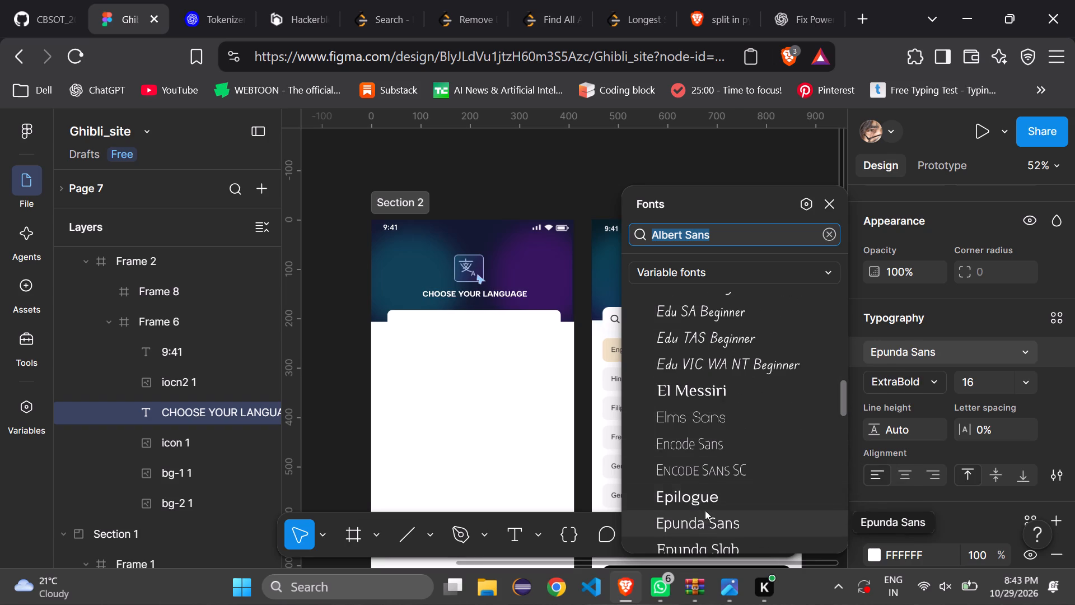
double_click(515, 290)
triple_click(516, 291)
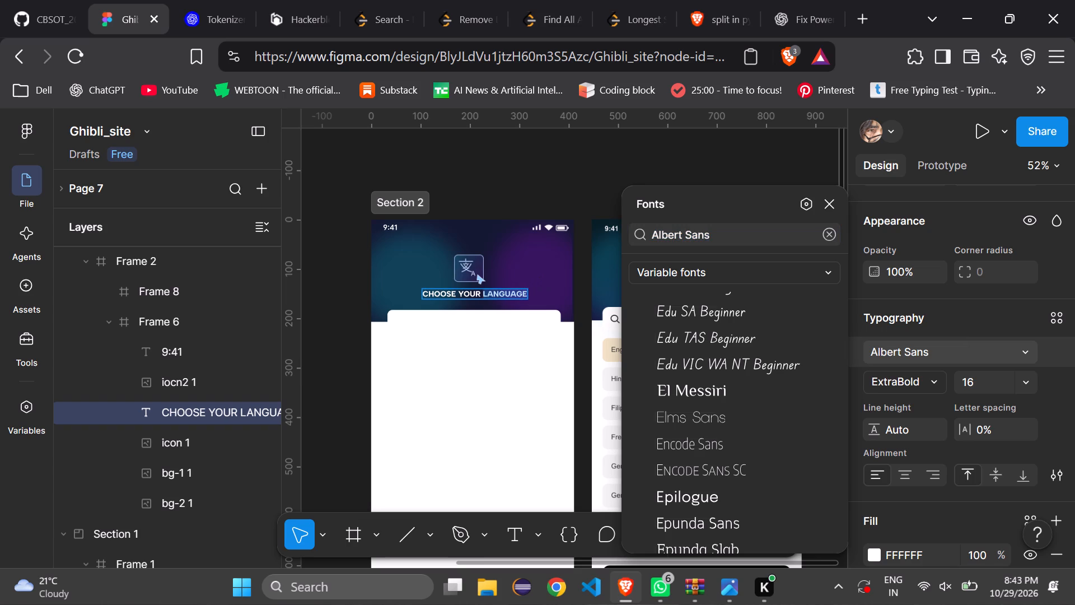
click(516, 291)
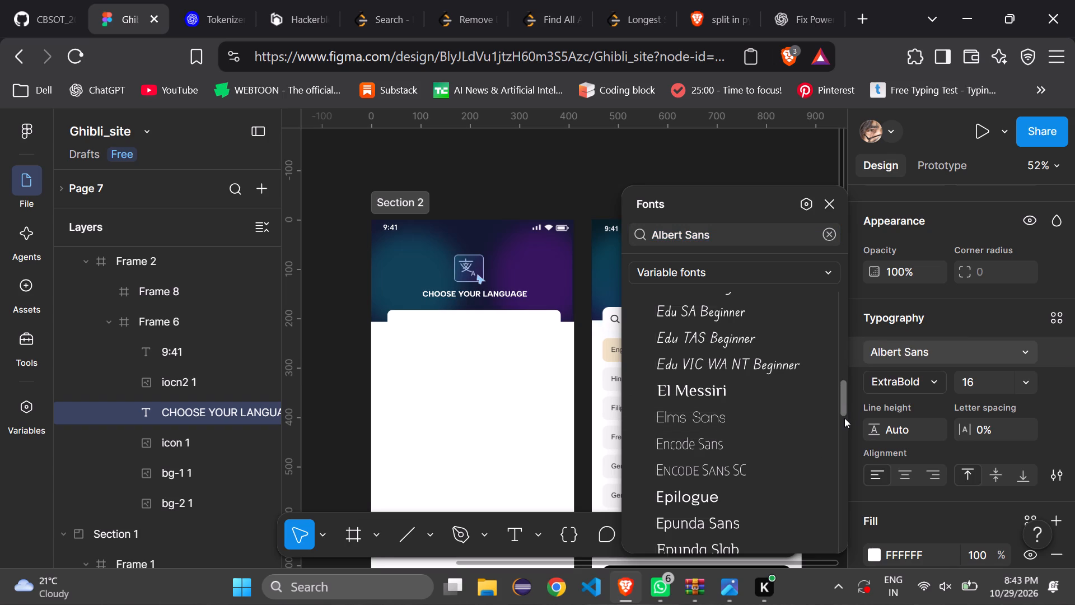
click(844, 418)
drag(844, 418, 843, 432)
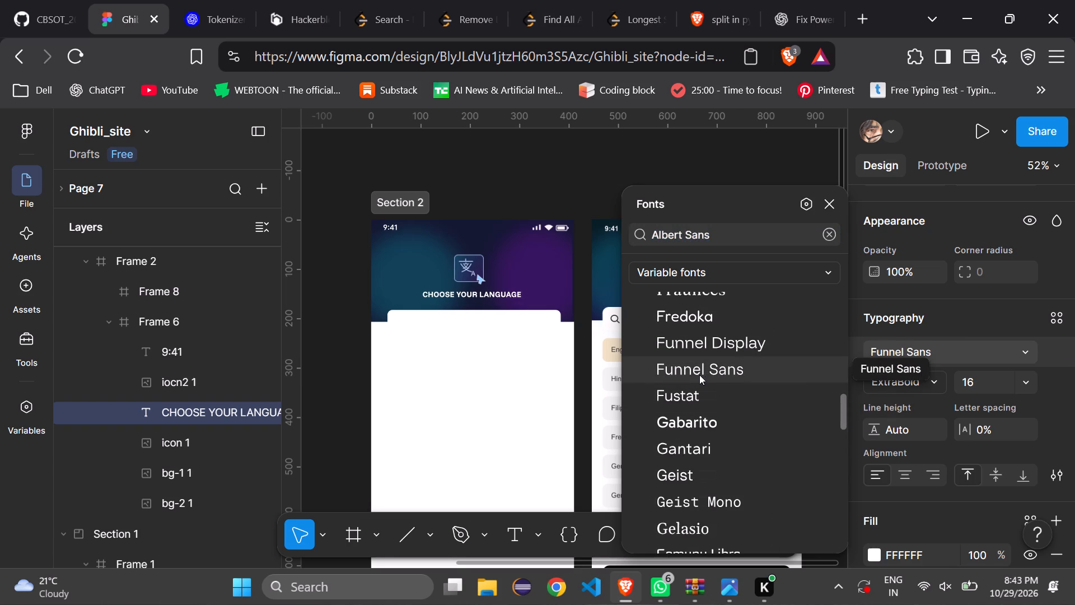
click(699, 377)
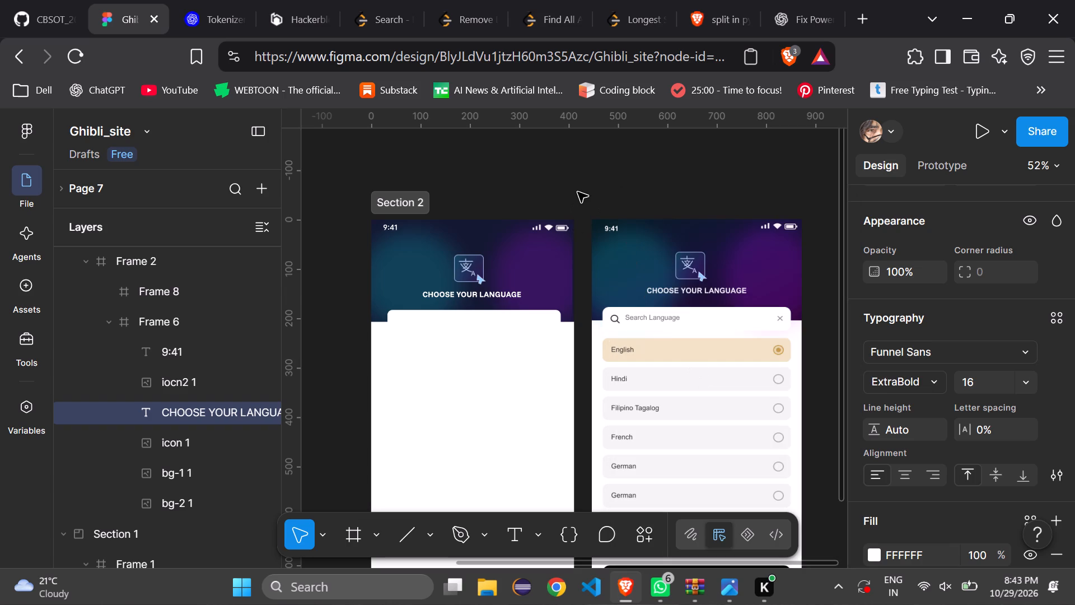
click(578, 192)
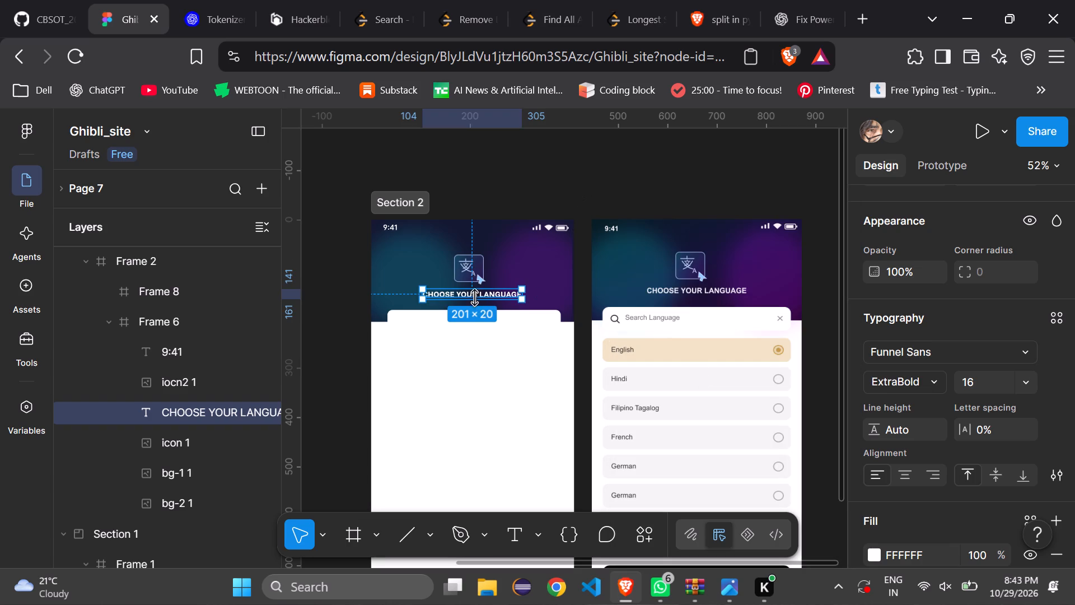
Reposition the CHOOSE YOUR LANGUAGE heading closer beneath the language icon, at about X 105, Y 133, and deselect it.
click(473, 297)
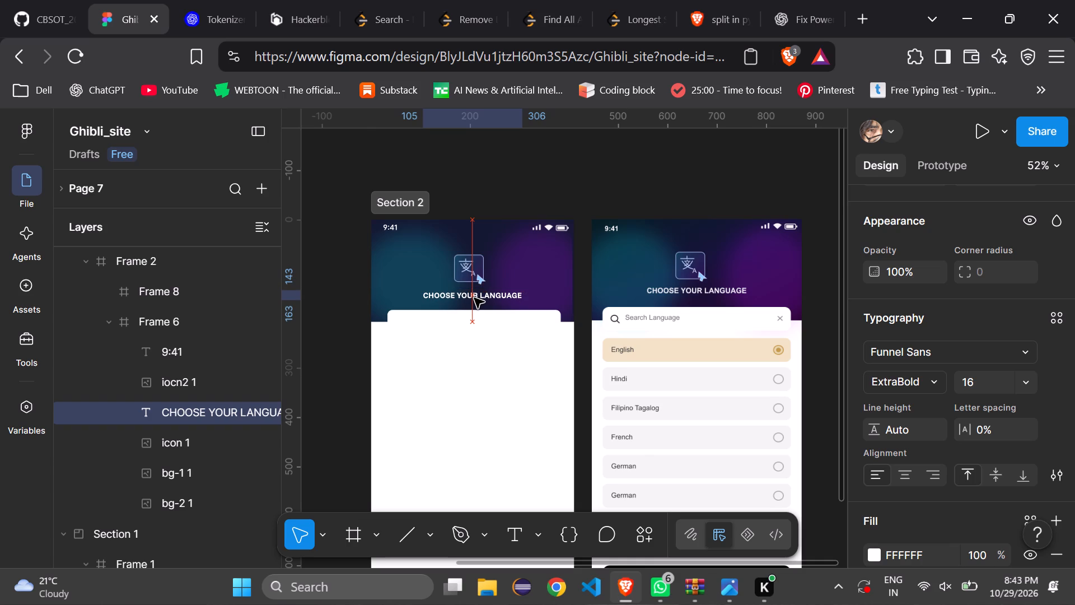
click(520, 206)
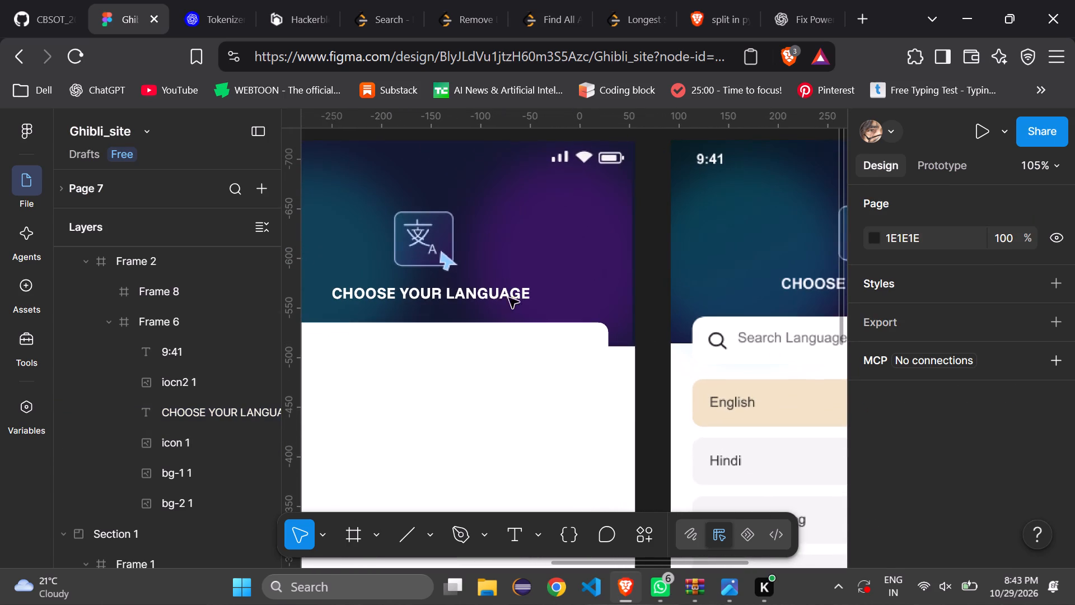
triple_click(480, 295)
drag(480, 295, 479, 285)
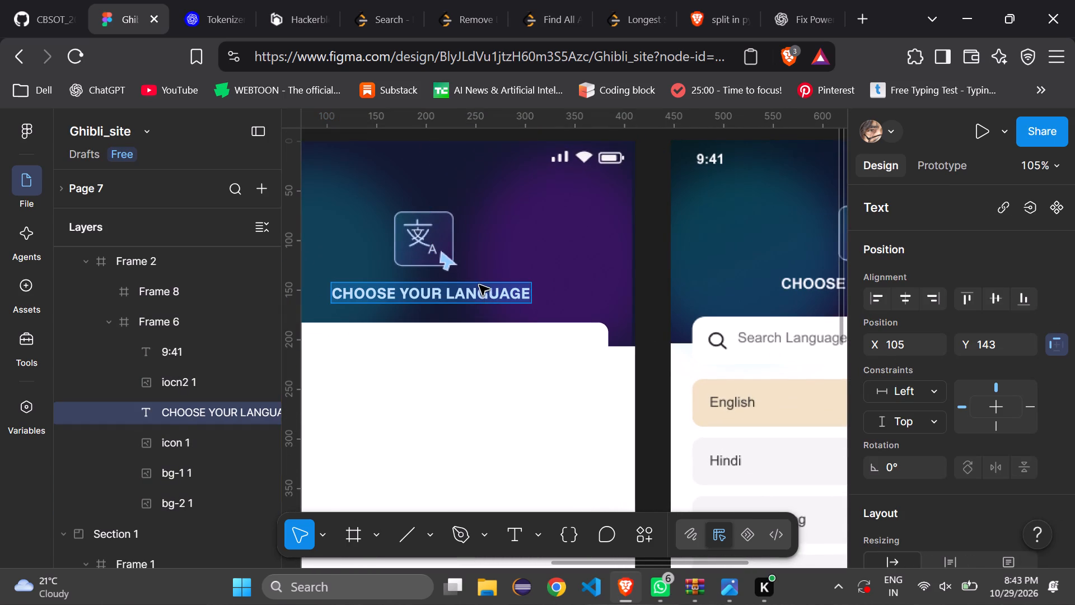
drag(479, 285, 461, 272)
click(469, 291)
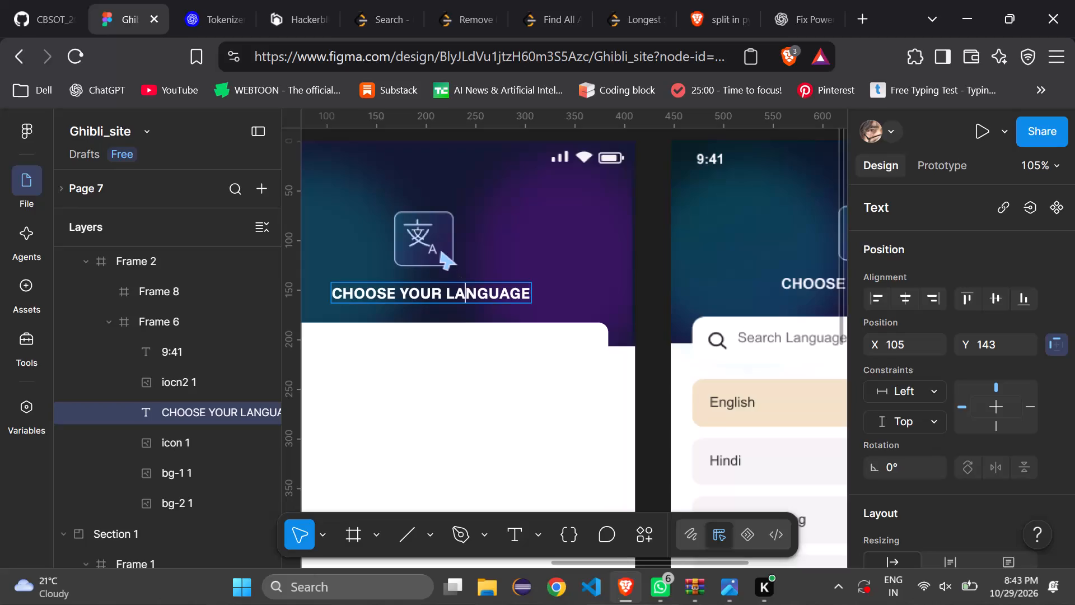
click(469, 291)
click(520, 273)
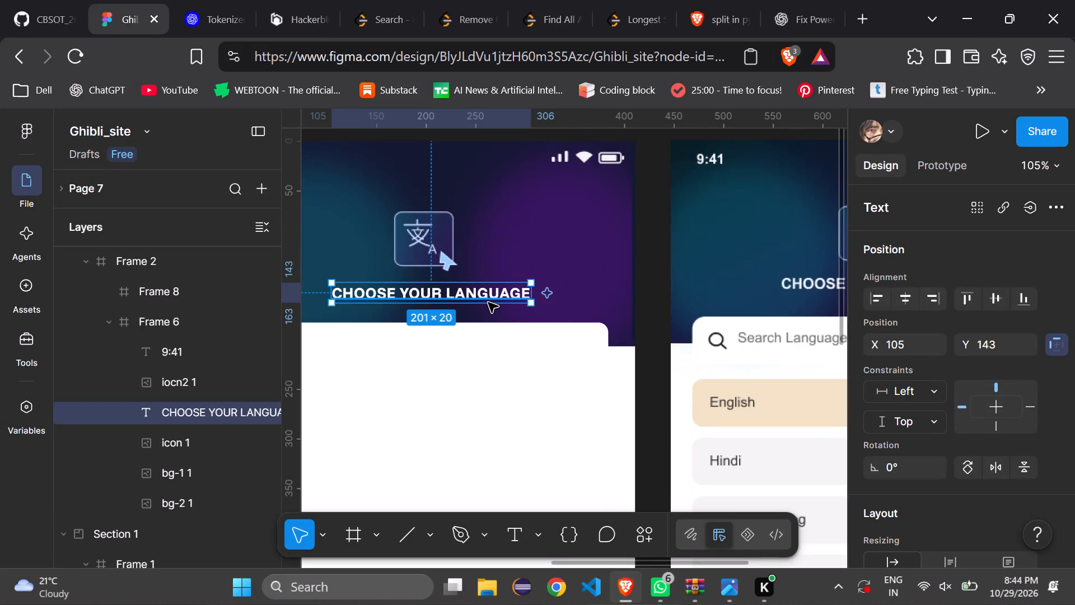
drag(488, 302, 488, 297)
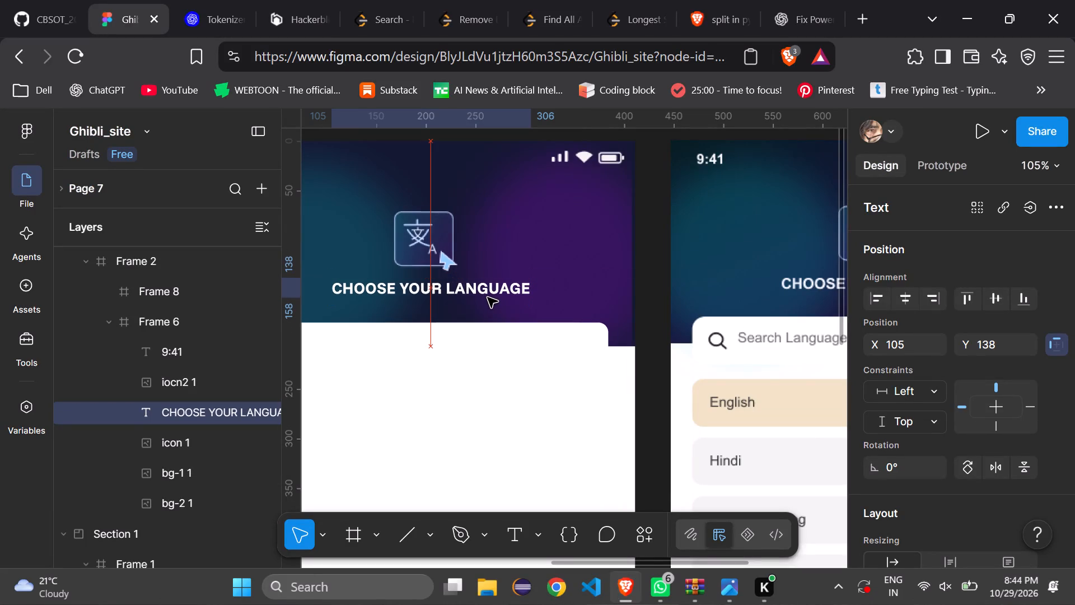
drag(488, 297, 489, 297)
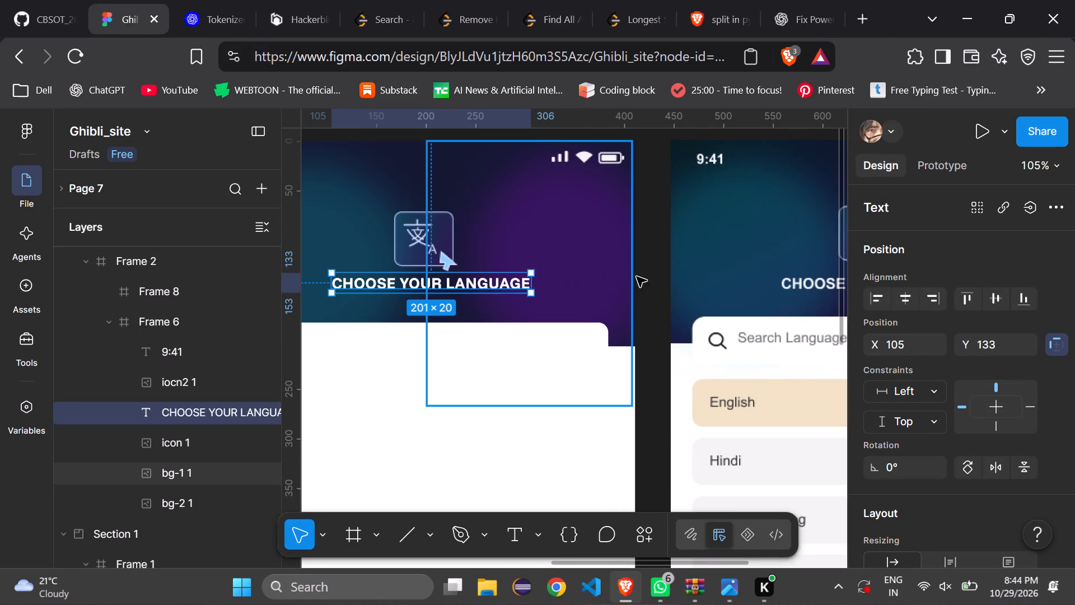
click(653, 280)
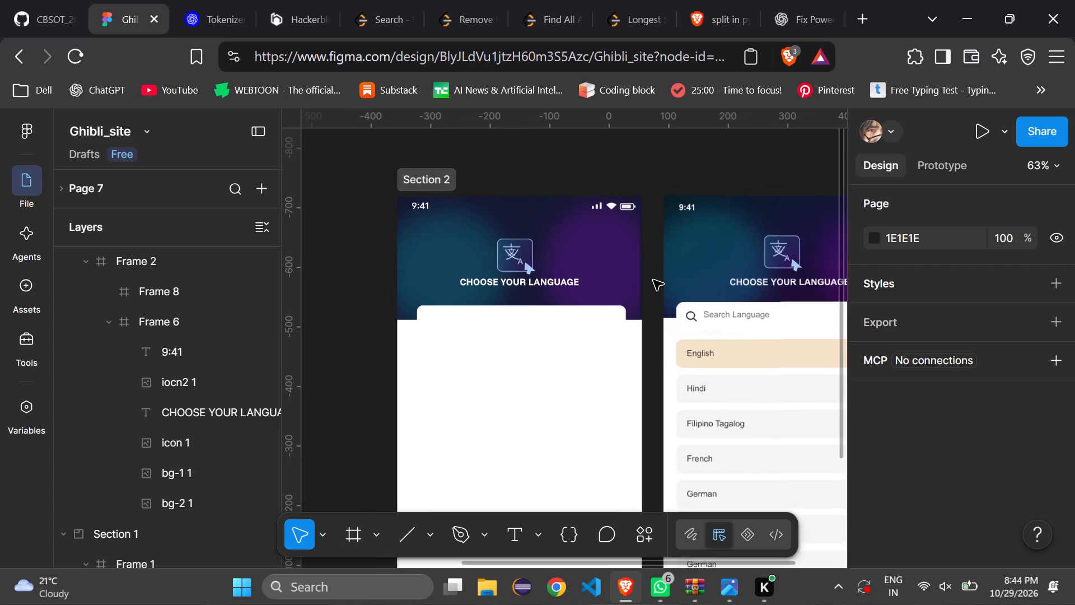
Nudge the CHOOSE YOUR LANGUAGE heading down two pixels to Y 135 and deselect it.
double_click(534, 284)
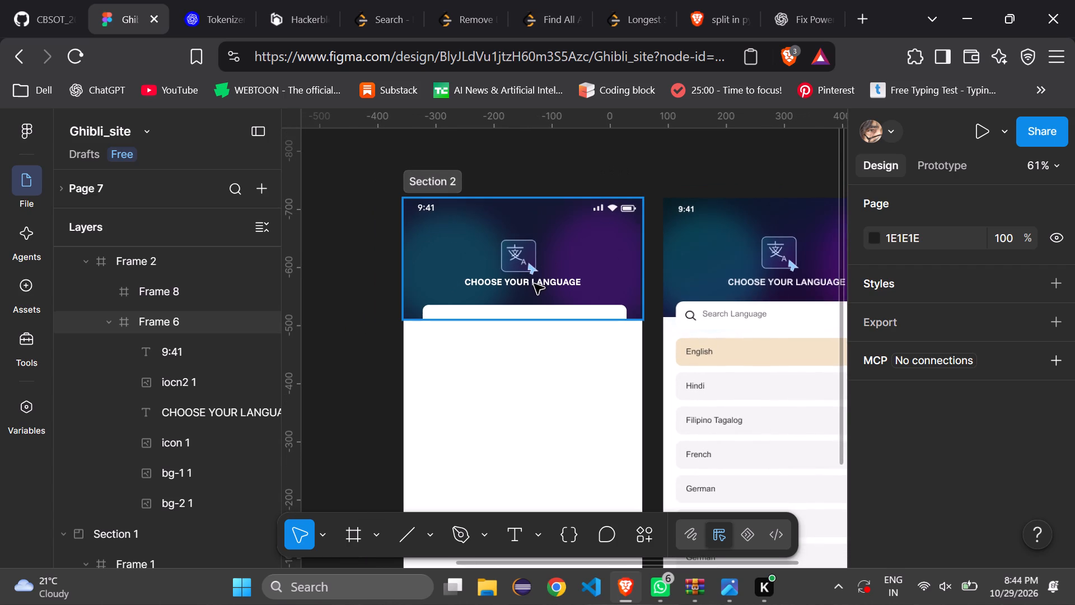
key(Down)
key(Down)
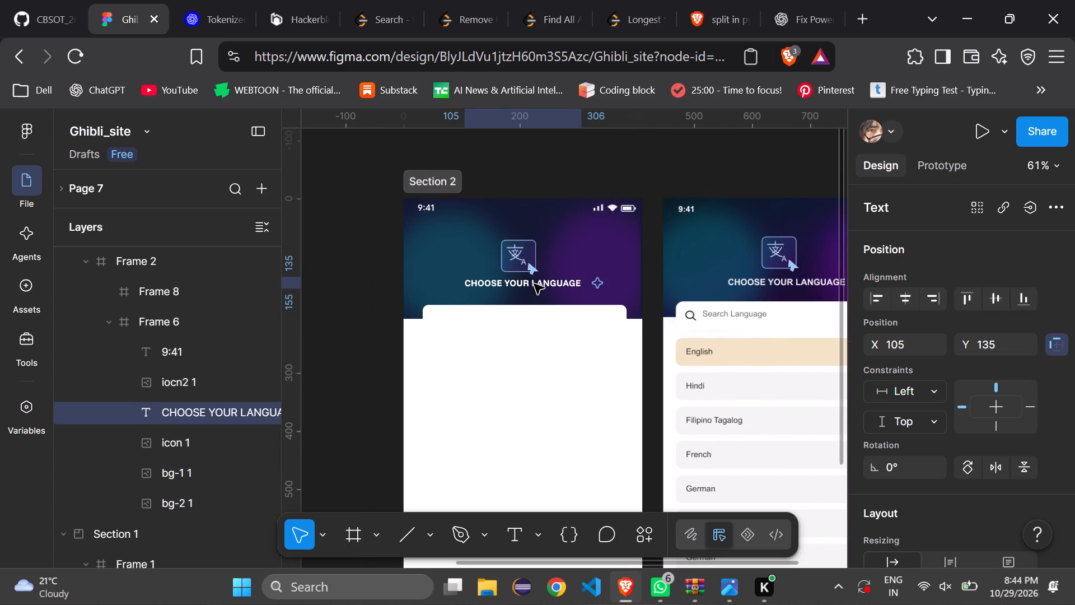
click(613, 143)
click(652, 152)
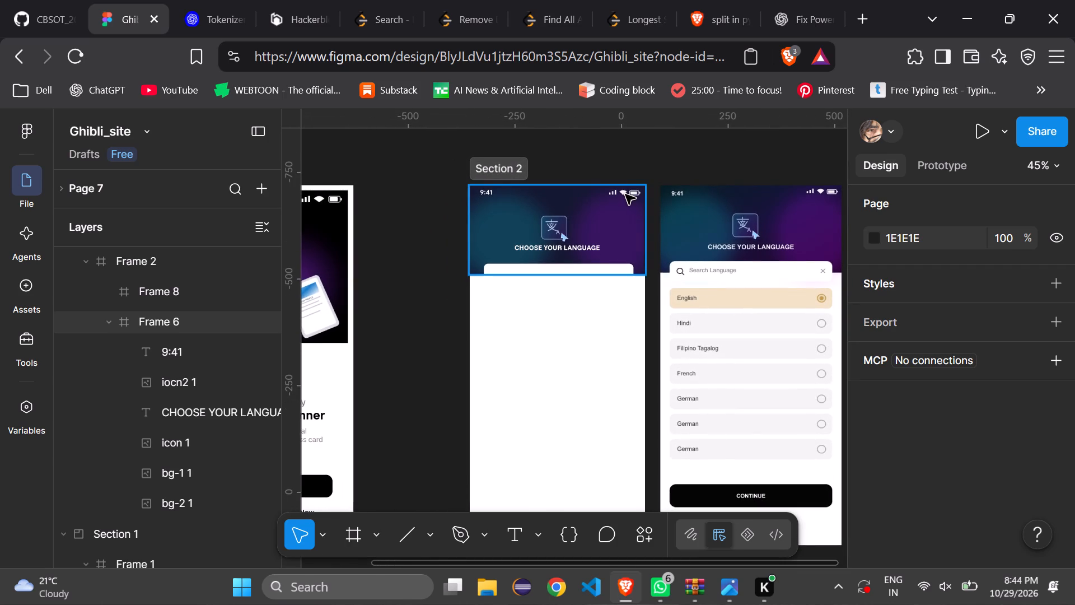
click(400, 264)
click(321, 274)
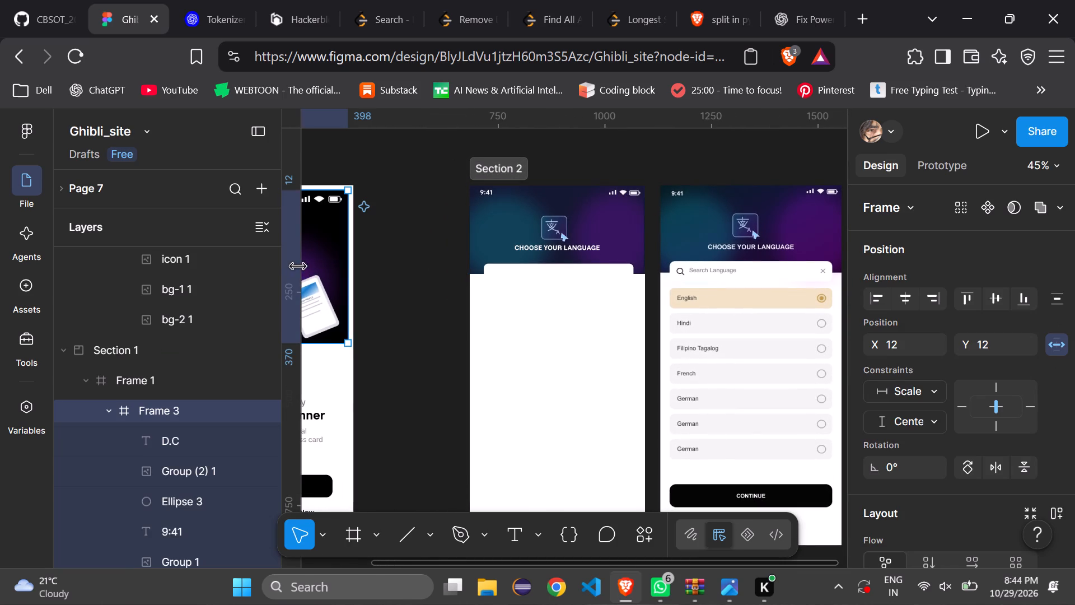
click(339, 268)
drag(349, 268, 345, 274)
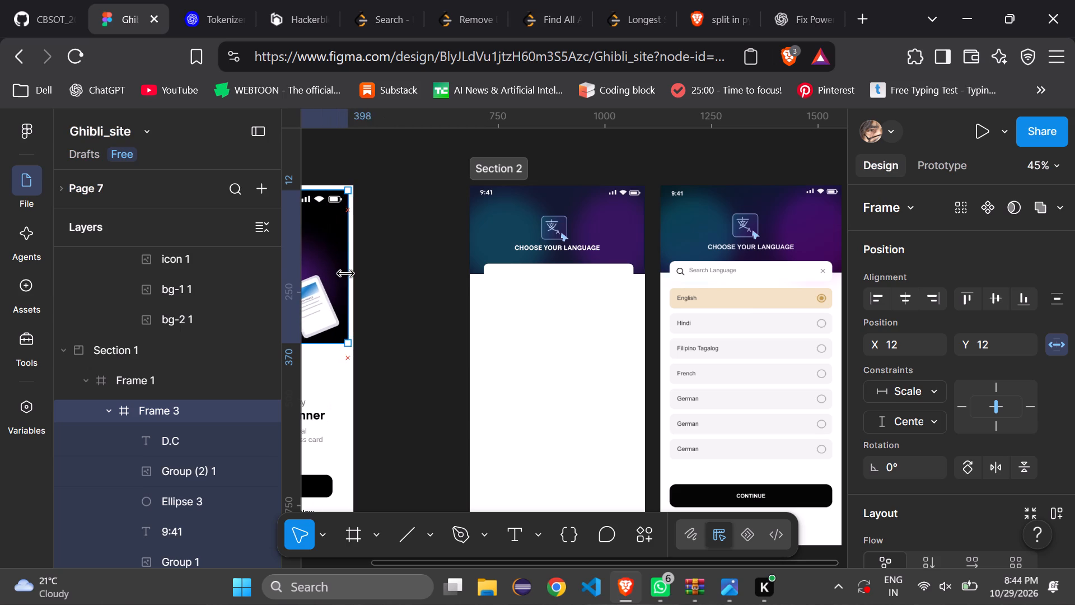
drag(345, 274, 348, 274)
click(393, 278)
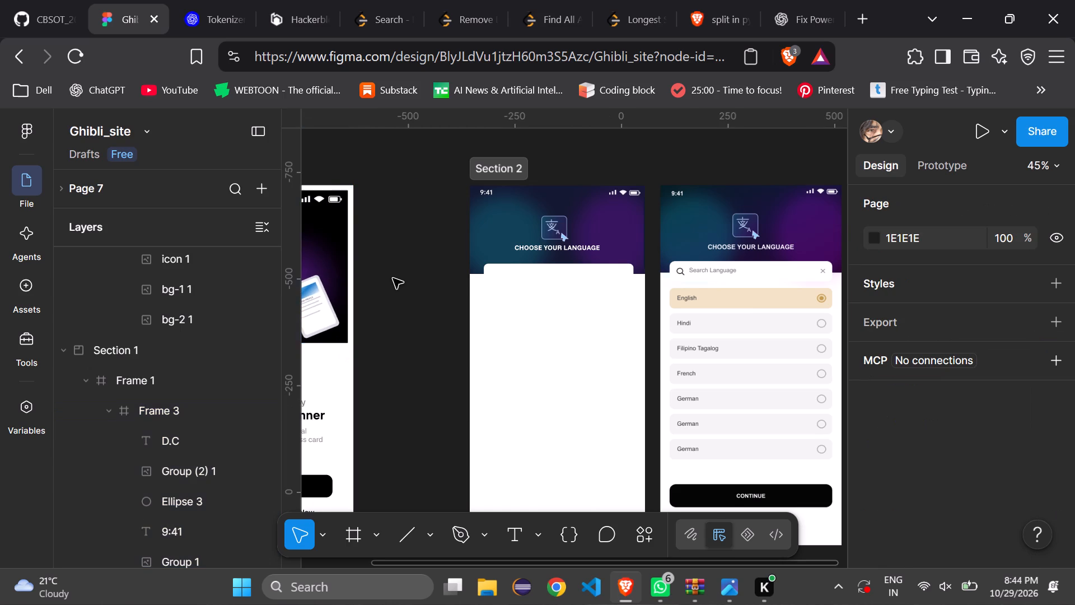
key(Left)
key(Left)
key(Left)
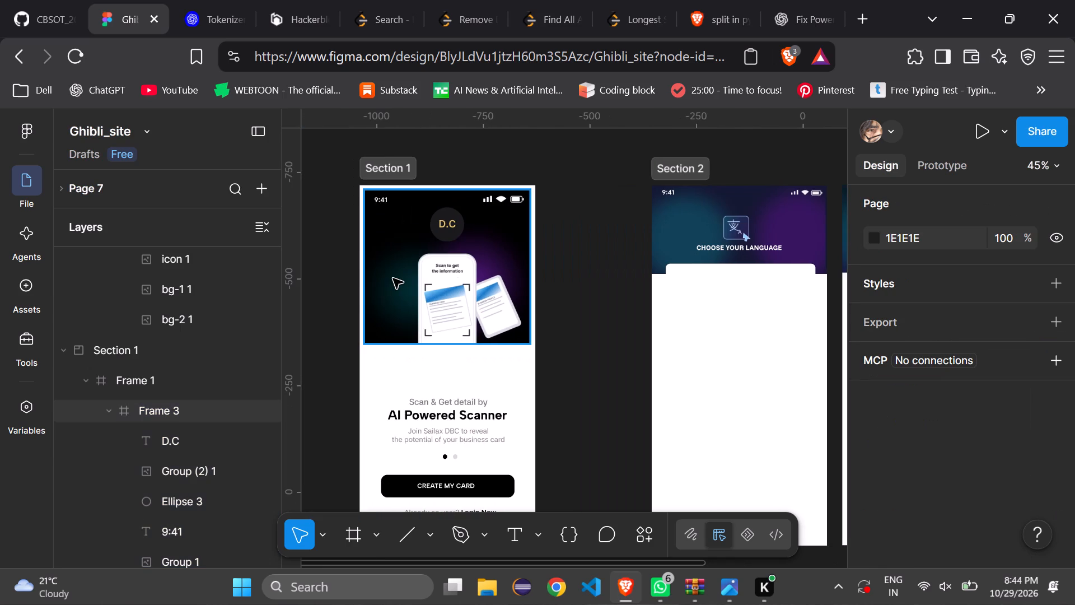
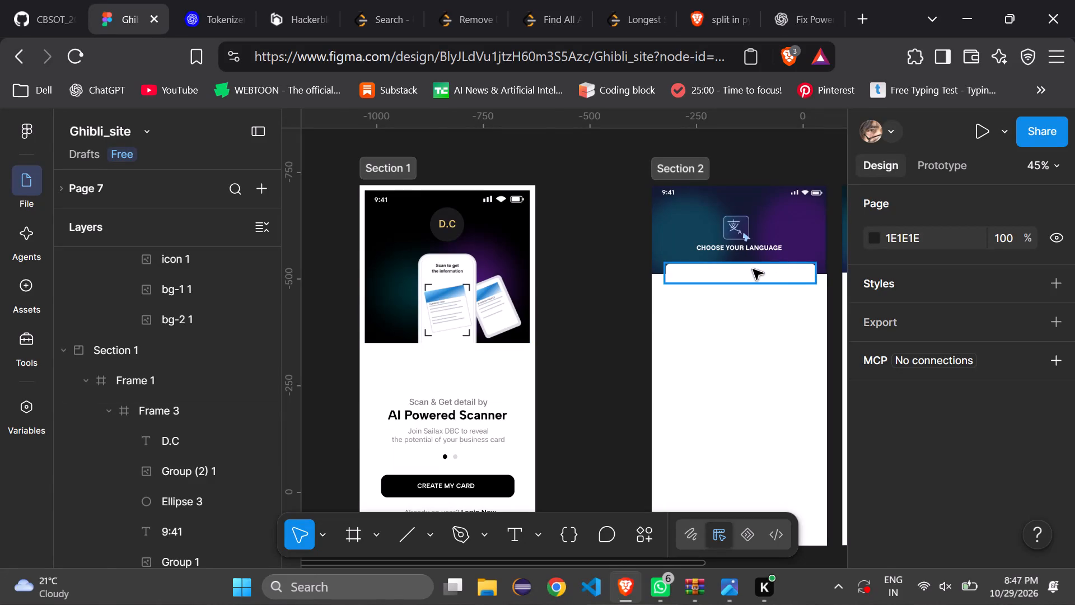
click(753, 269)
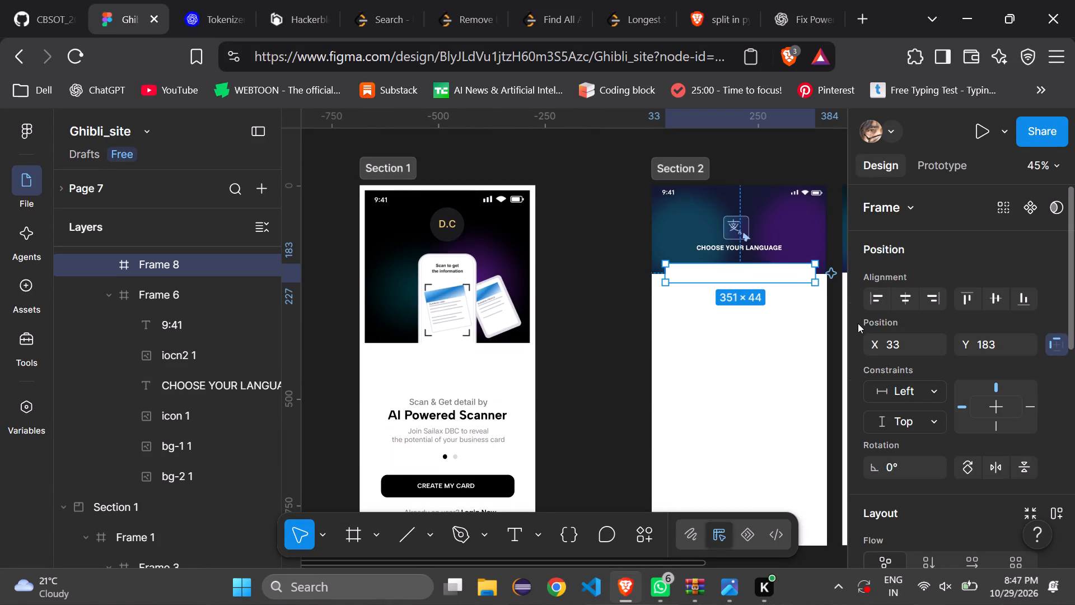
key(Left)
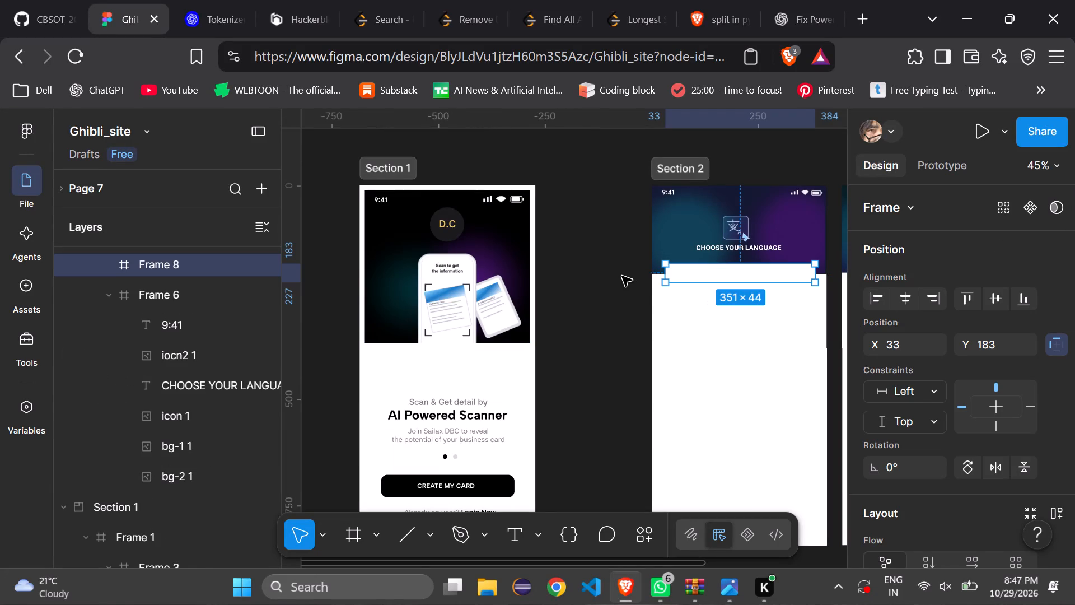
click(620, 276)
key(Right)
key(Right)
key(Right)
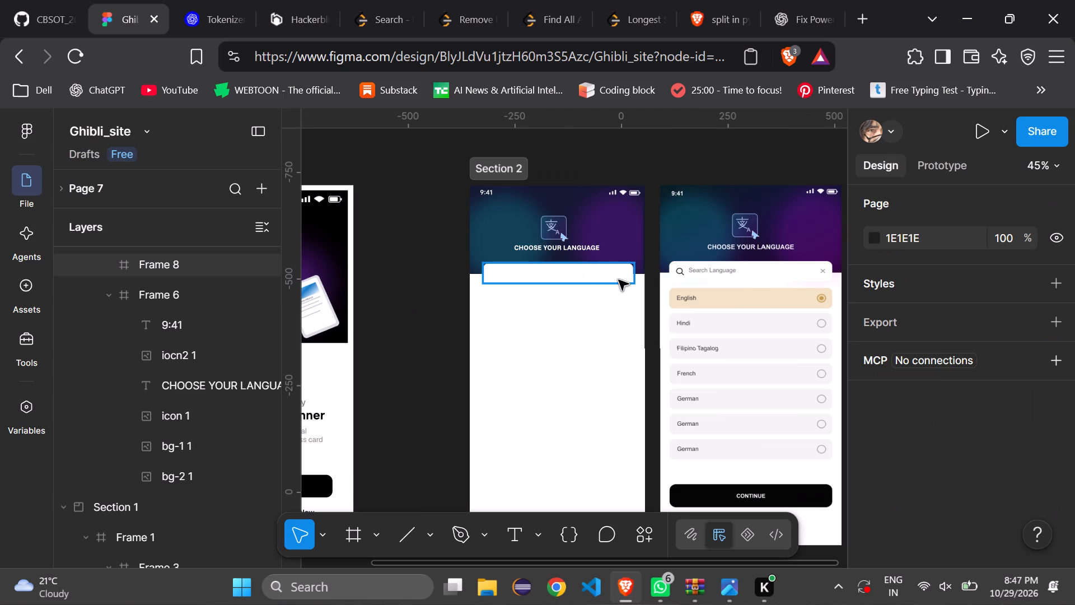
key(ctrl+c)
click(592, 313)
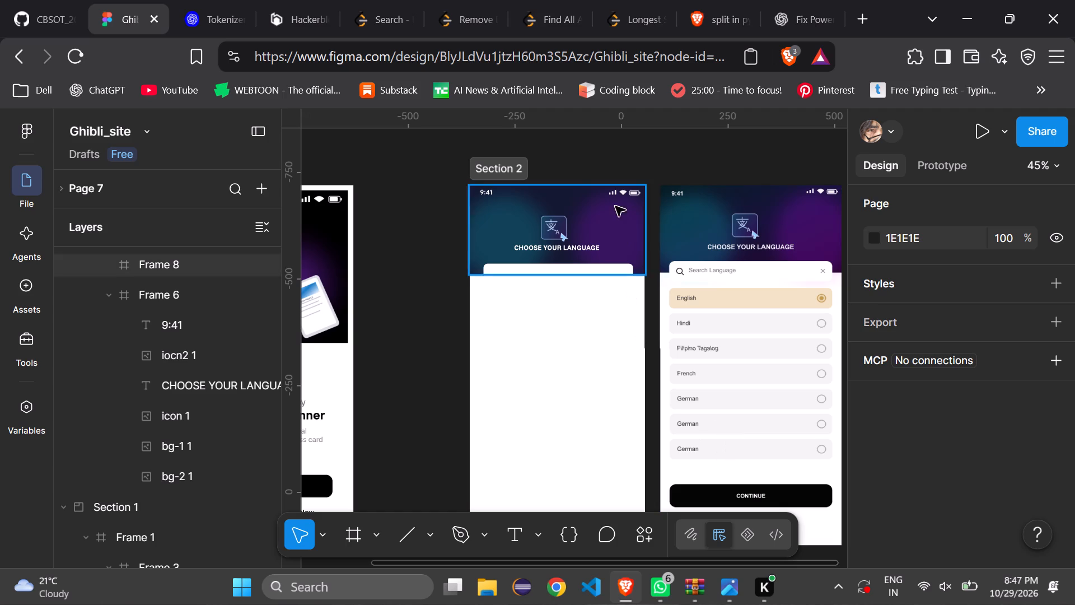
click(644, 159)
Select the white search bar frame beneath the CHOOSE YOUR LANGUAGE heading and open the Material Symbols plugin.
click(595, 280)
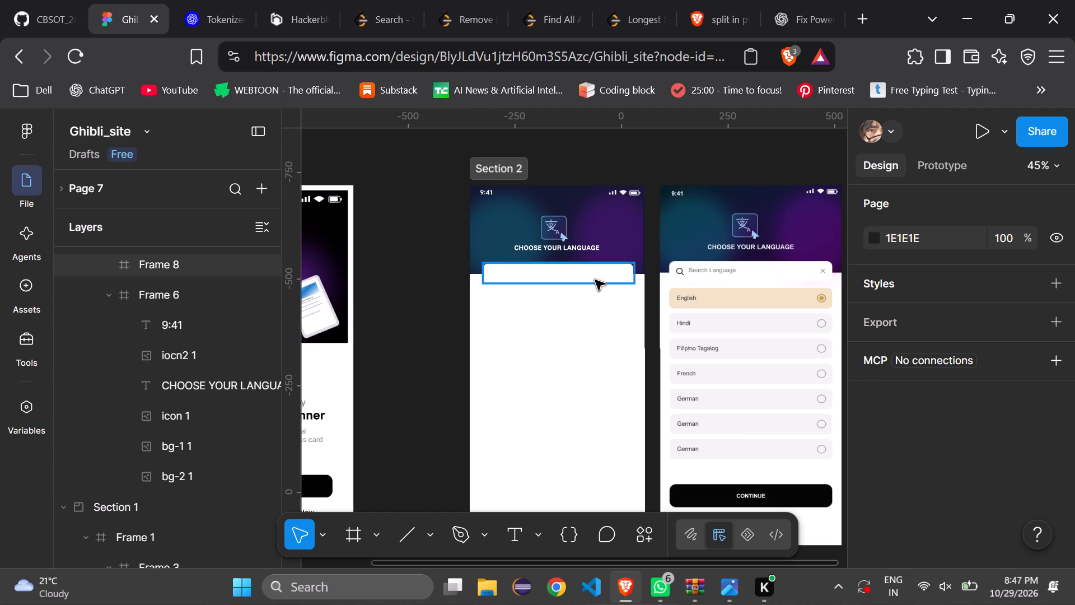
click(645, 531)
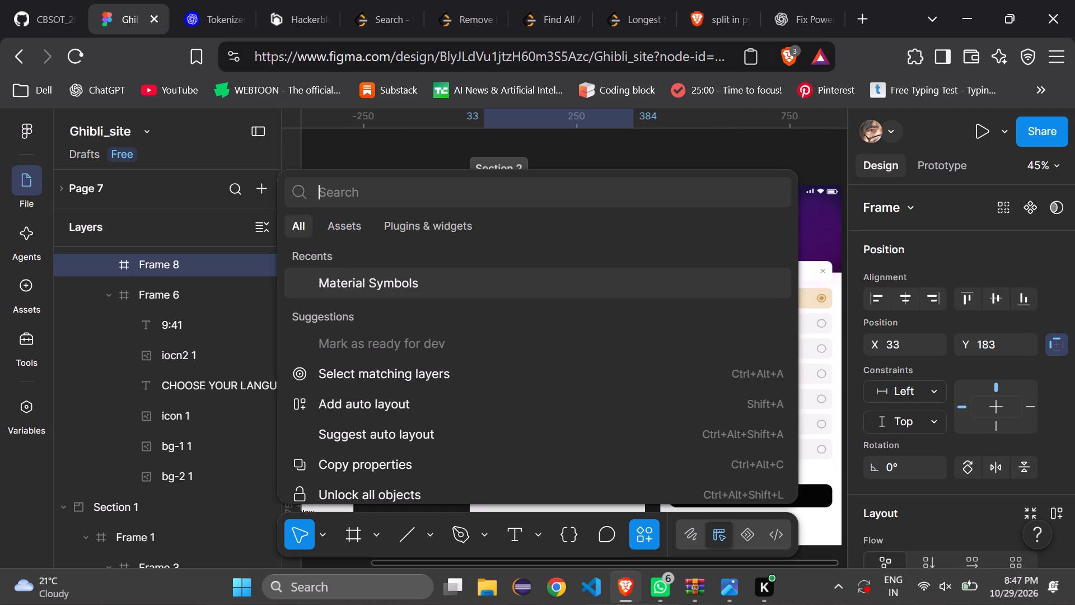
click(431, 283)
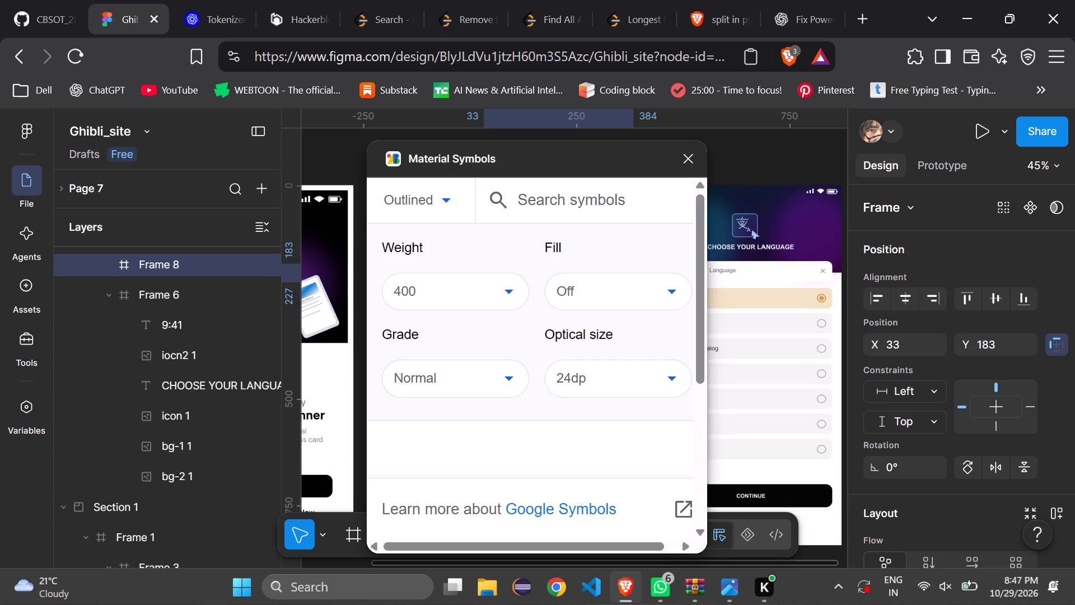
Search Material Symbols for SEARCH and look through the results for a magnifying glass icon.
click(584, 197)
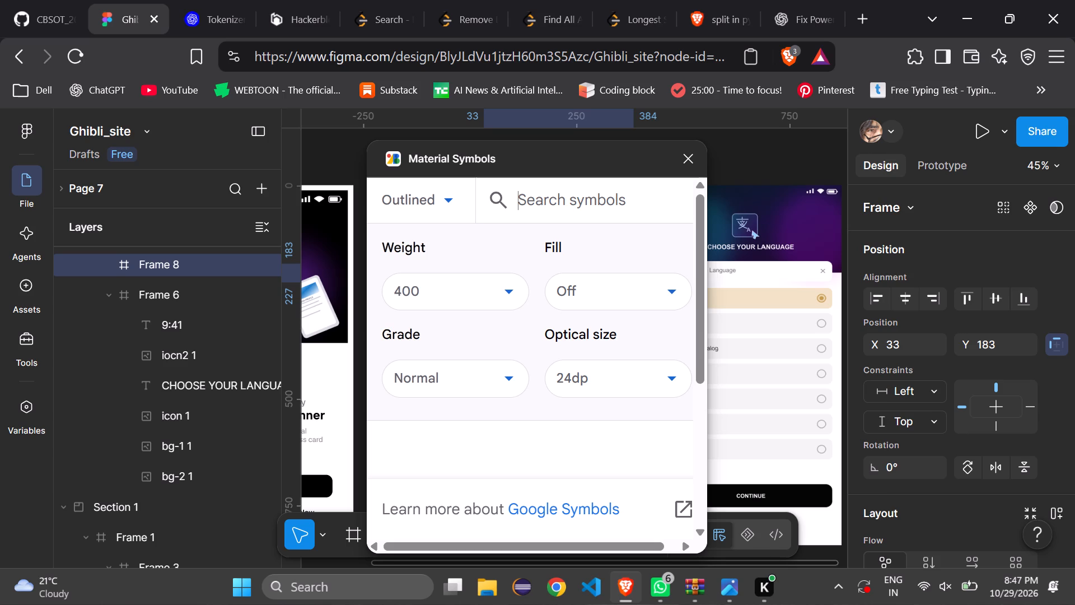
text(SEARCH)
key(space)
key(Return)
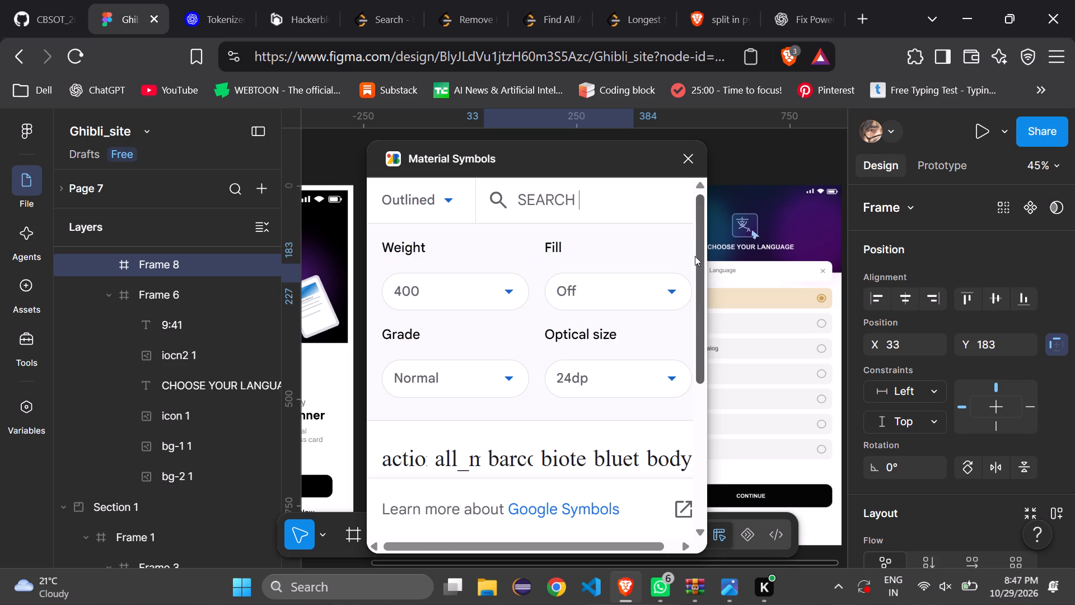
click(497, 201)
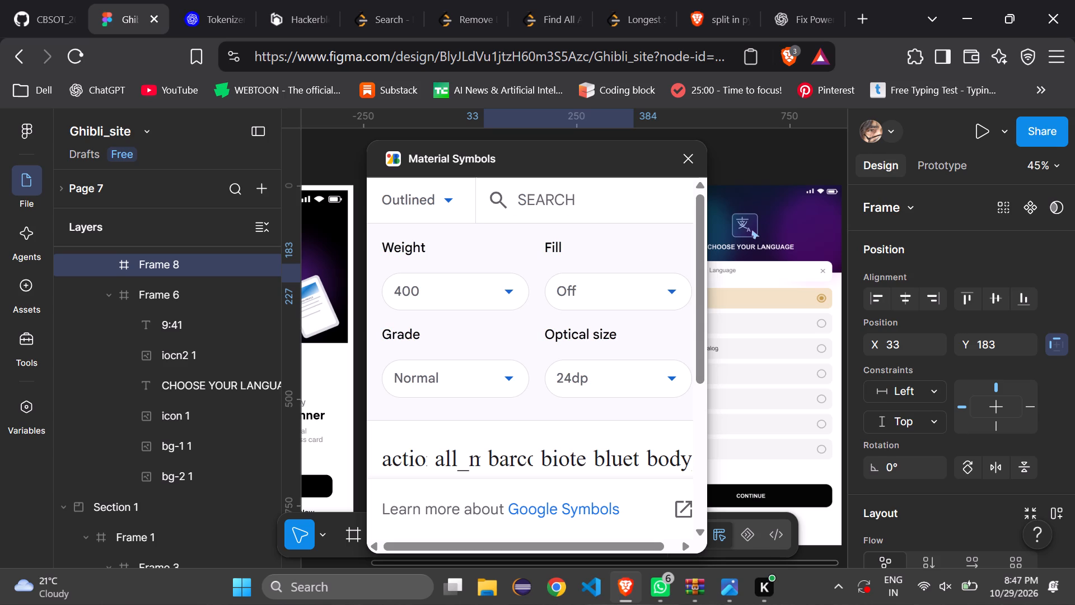
click(602, 206)
key(Return)
drag(701, 284, 703, 367)
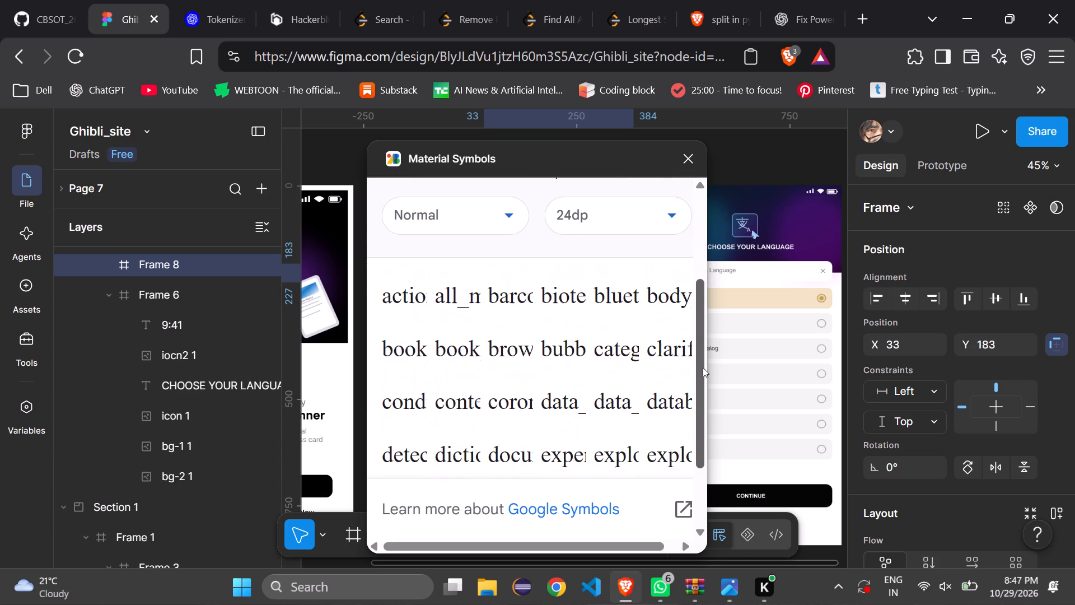
drag(703, 367, 703, 346)
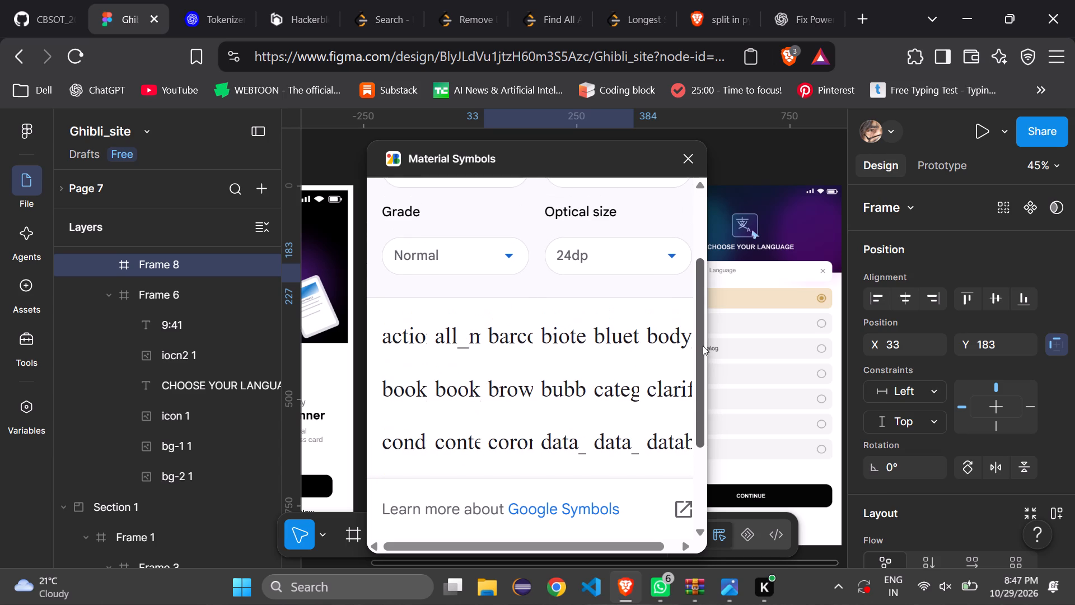
drag(703, 346, 680, 230)
click(617, 207)
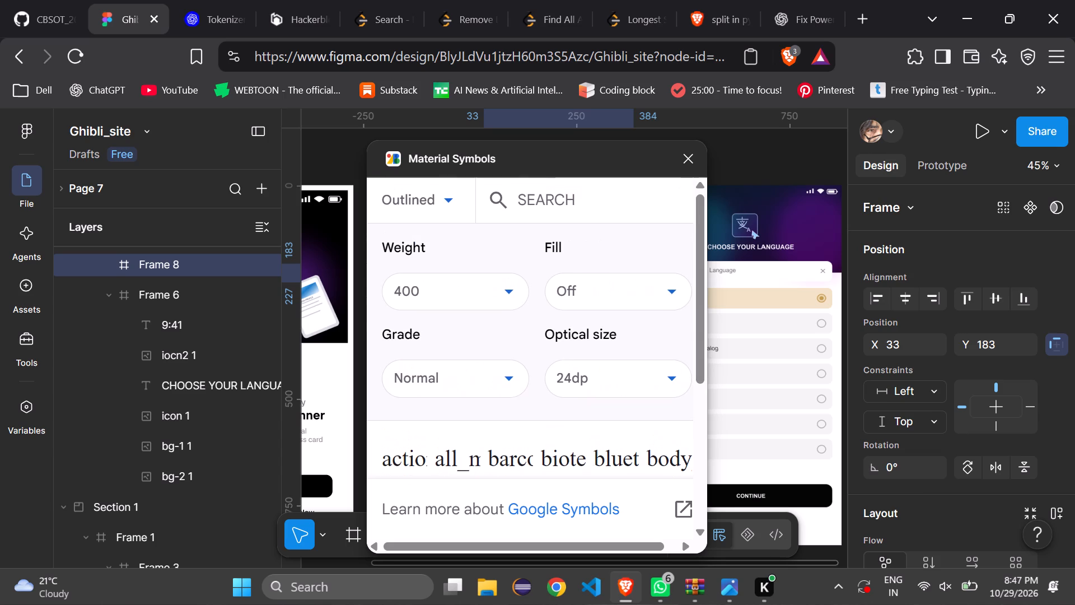
Try the symbol searches SEARCH EMOJI and SEARCH ICON, looking for a suitable search icon in the Outlined style.
text(EMOJI)
key(Return)
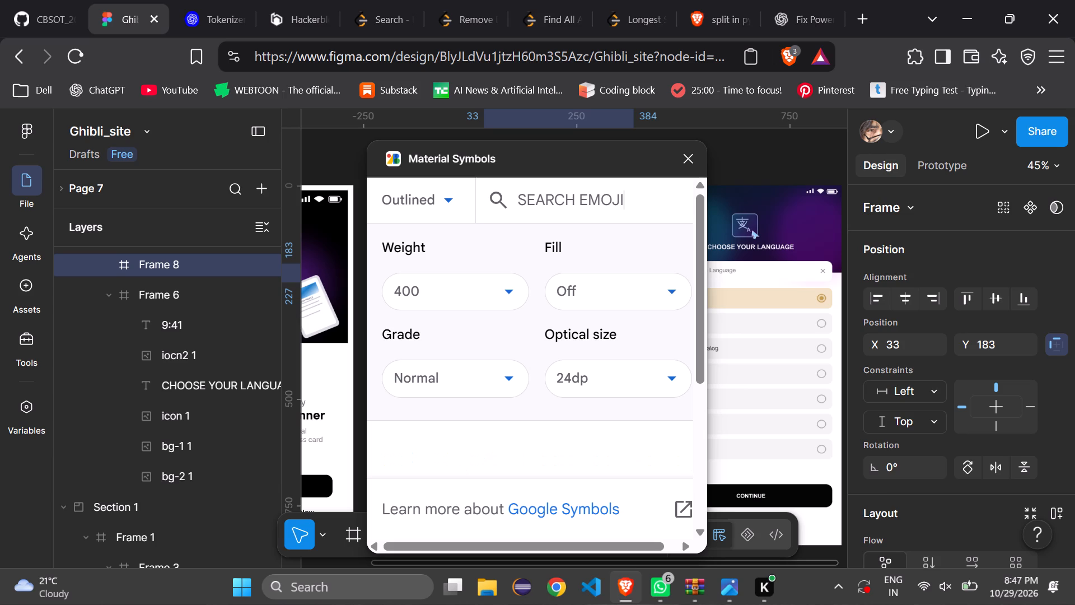
key(BackSpace)
key(BackSpace)
key(BackSpace)
key(BackSpace)
key(BackSpace)
text(ICON)
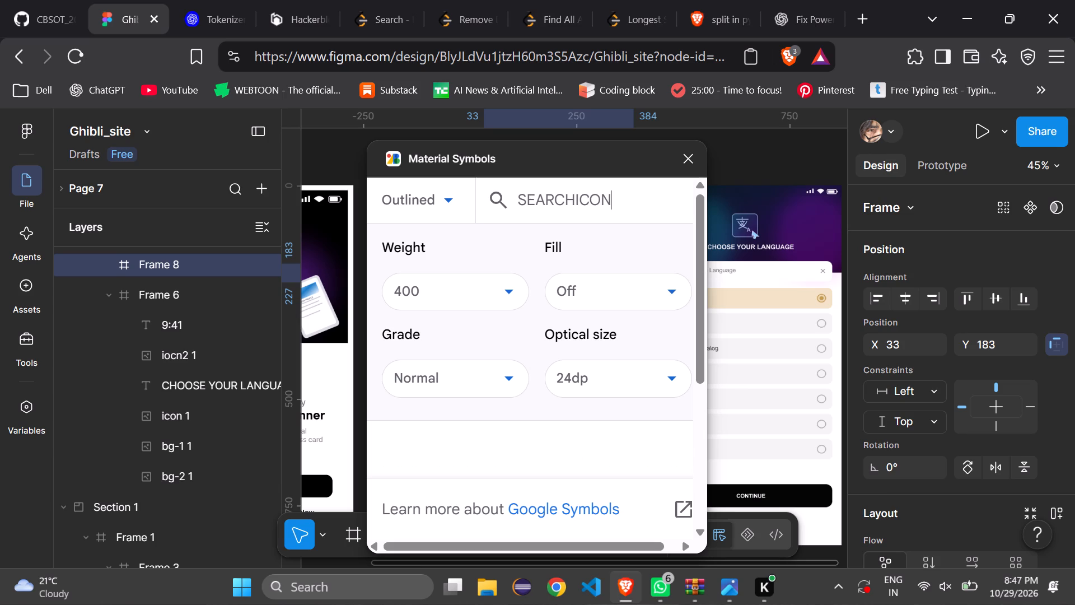
click(576, 201)
key(space)
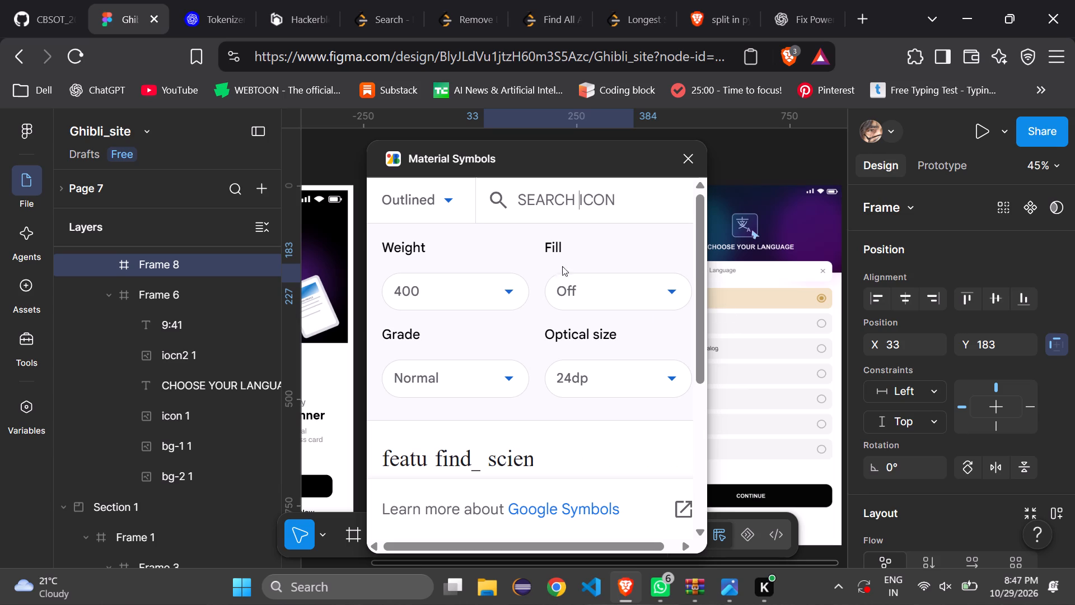
click(456, 204)
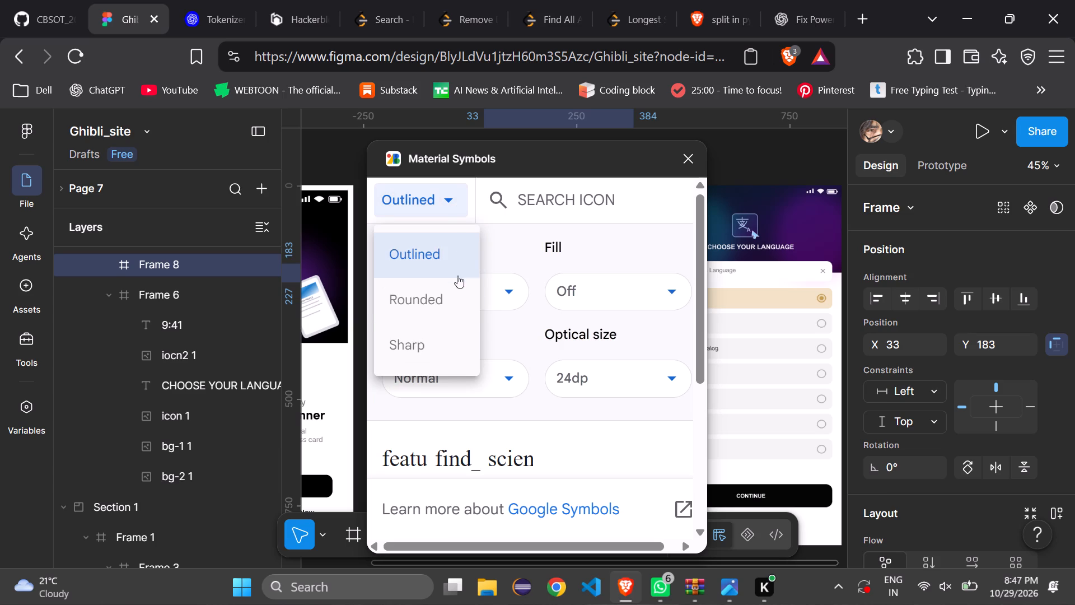
click(517, 244)
click(623, 211)
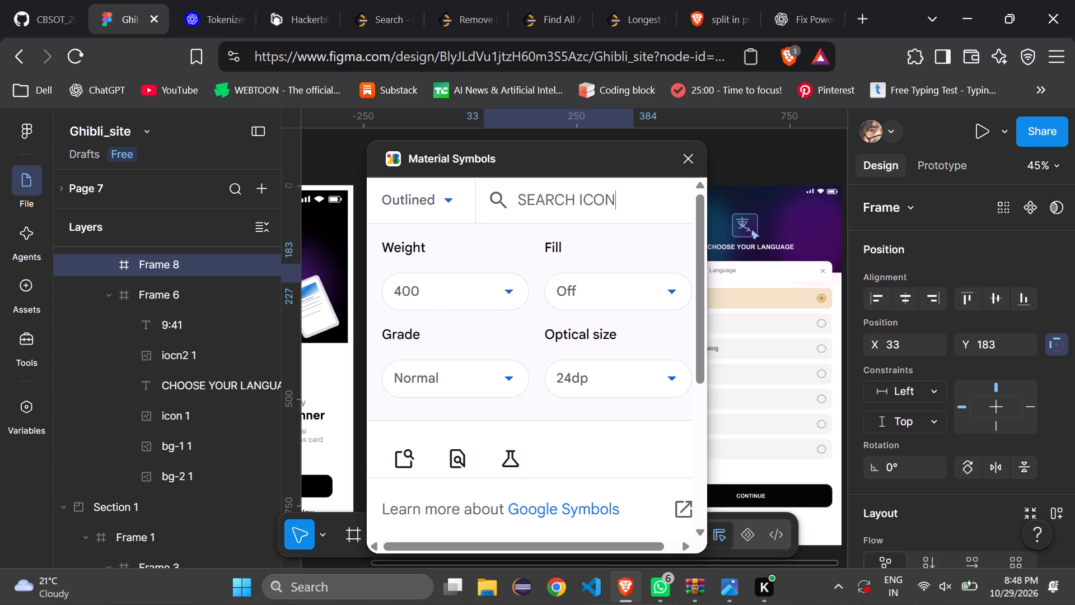
drag(697, 277, 690, 232)
Search the symbols for MAGNIFI, insert the plain outlined magnifying glass icon and close the plugin.
click(663, 200)
key(BackSpace)
key(BackSpace)
key(BackSpace)
key(BackSpace)
key(BackSpace)
key(BackSpace)
key(BackSpace)
key(BackSpace)
key(BackSpace)
key(BackSpace)
key(BackSpace)
key(BackSpace)
key(BackSpace)
key(BackSpace)
key(BackSpace)
key(BackSpace)
key(BackSpace)
key(BackSpace)
key(BackSpace)
key(BackSpace)
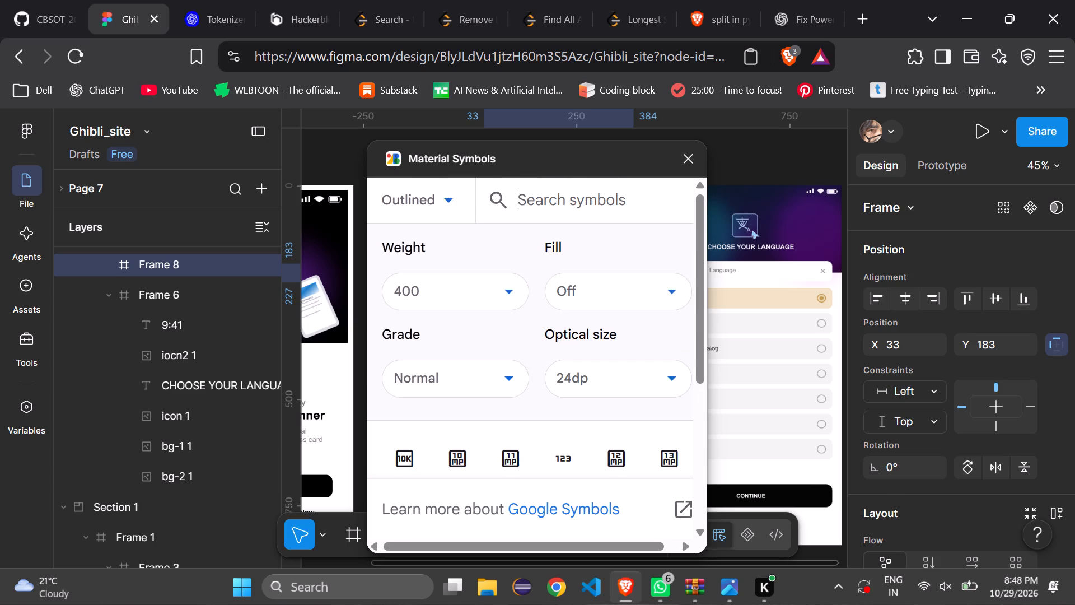
key(BackSpace)
text(MAGNIF)
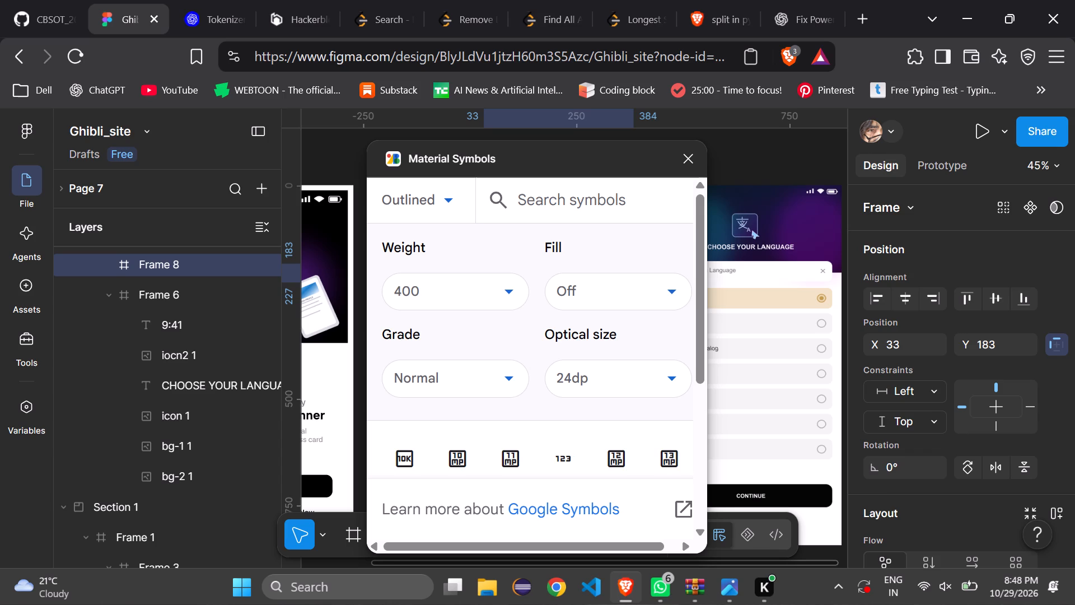
click(628, 206)
text(MAGNIFI)
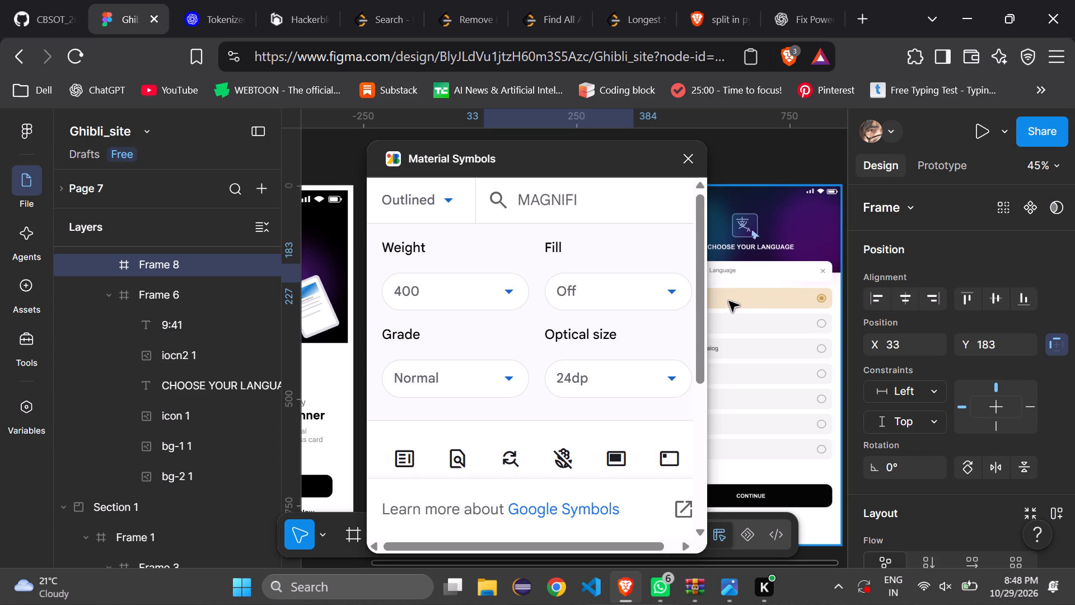
drag(700, 292, 696, 373)
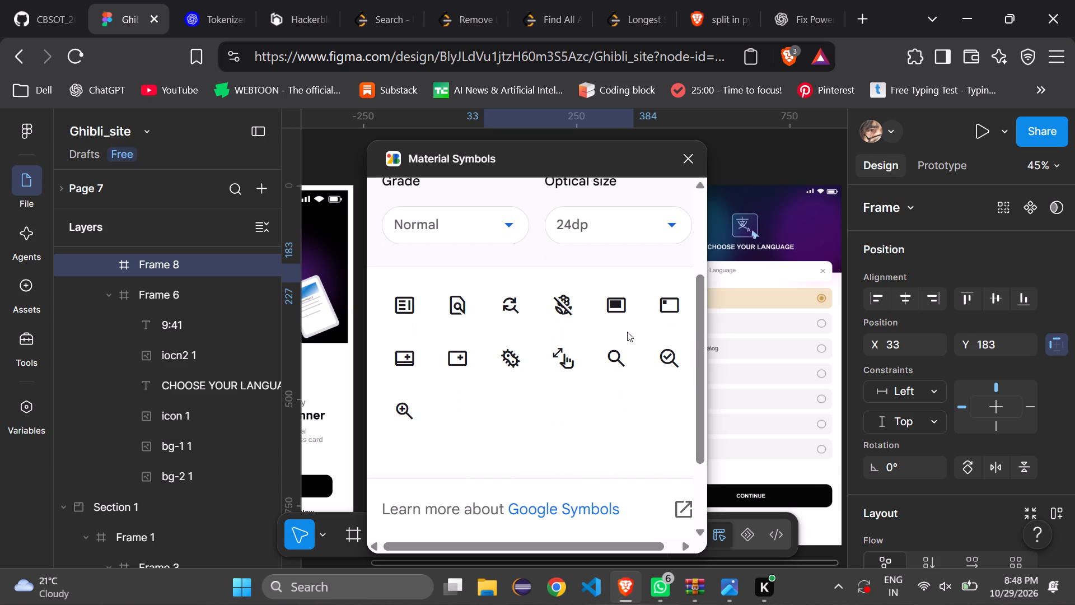
click(615, 354)
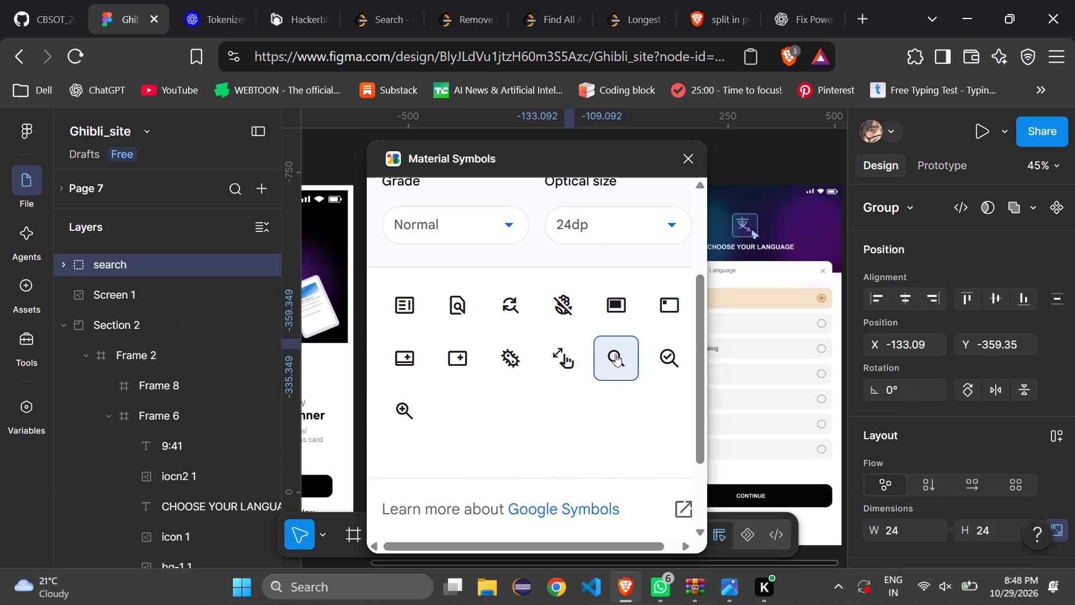
click(756, 168)
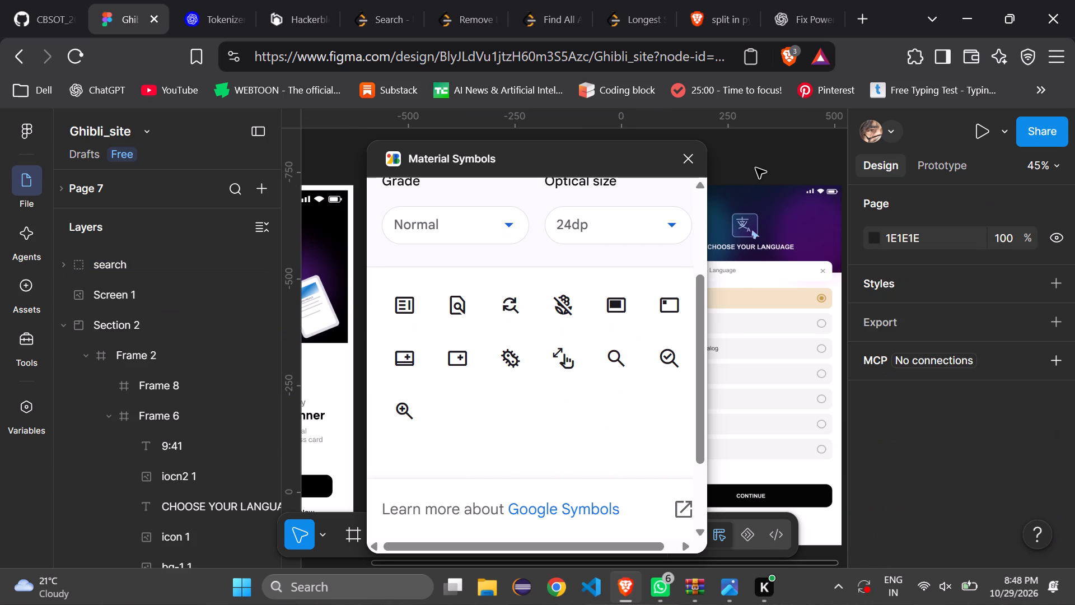
click(689, 159)
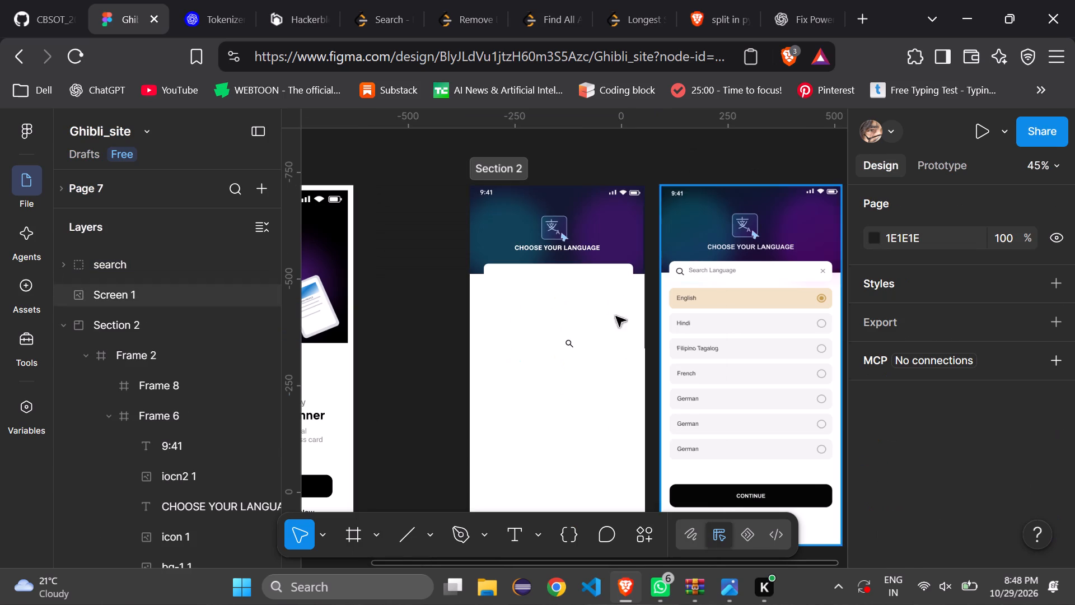
Move the search icon into the white search bar frame near its left end, at about X 16, Y 10, and deselect it.
drag(571, 348, 490, 275)
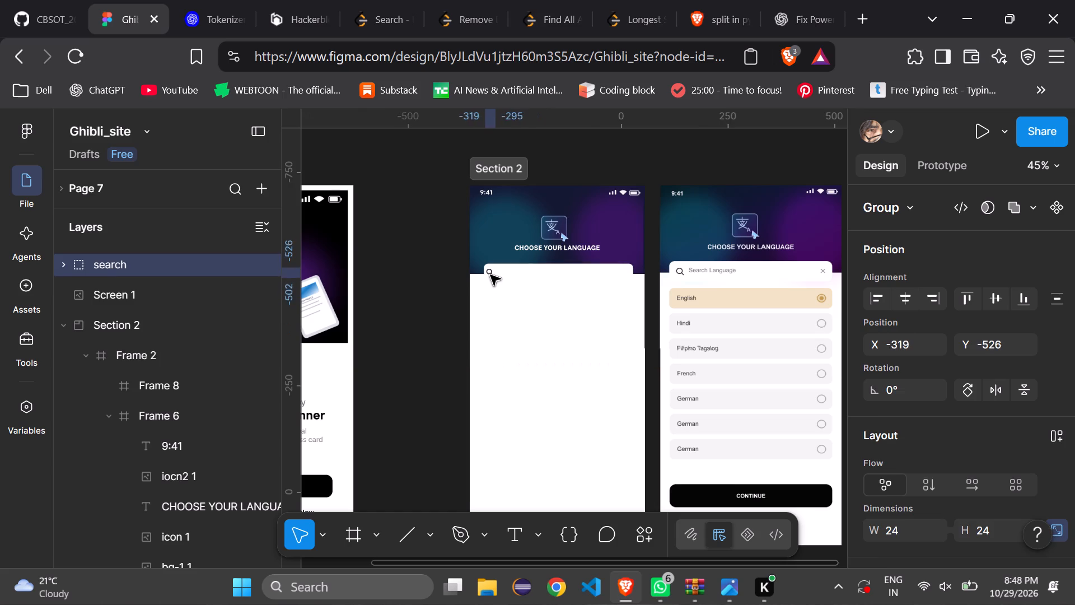
drag(490, 275, 494, 277)
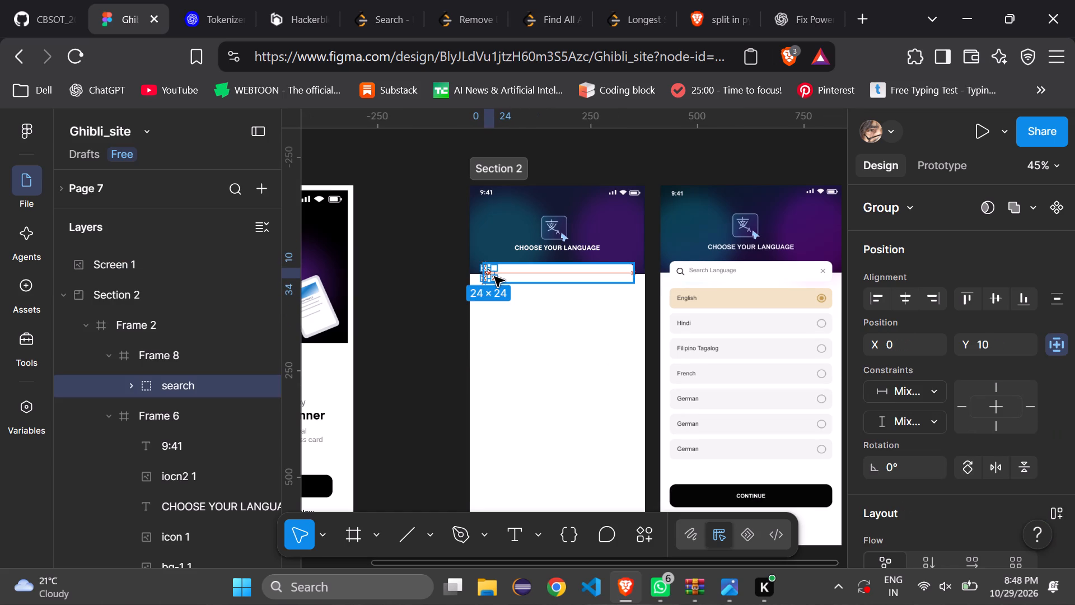
drag(494, 277, 496, 277)
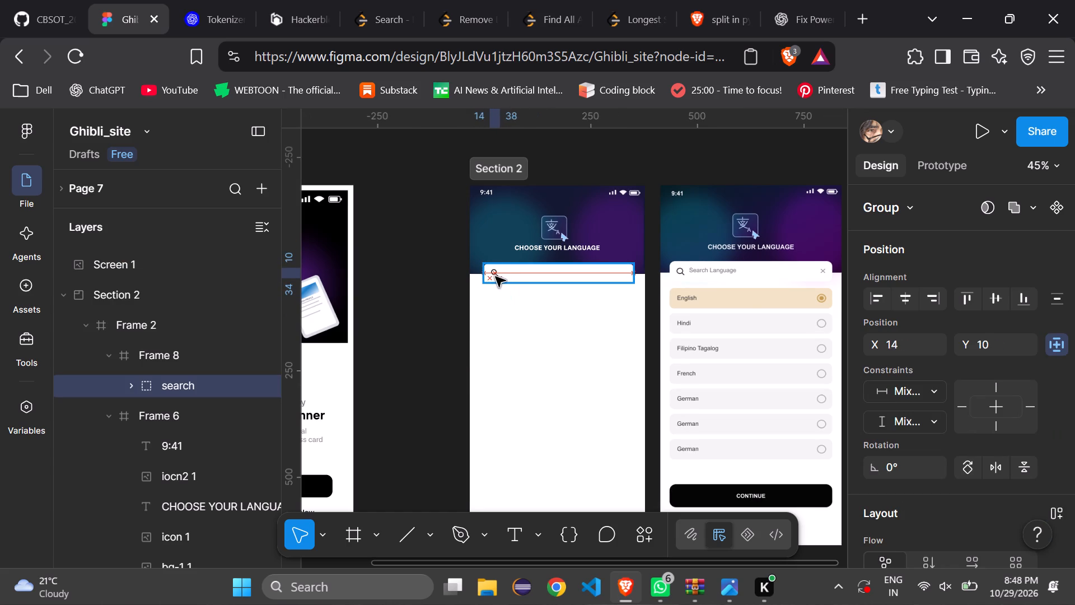
drag(496, 277, 497, 277)
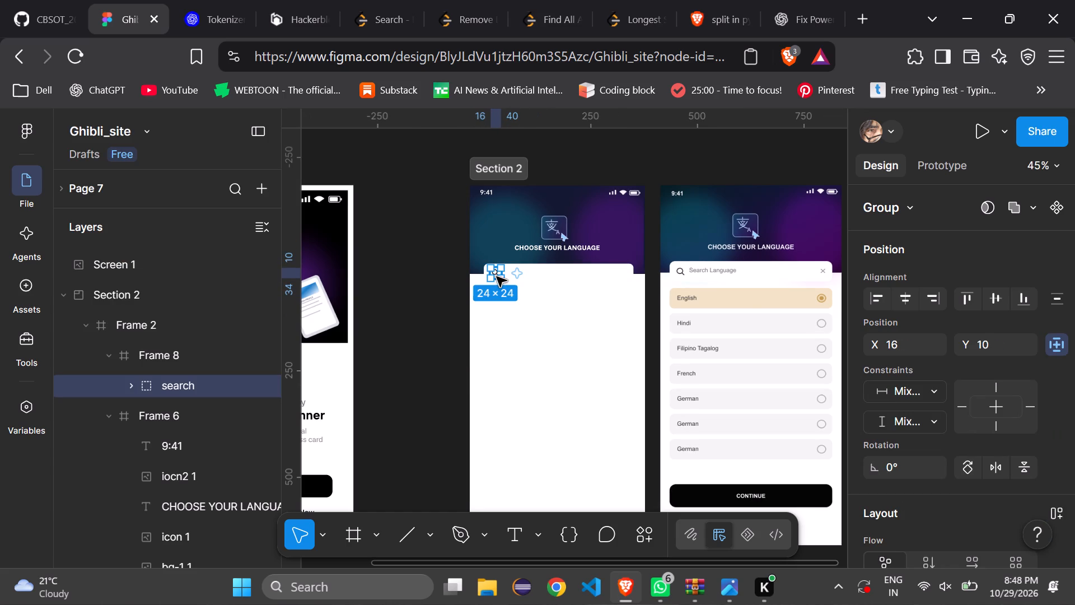
click(687, 153)
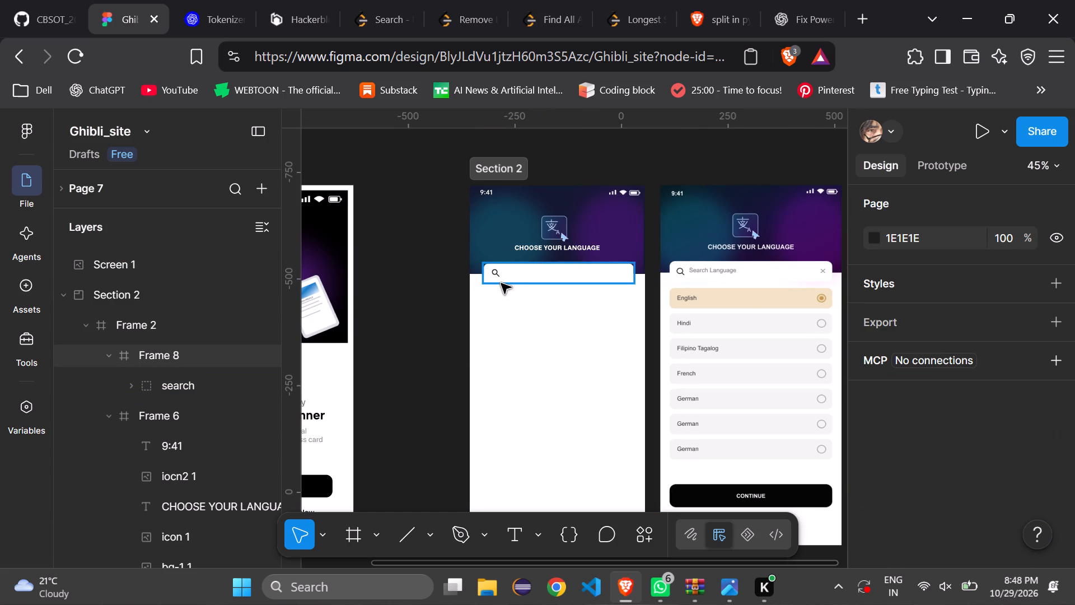
Enlarge the search icon in the search bar to 26 × 26, positioned at about X 14, Y 9.
double_click(497, 276)
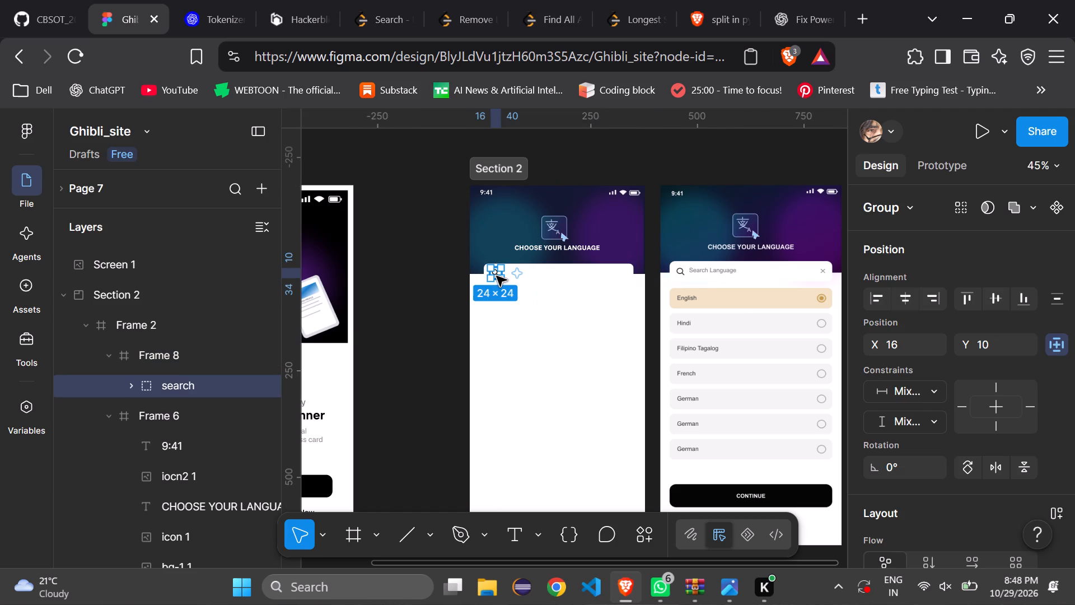
click(490, 268)
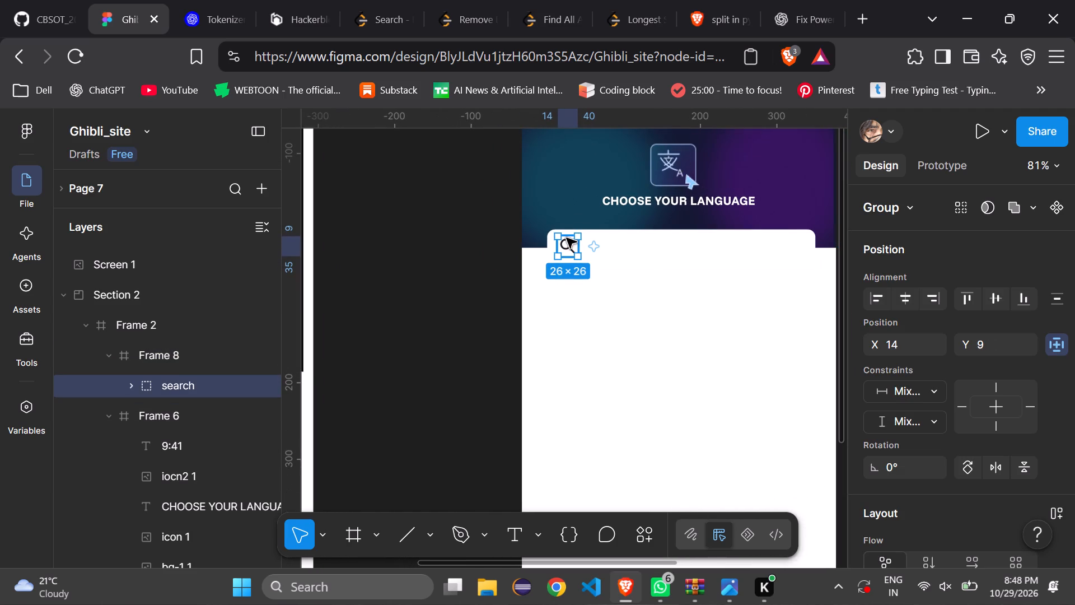
Enlarge the search icon in the search bar to 30 × 30.
click(559, 238)
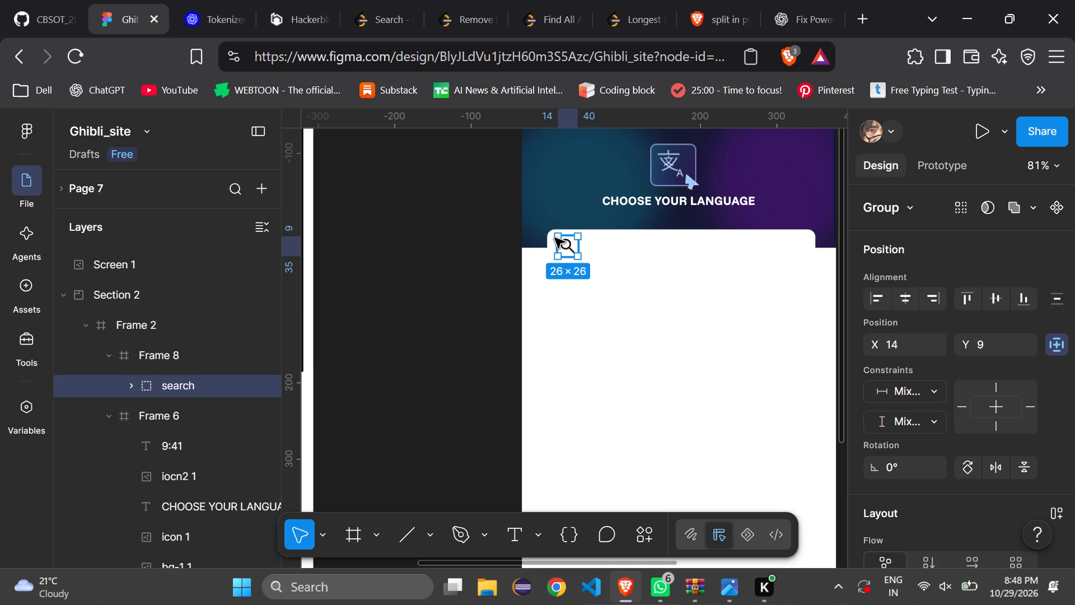
click(559, 235)
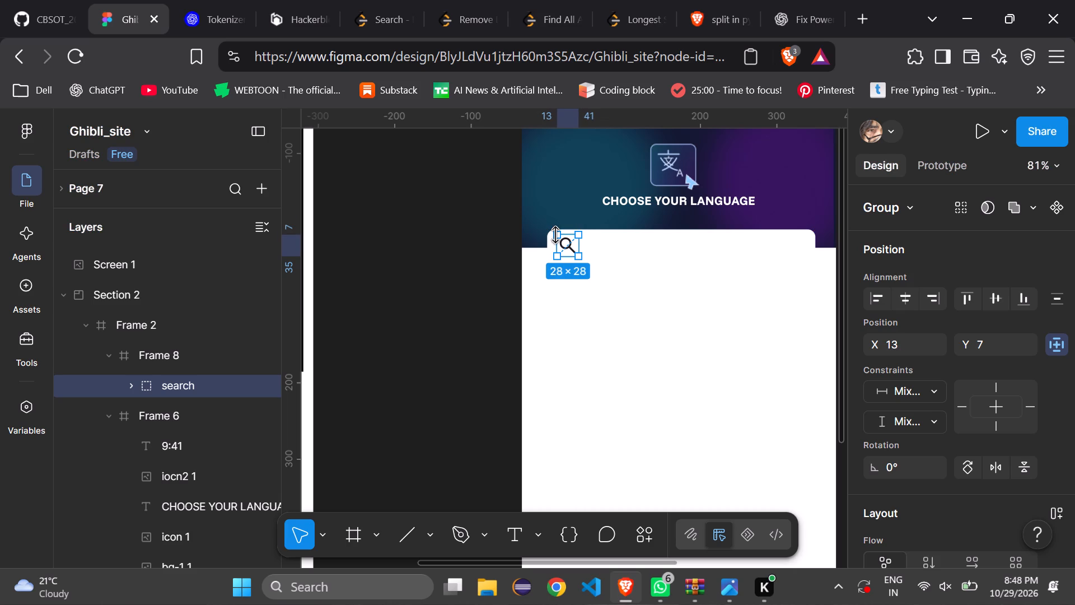
click(559, 236)
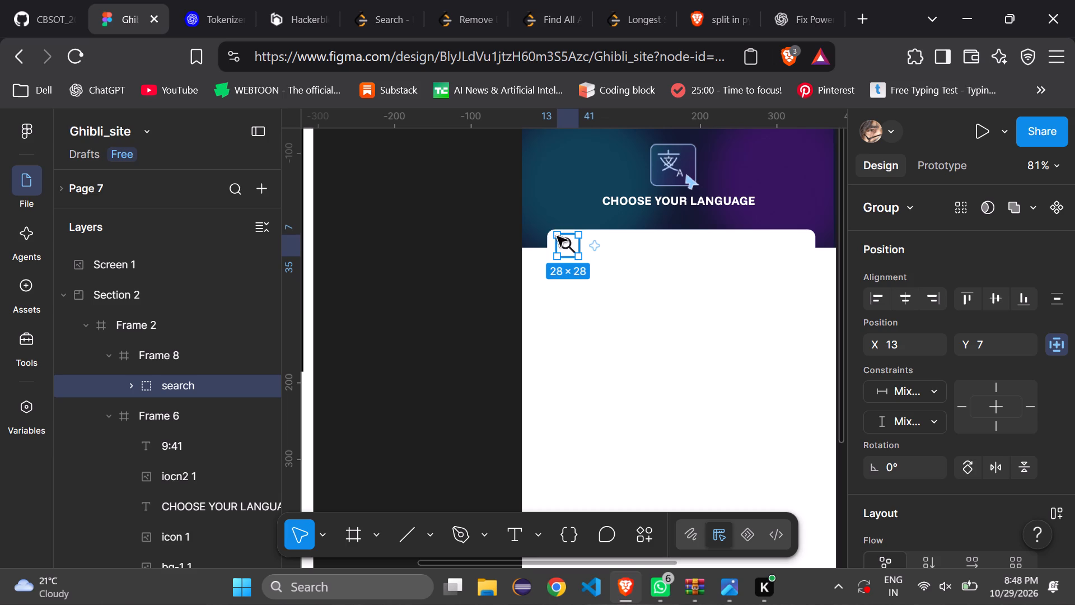
click(558, 235)
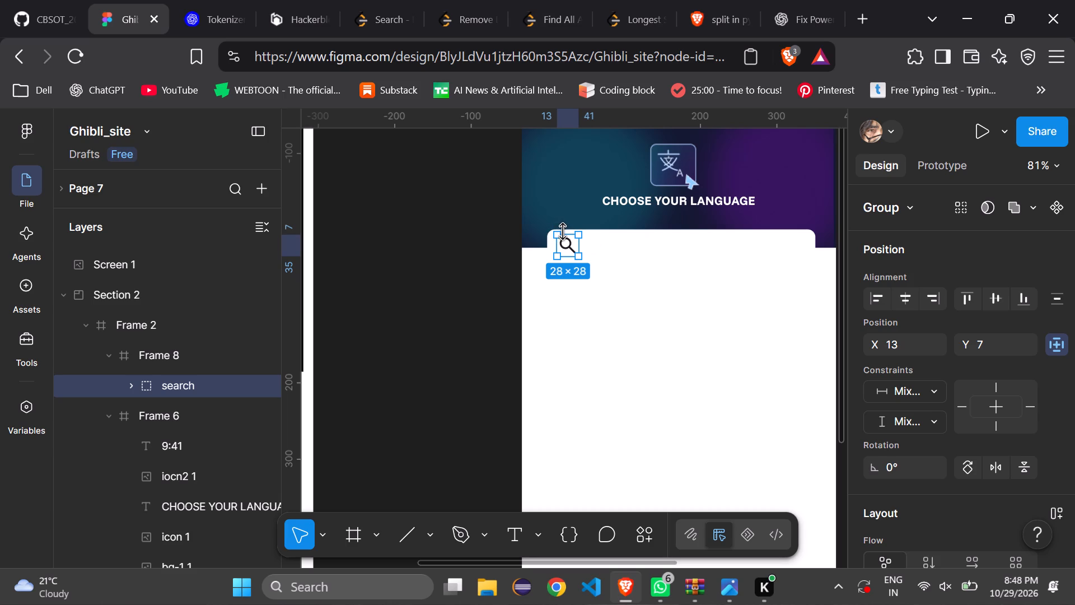
click(558, 234)
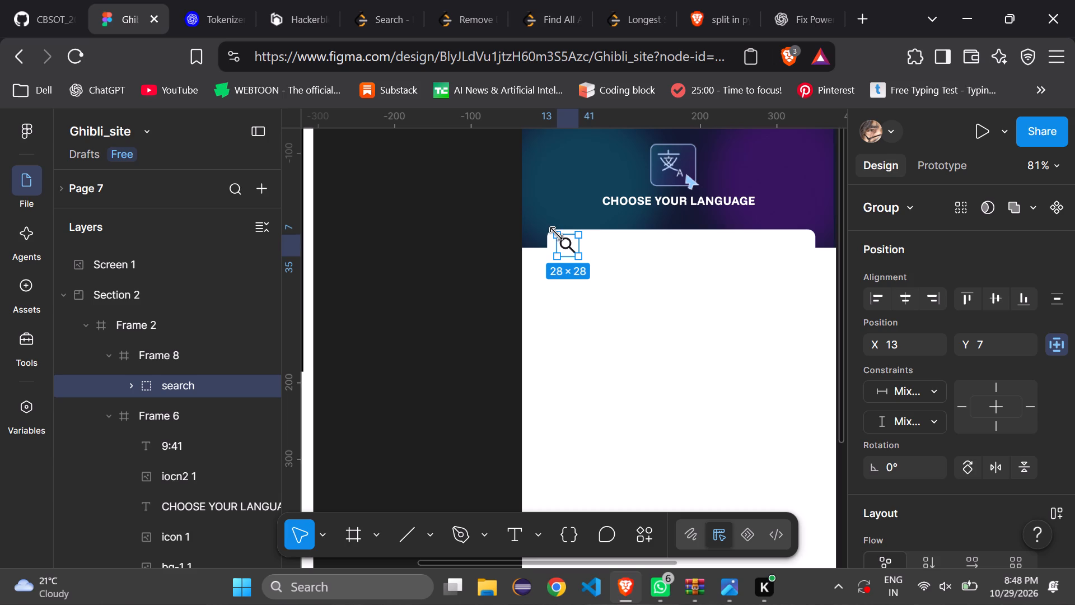
click(557, 234)
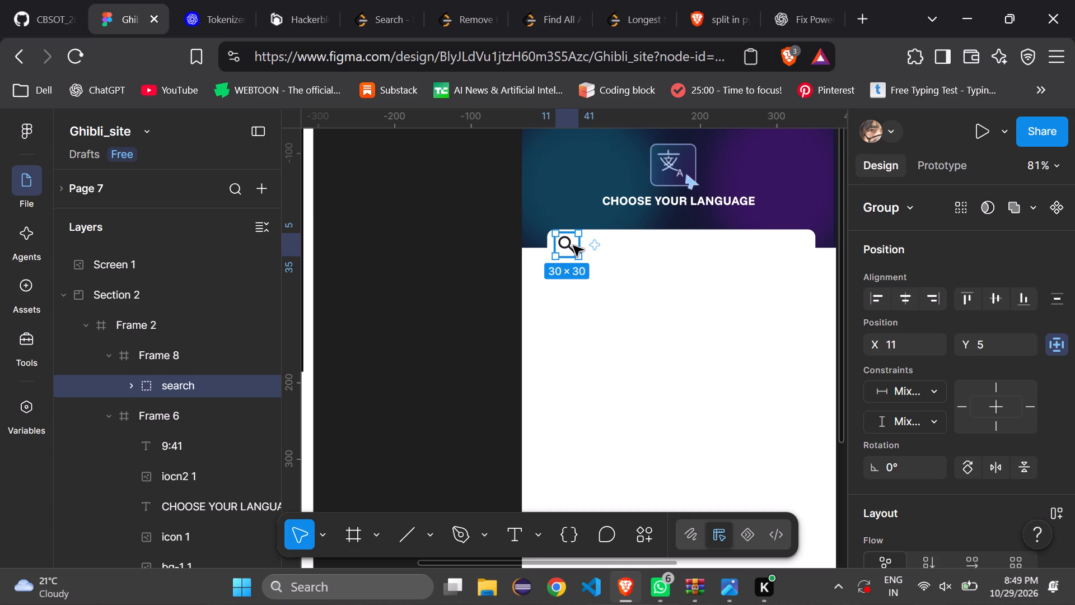
Reposition the search icon near the search bar's left end, at about X 11, Y 7, and deselect it.
click(571, 246)
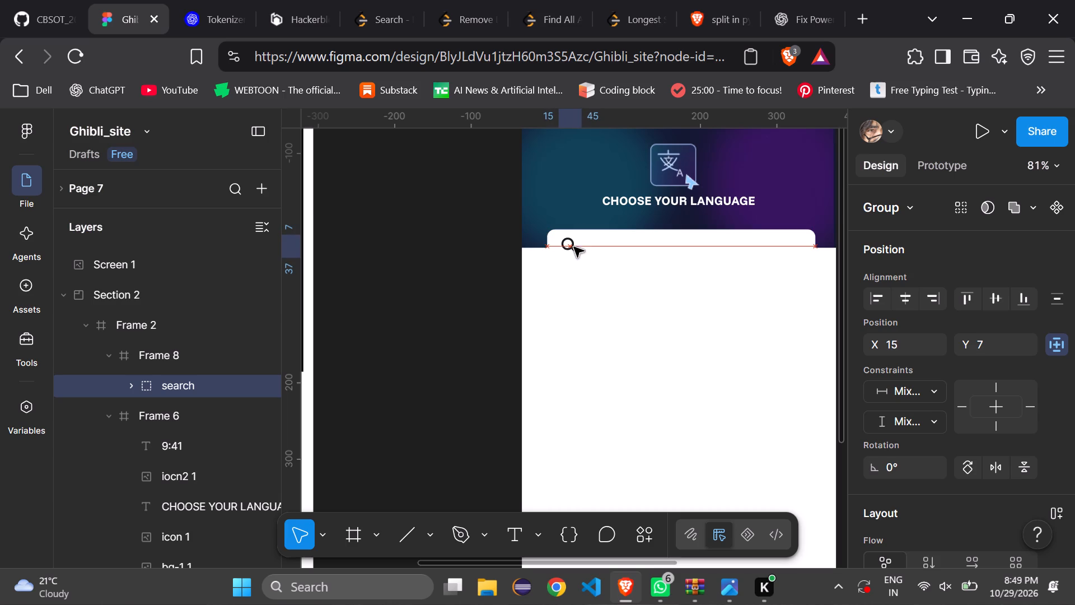
click(624, 234)
click(473, 277)
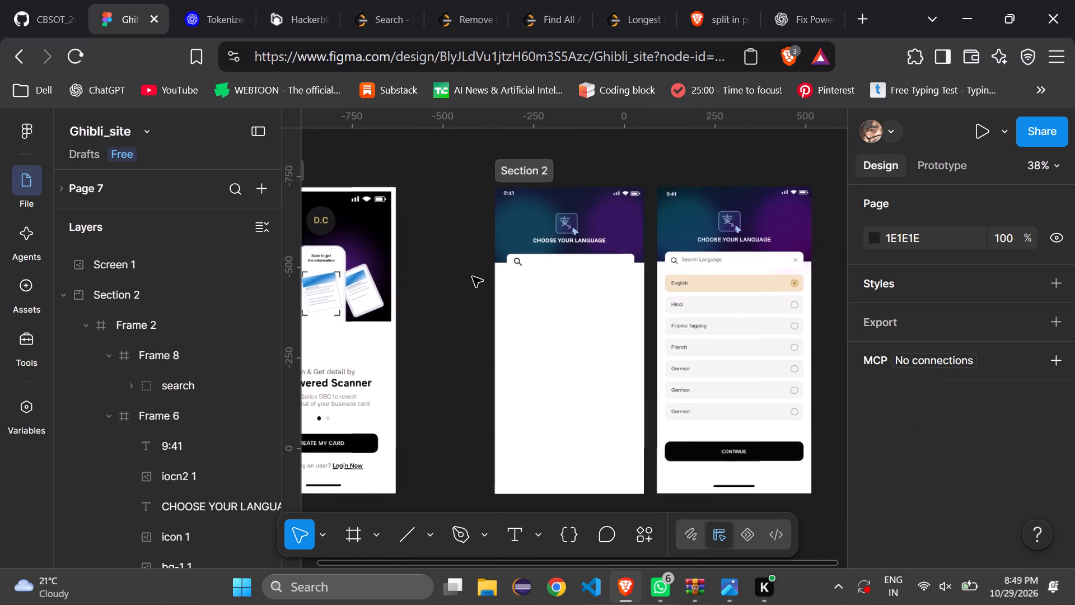
click(588, 239)
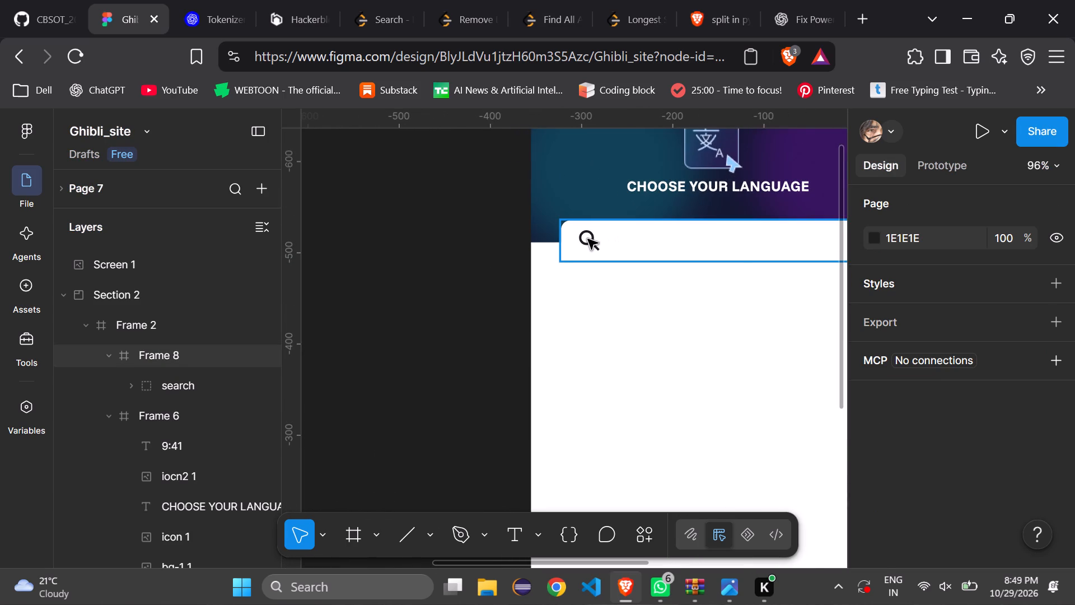
double_click(588, 239)
click(588, 239)
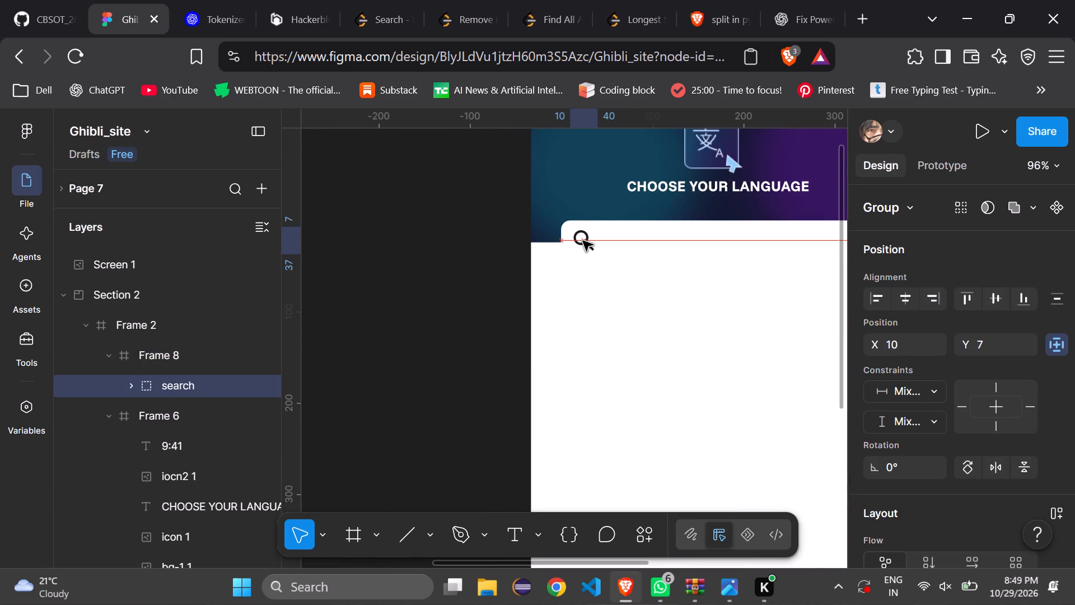
click(513, 254)
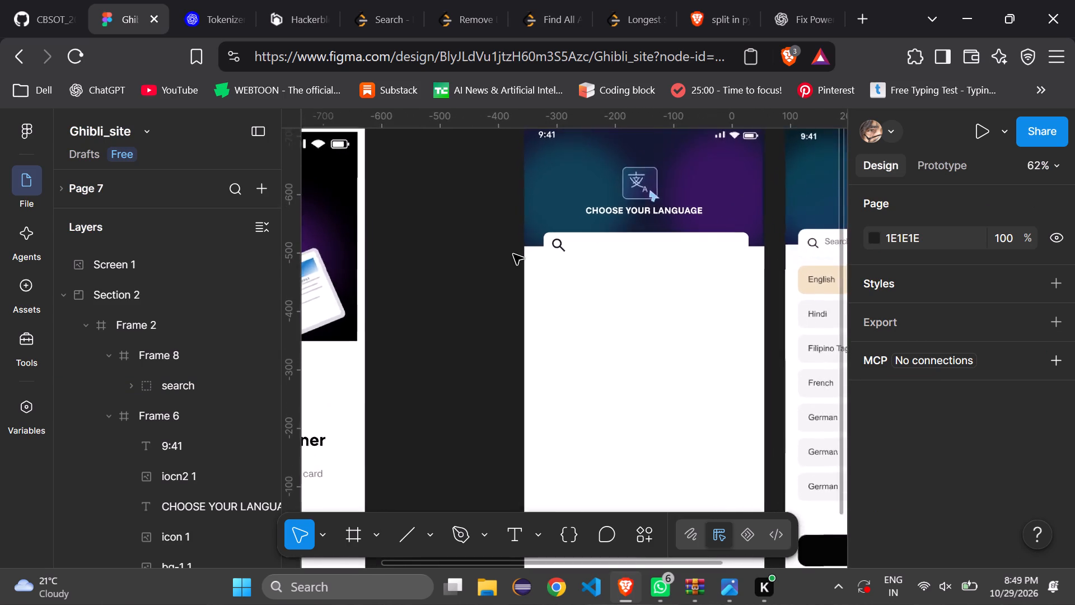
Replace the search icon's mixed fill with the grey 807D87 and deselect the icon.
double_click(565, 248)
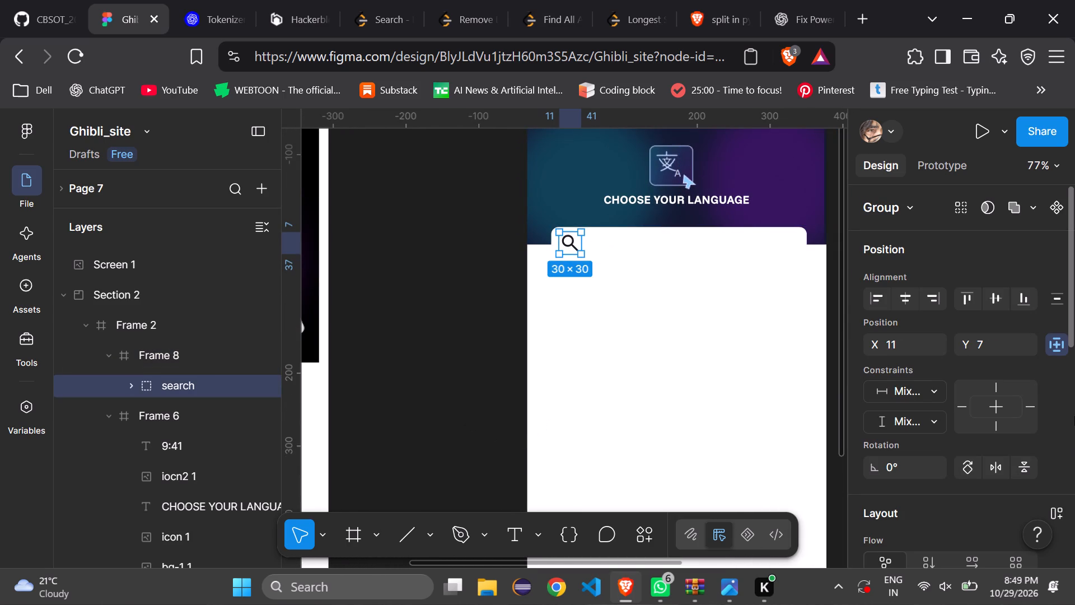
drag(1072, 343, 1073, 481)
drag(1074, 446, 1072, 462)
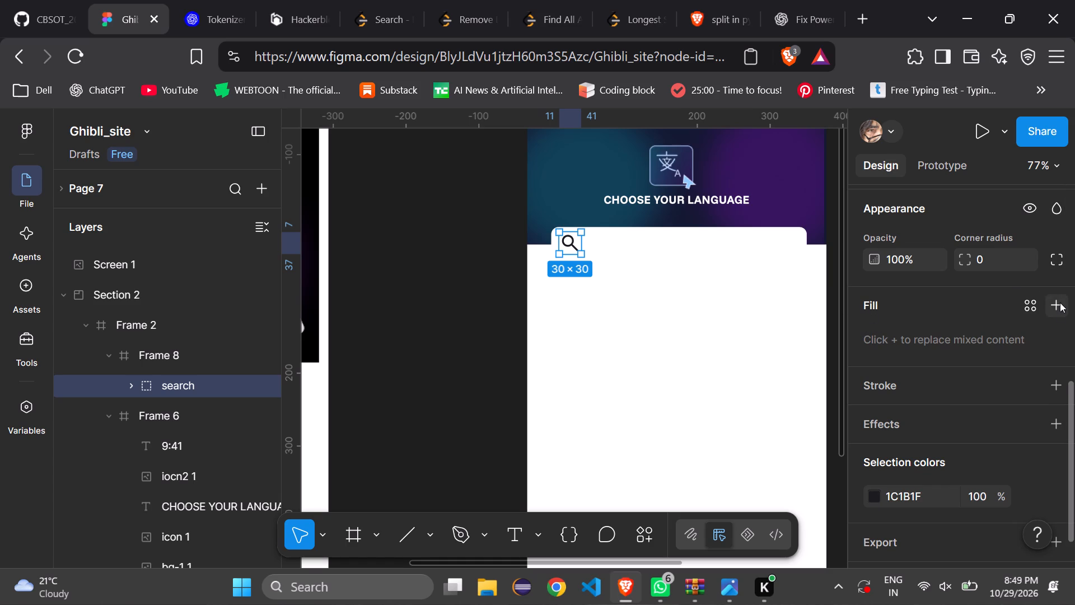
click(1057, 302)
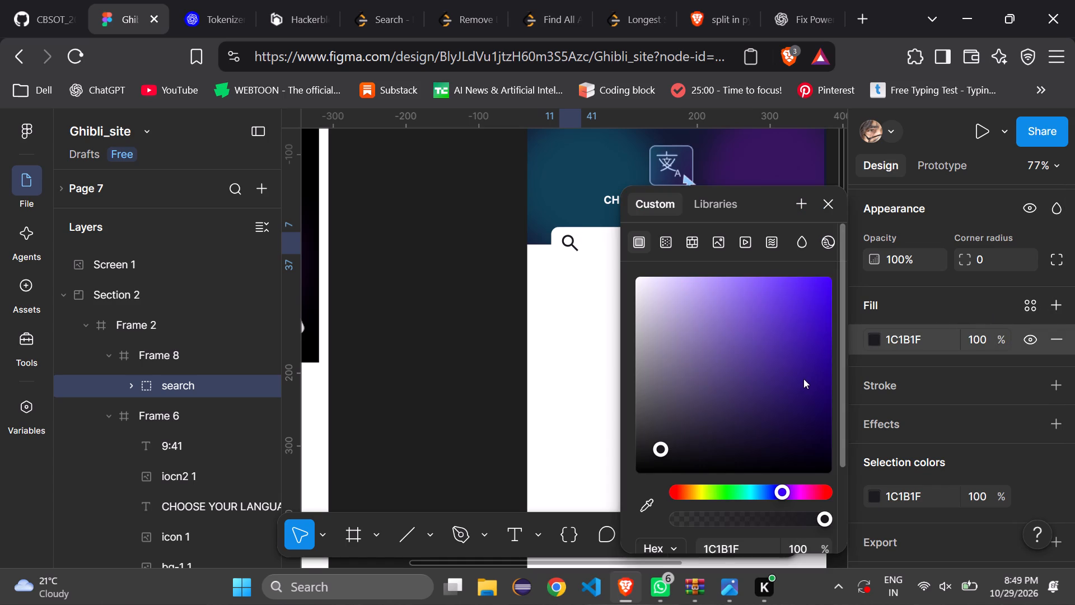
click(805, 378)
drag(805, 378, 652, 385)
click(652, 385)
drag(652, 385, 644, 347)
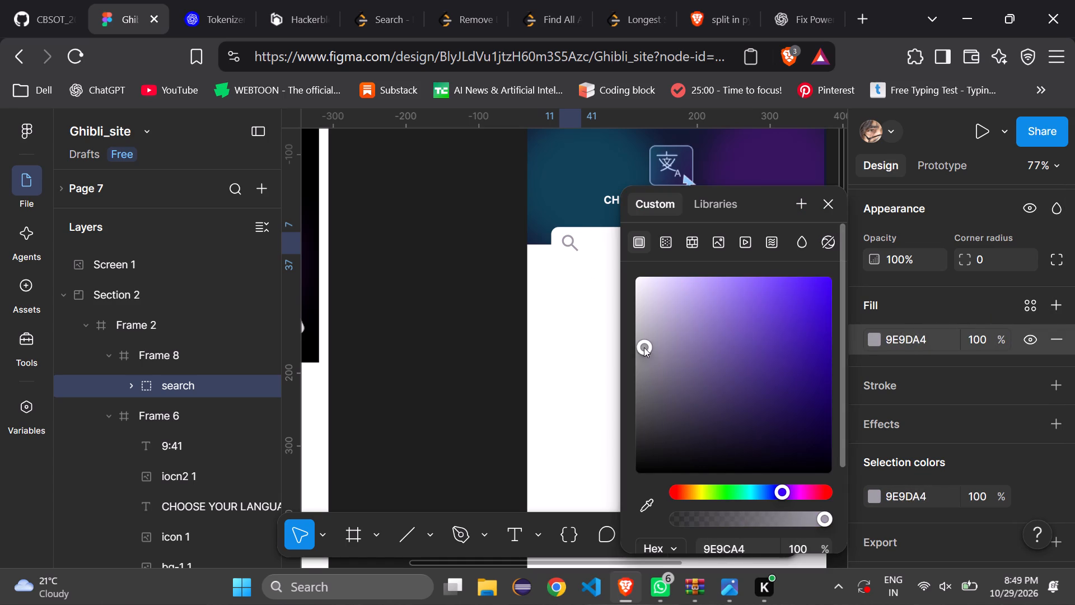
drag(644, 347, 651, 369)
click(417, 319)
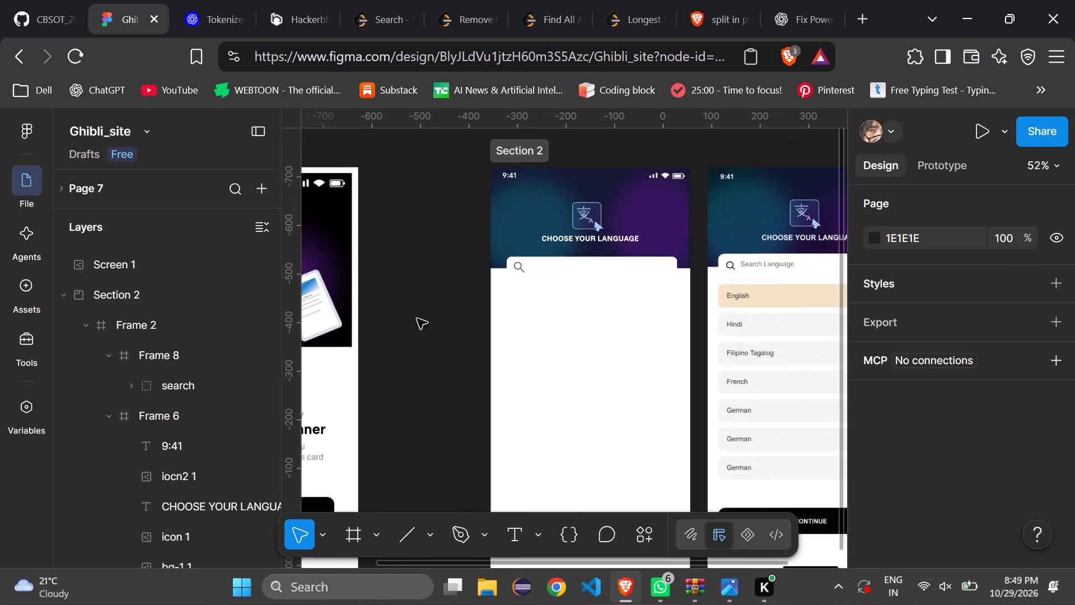
Recolour the search icon with the dark grey 383838 sampled from the magnifying glass on the reference screen, and deselect it.
key(Right)
key(Right)
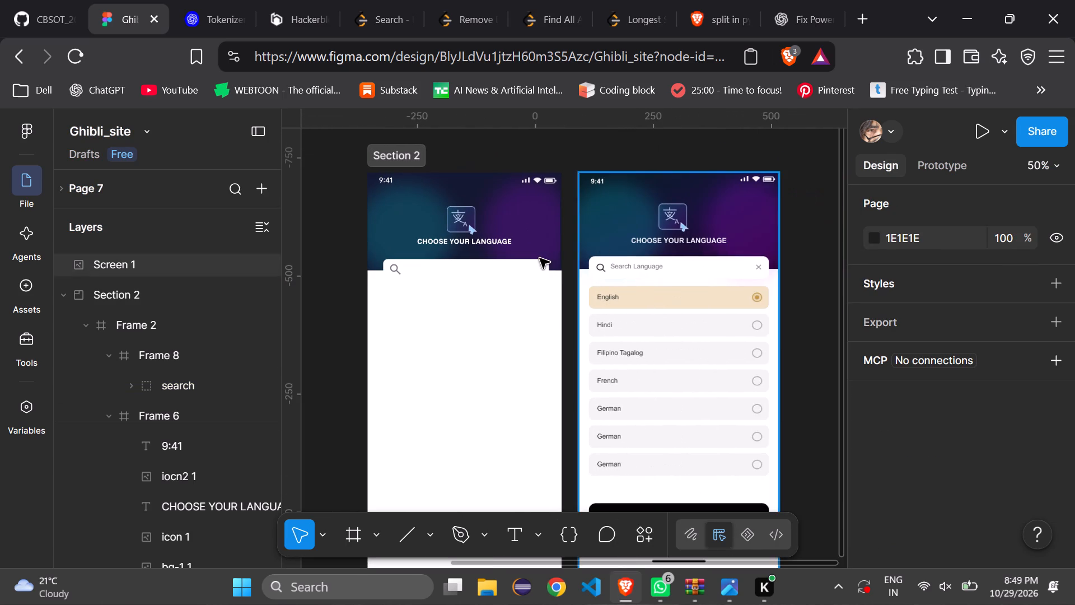
double_click(397, 272)
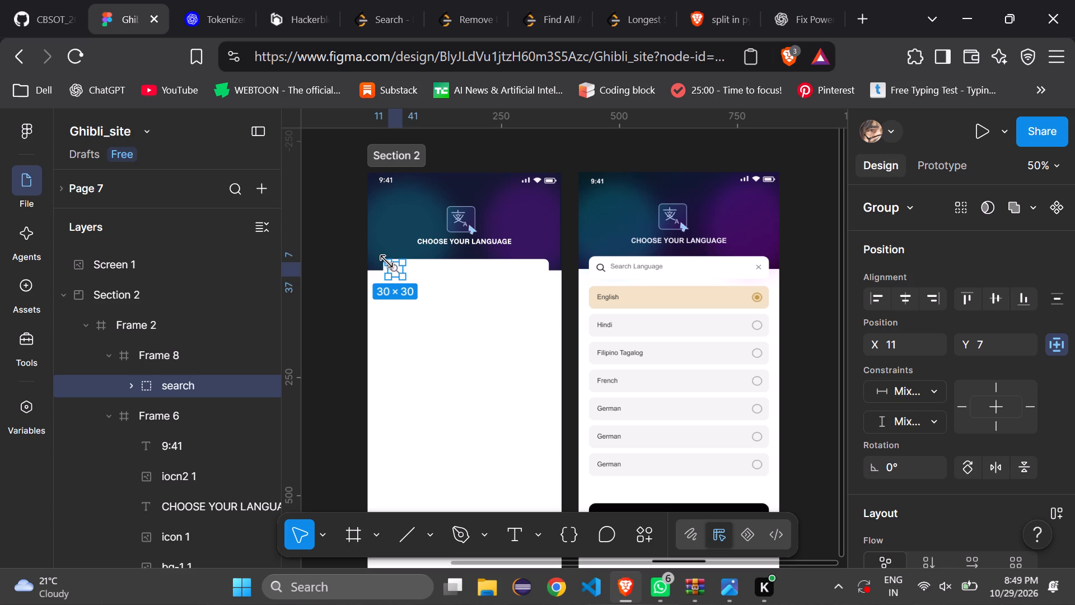
click(387, 262)
click(550, 160)
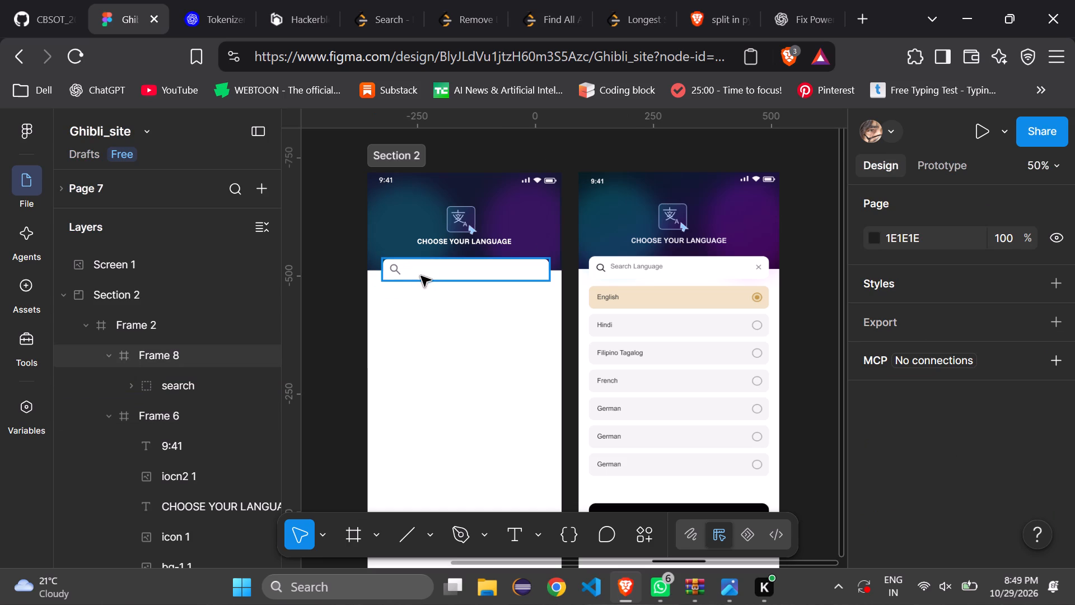
click(396, 276)
double_click(396, 273)
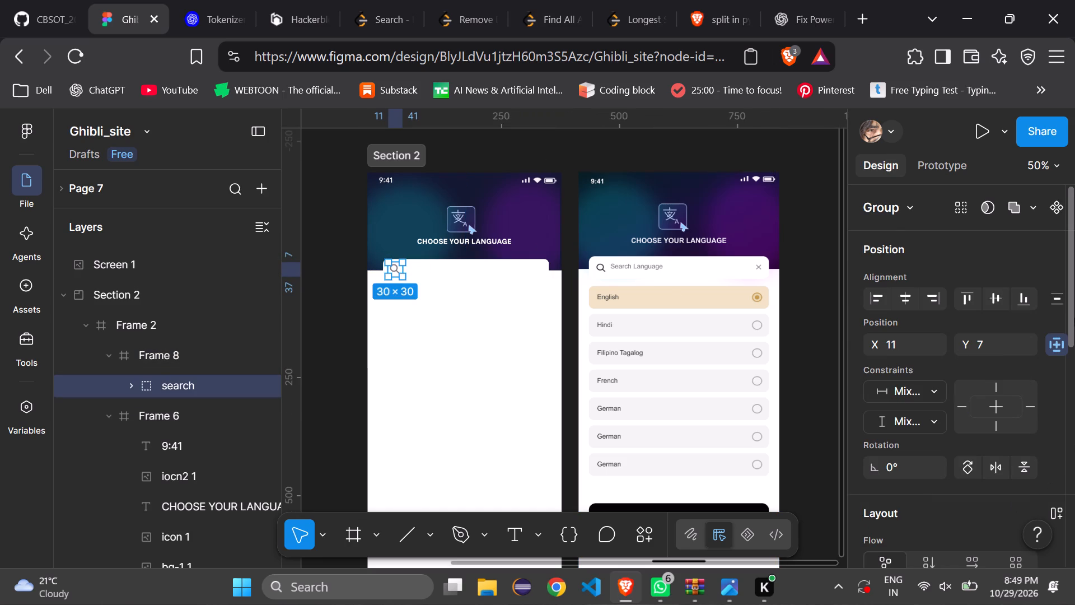
click(802, 360)
key(Right)
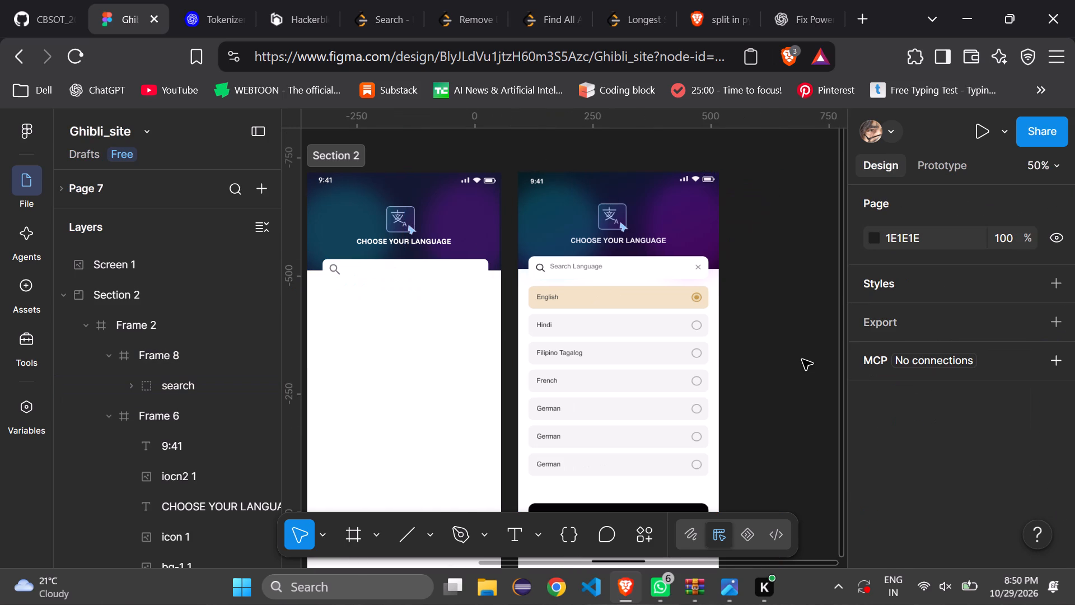
double_click(335, 272)
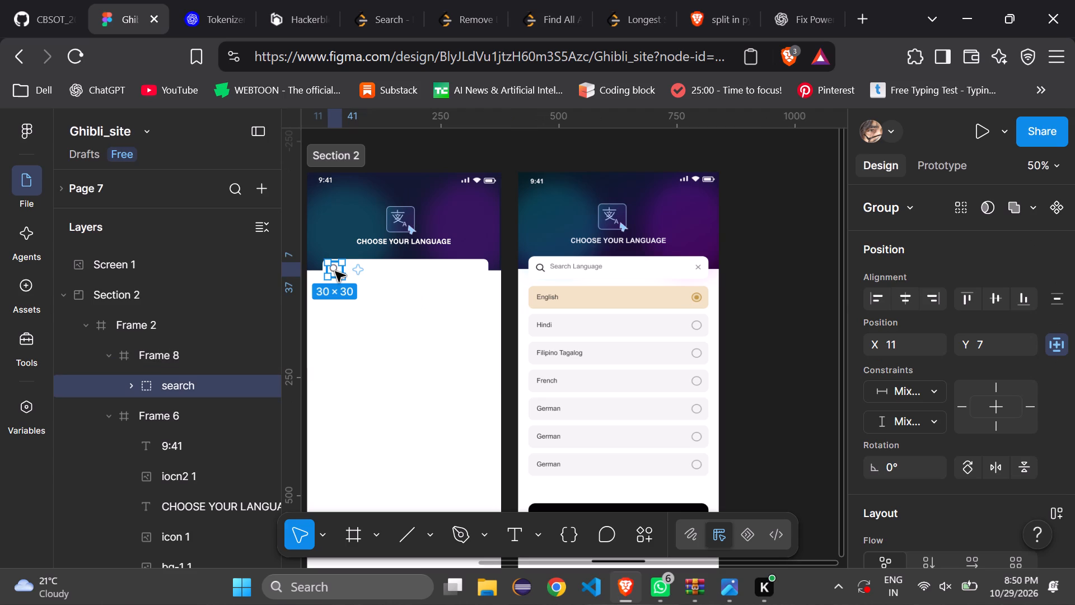
drag(1068, 255, 1071, 364)
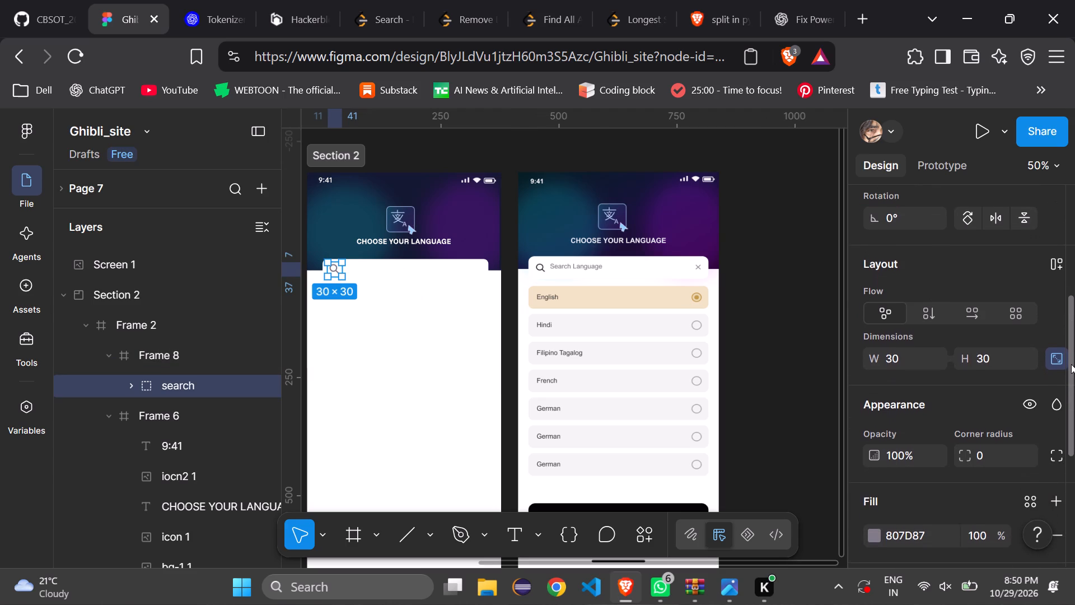
drag(1071, 364, 1050, 432)
click(873, 376)
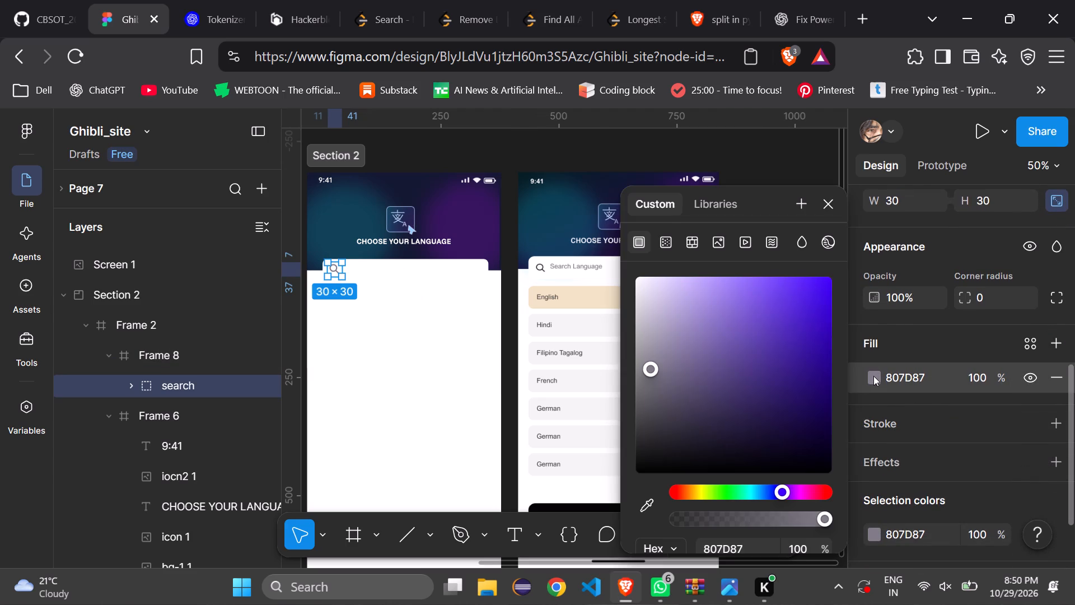
click(658, 510)
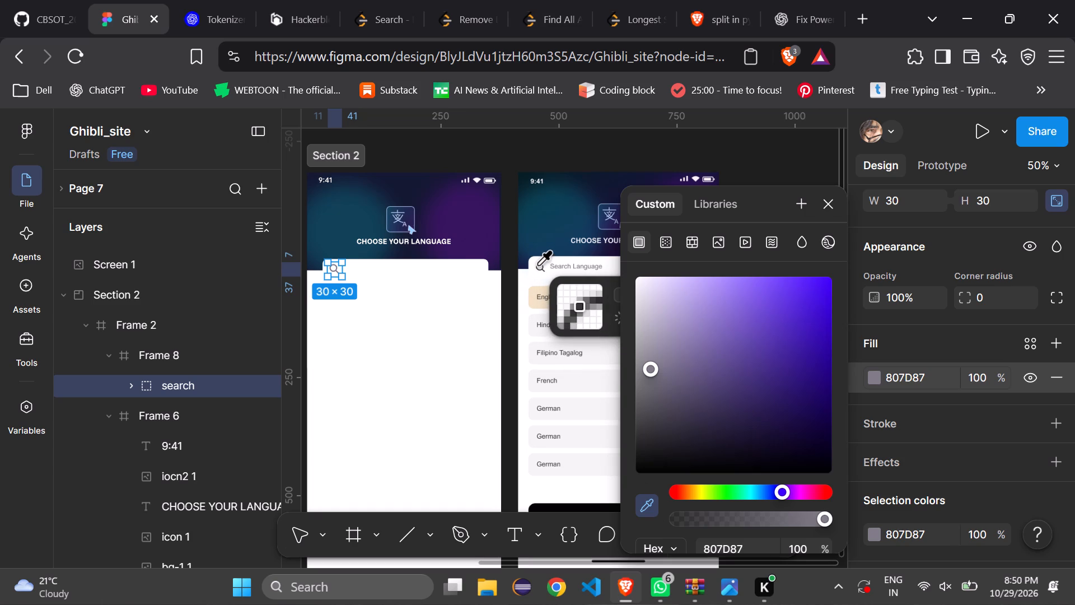
click(538, 265)
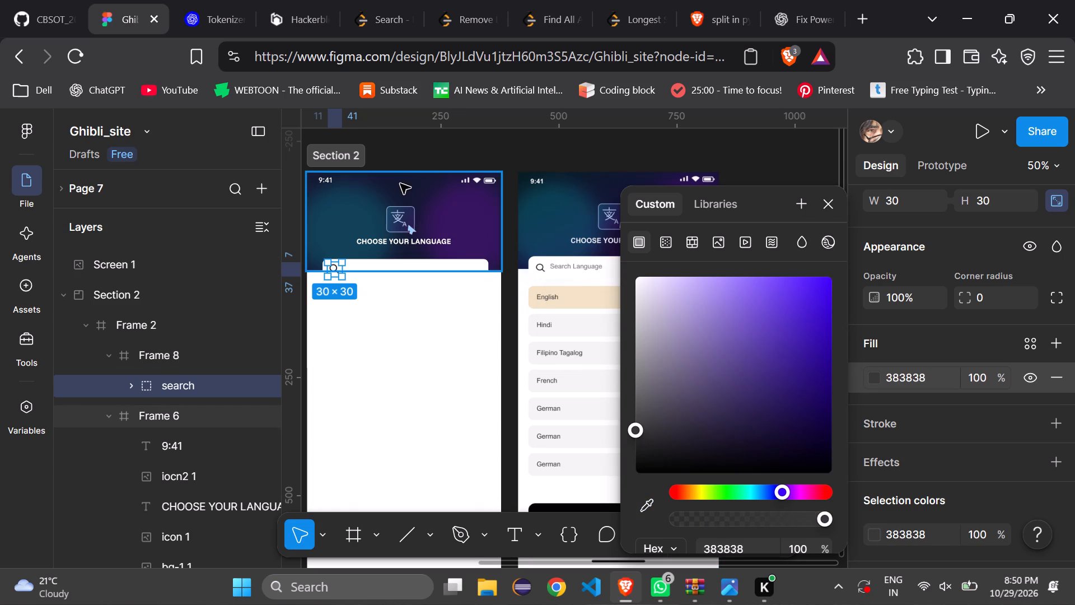
click(446, 152)
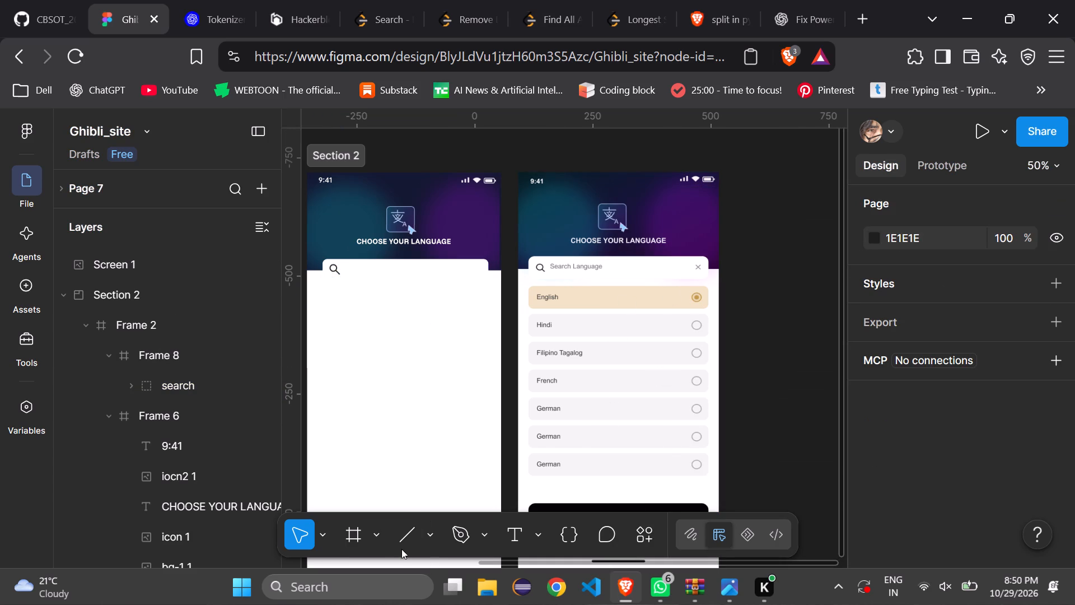
click(791, 381)
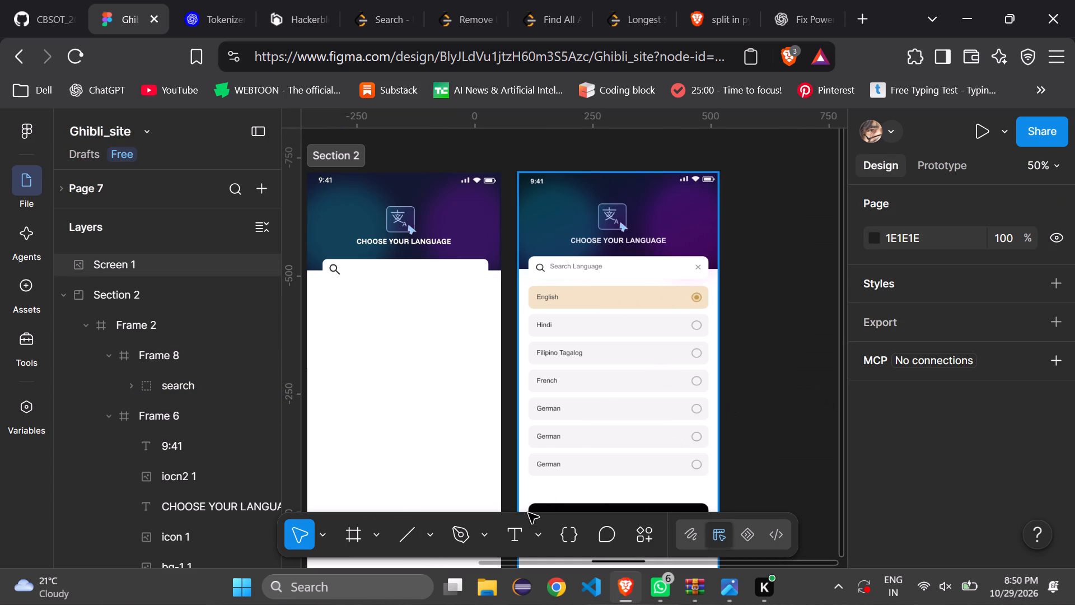
Add the text "Search Language" inside the search bar beside the search icon.
click(517, 540)
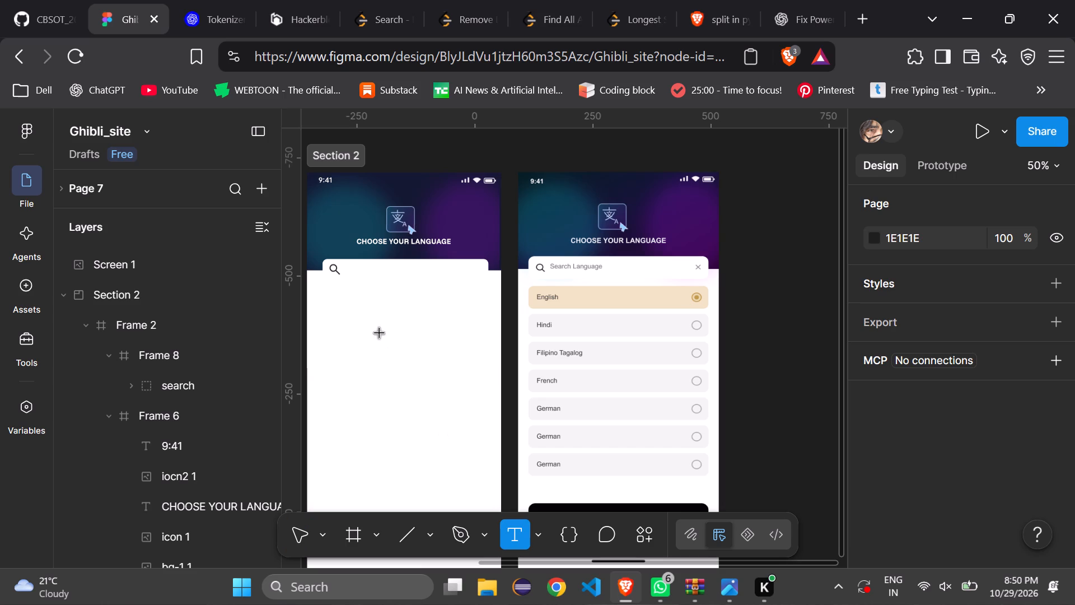
click(353, 272)
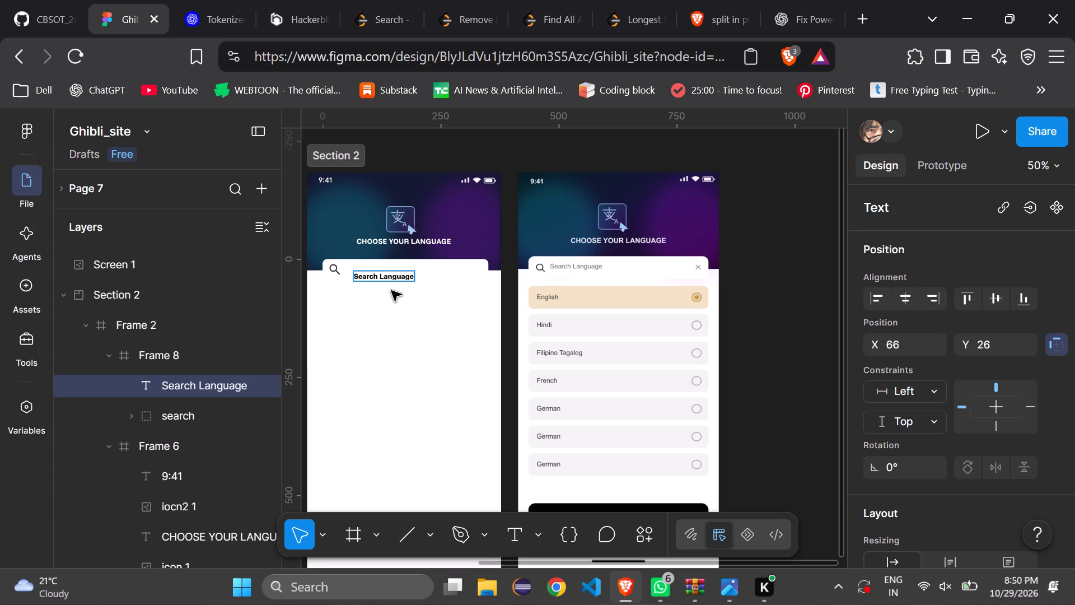
click(395, 314)
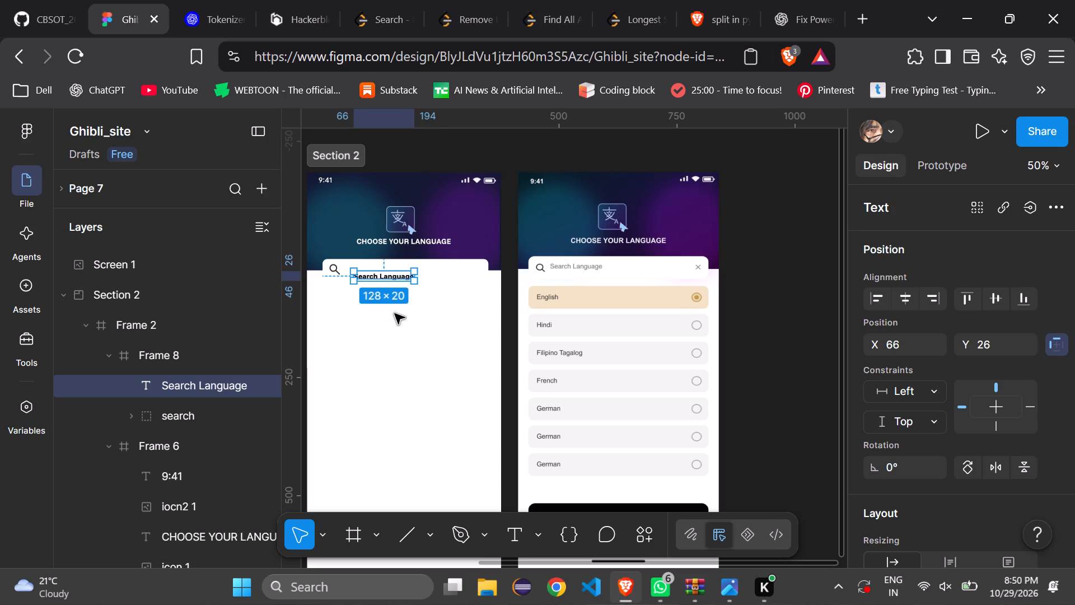
Move the Search Language text up next to the search icon, at about X 47, Y 6.
drag(384, 277, 378, 268)
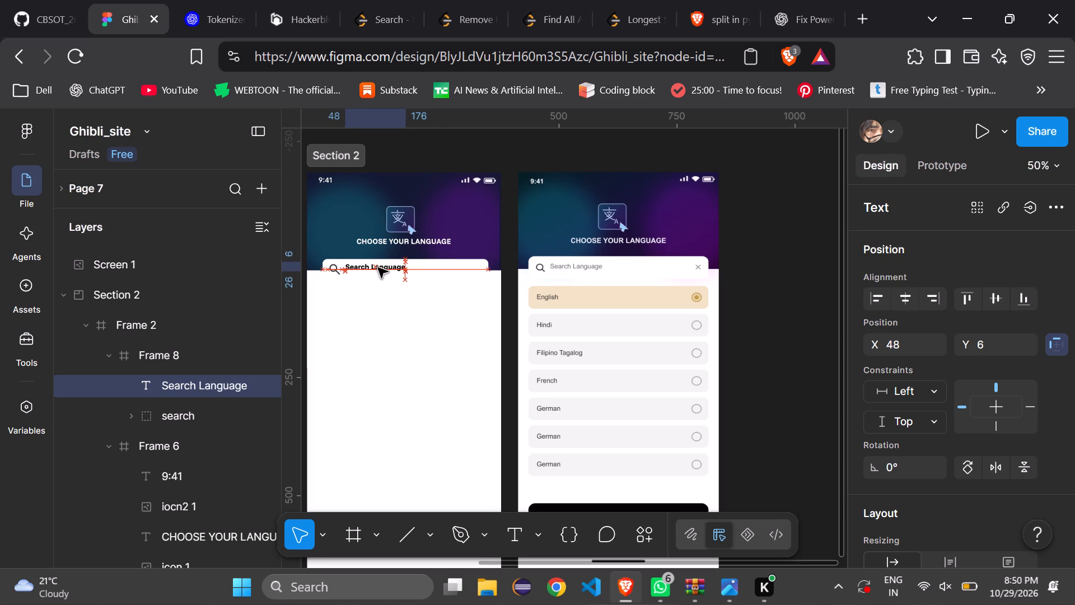
drag(378, 268, 379, 268)
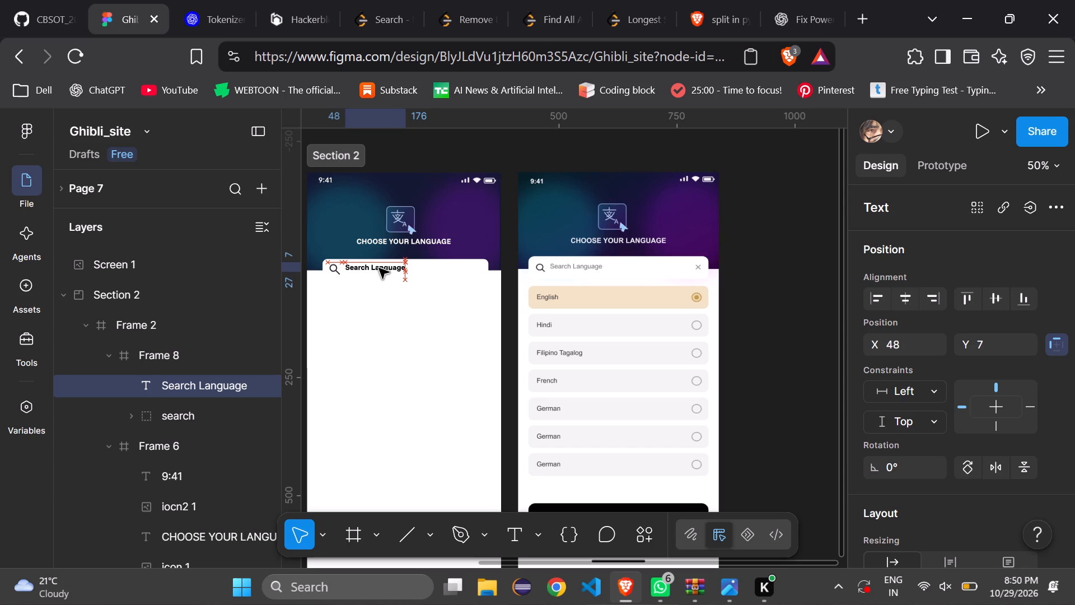
drag(379, 268, 380, 269)
click(383, 269)
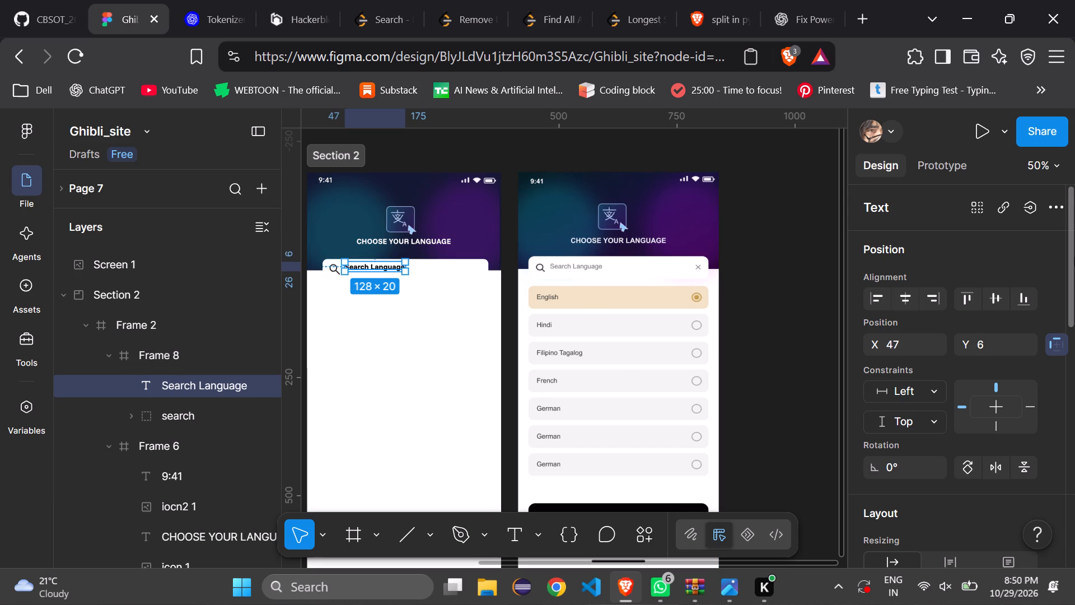
Set the Search Language text in the search bar to the 42dot Sans font with Regular weight.
drag(1074, 257, 1067, 402)
click(1027, 406)
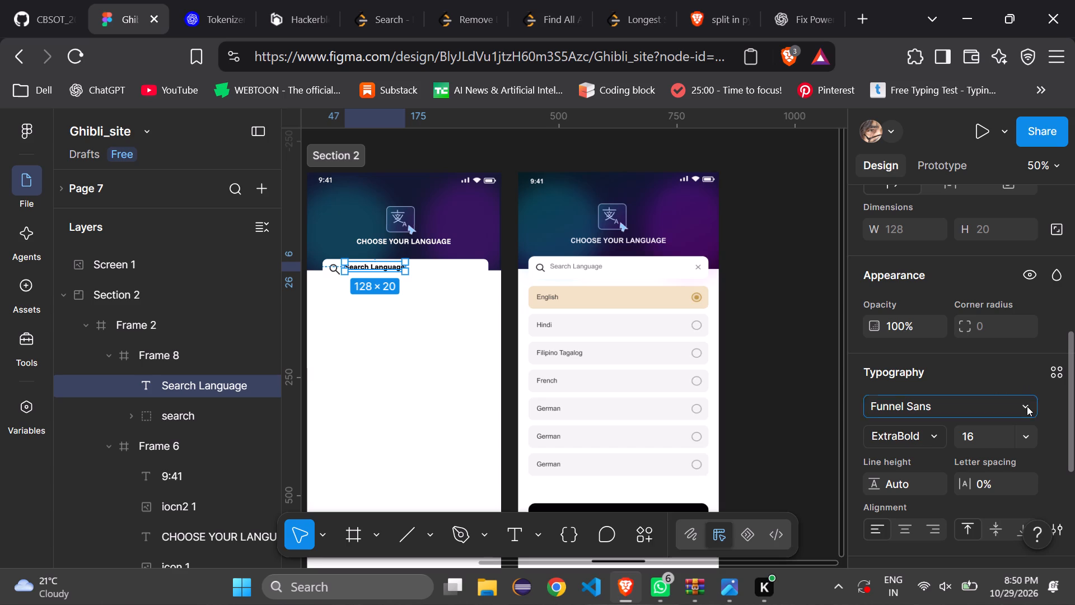
click(931, 437)
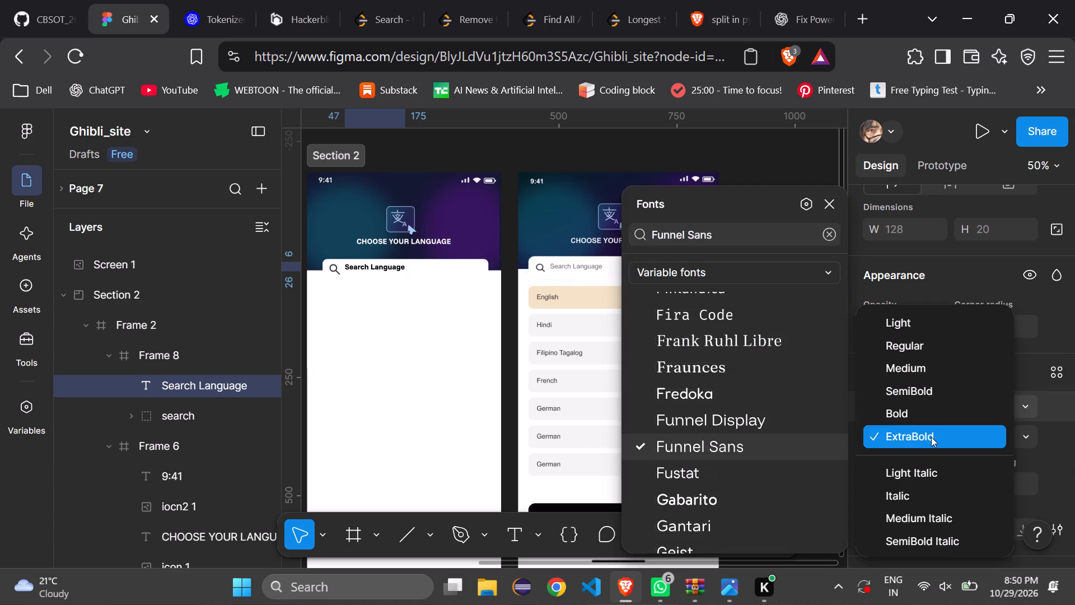
click(910, 353)
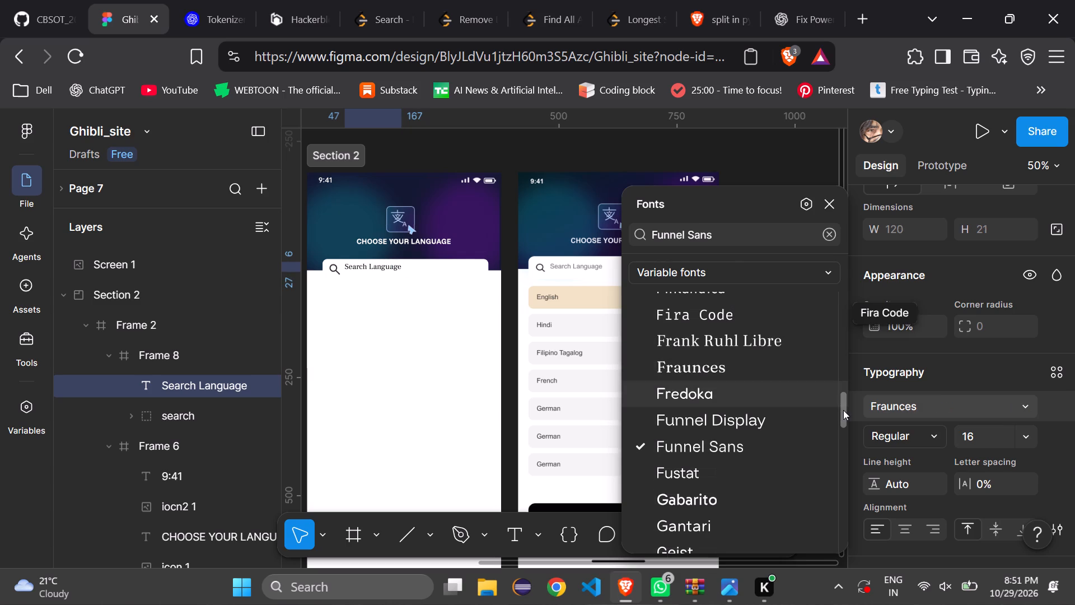
drag(843, 410, 844, 305)
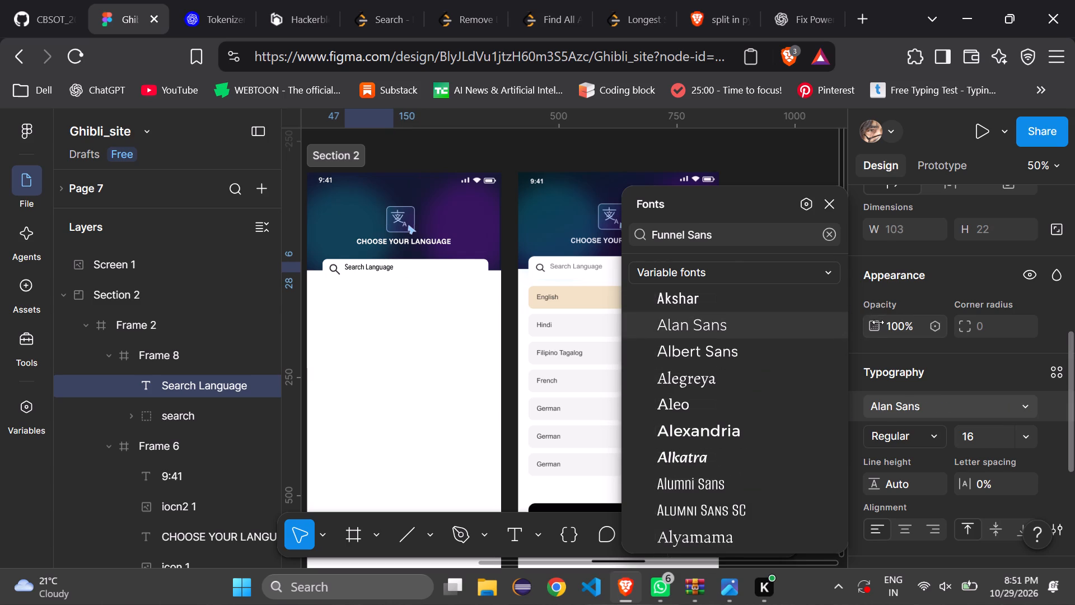
drag(842, 315, 838, 274)
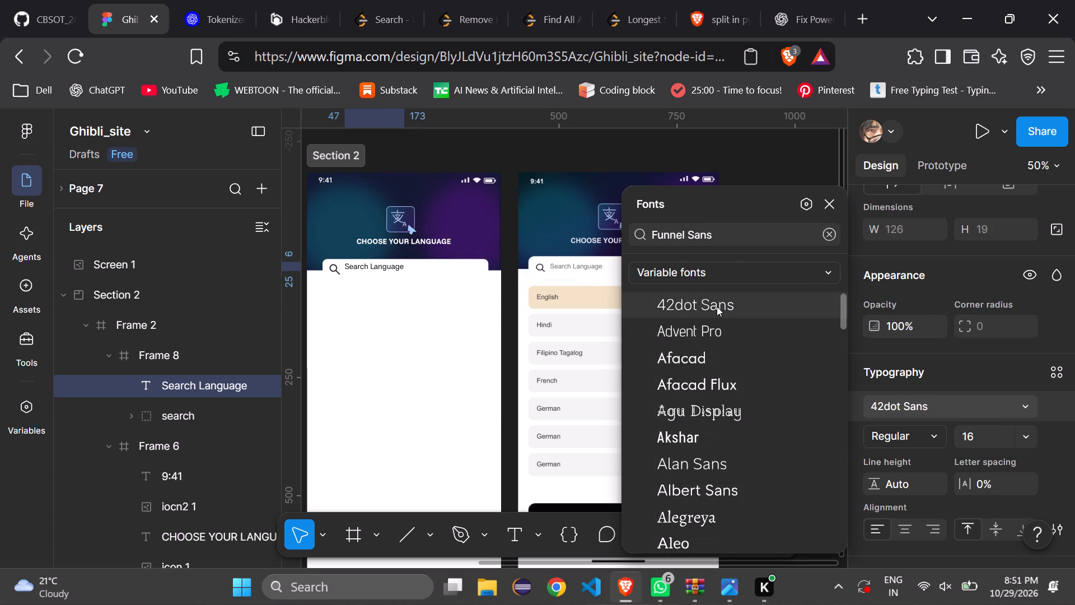
click(717, 306)
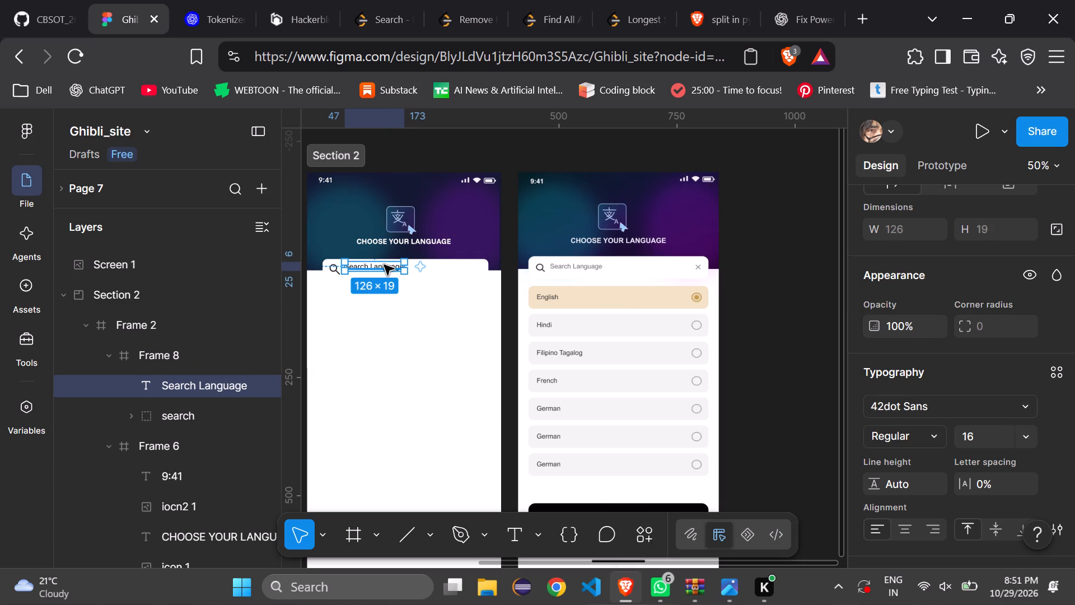
Set the Search Language text's font size to 14.
click(384, 265)
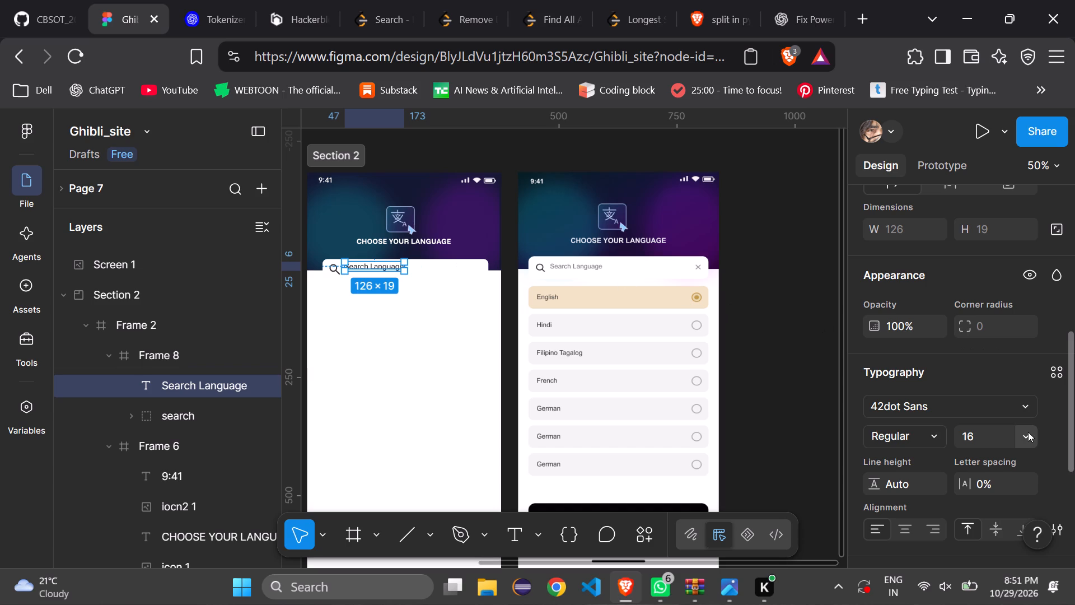
click(1028, 432)
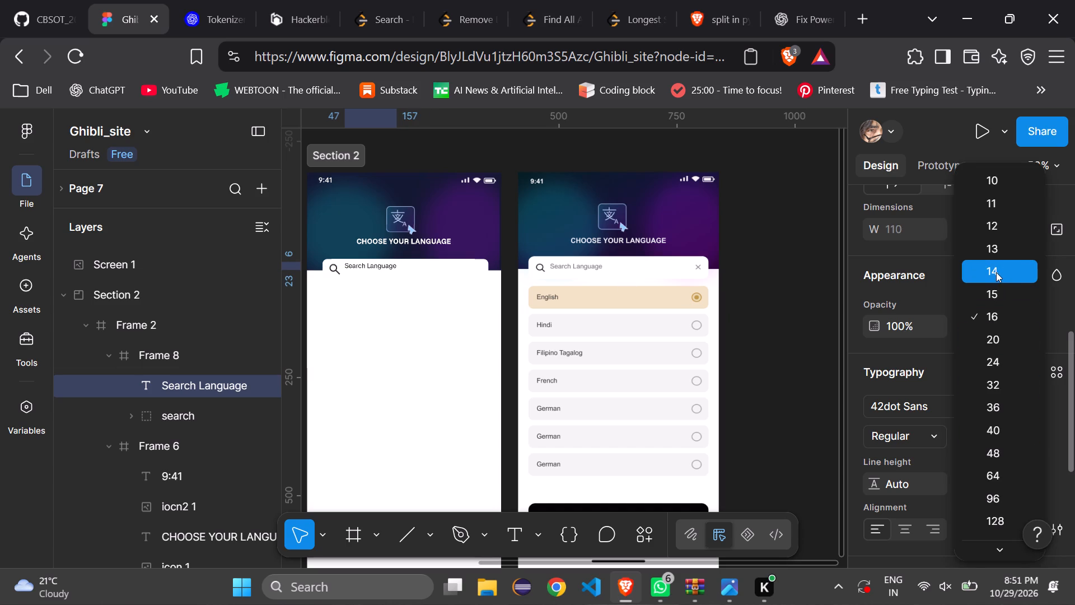
click(994, 276)
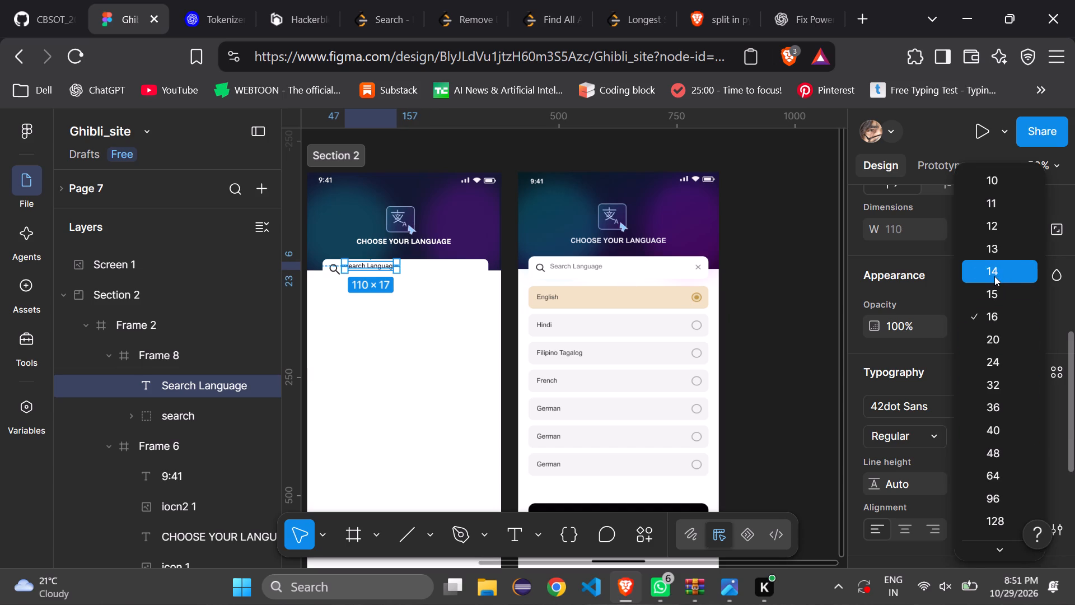
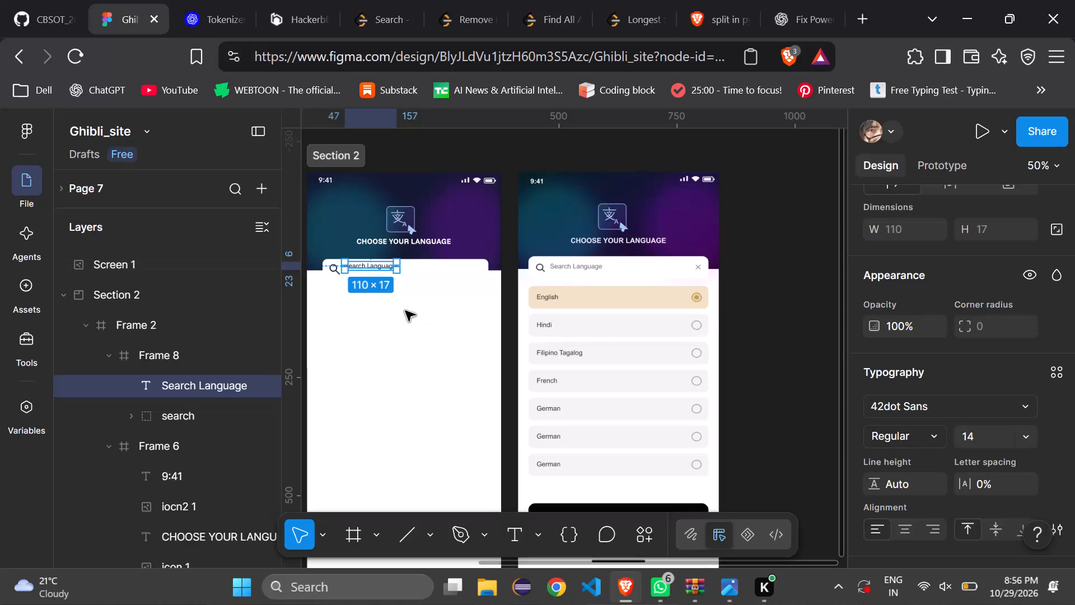
Move the Search Language text closer to the search icon, at about X 41, Y 9.
click(372, 267)
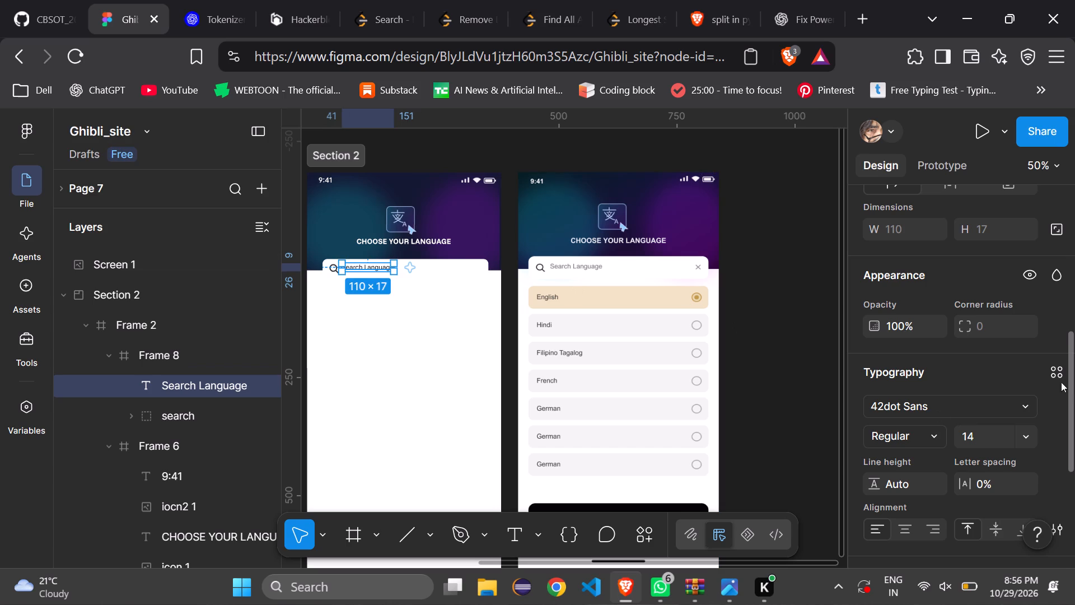
Set the Search Language text's font size to 15.
drag(1073, 379, 1068, 398)
click(1023, 391)
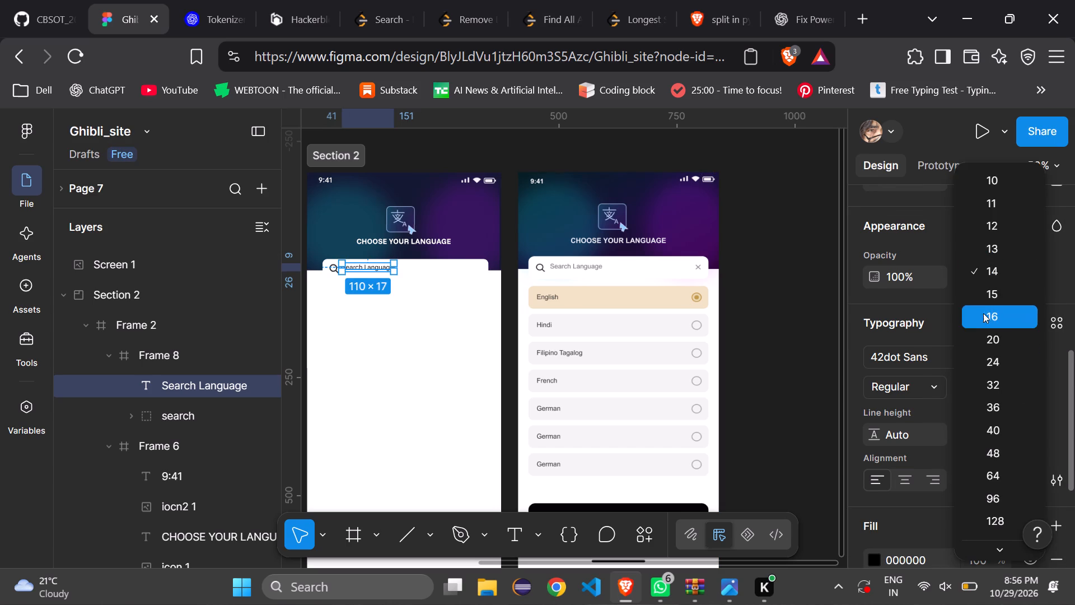
click(978, 301)
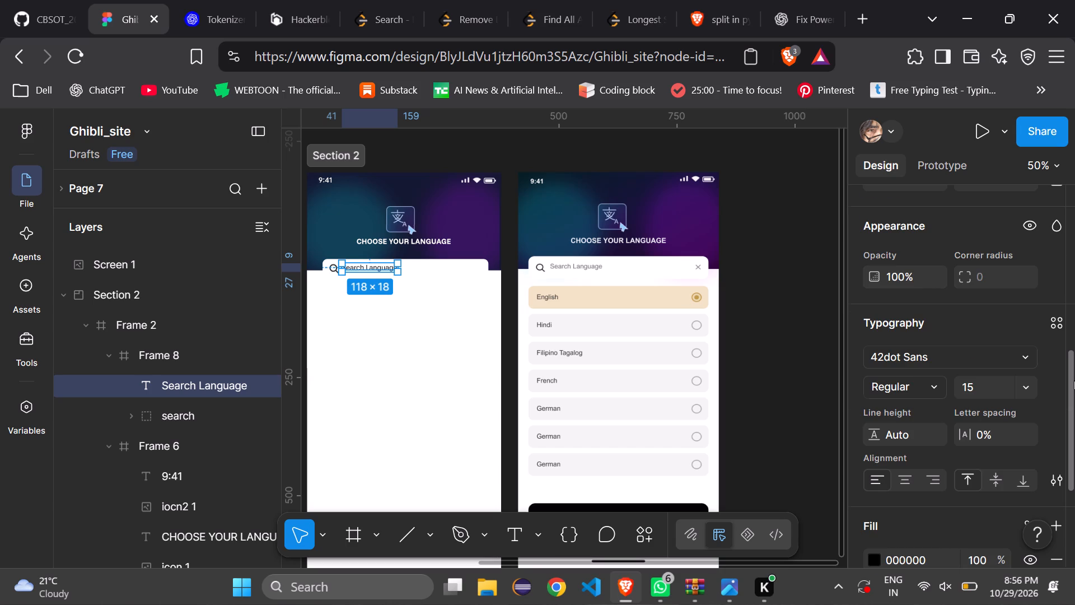
Change the Search Language text's fill colour from black to grey, about 7A7272.
drag(1074, 380, 1071, 452)
drag(1071, 452, 1068, 469)
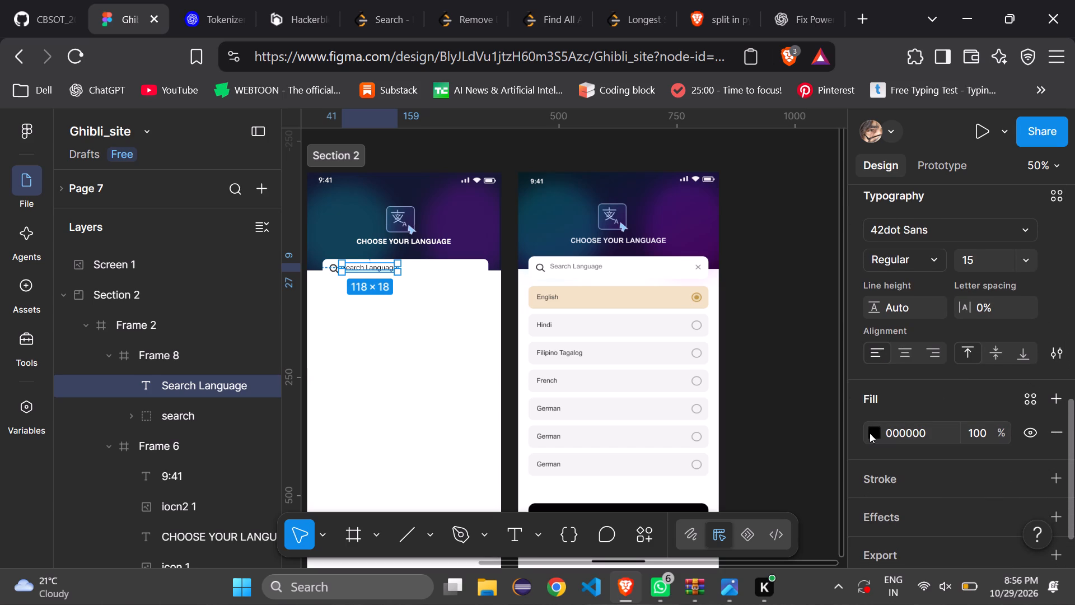
click(870, 433)
click(649, 380)
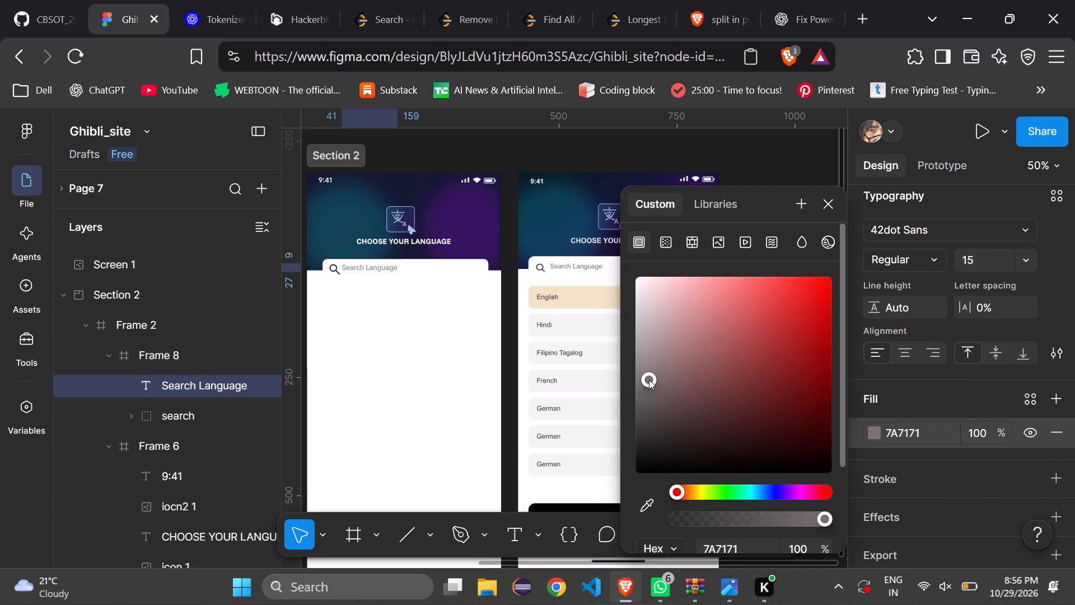
click(649, 380)
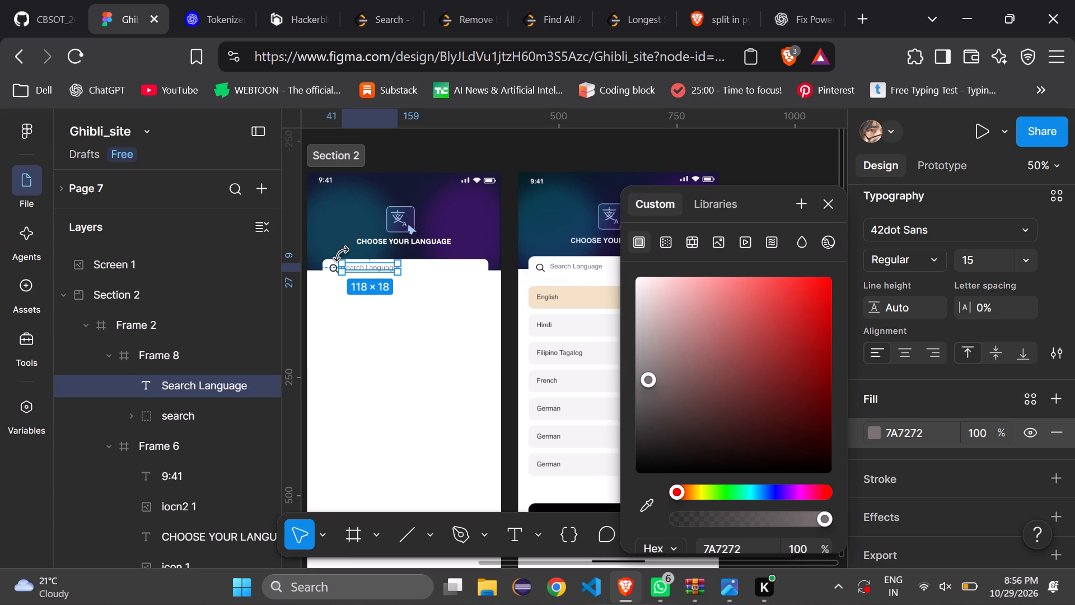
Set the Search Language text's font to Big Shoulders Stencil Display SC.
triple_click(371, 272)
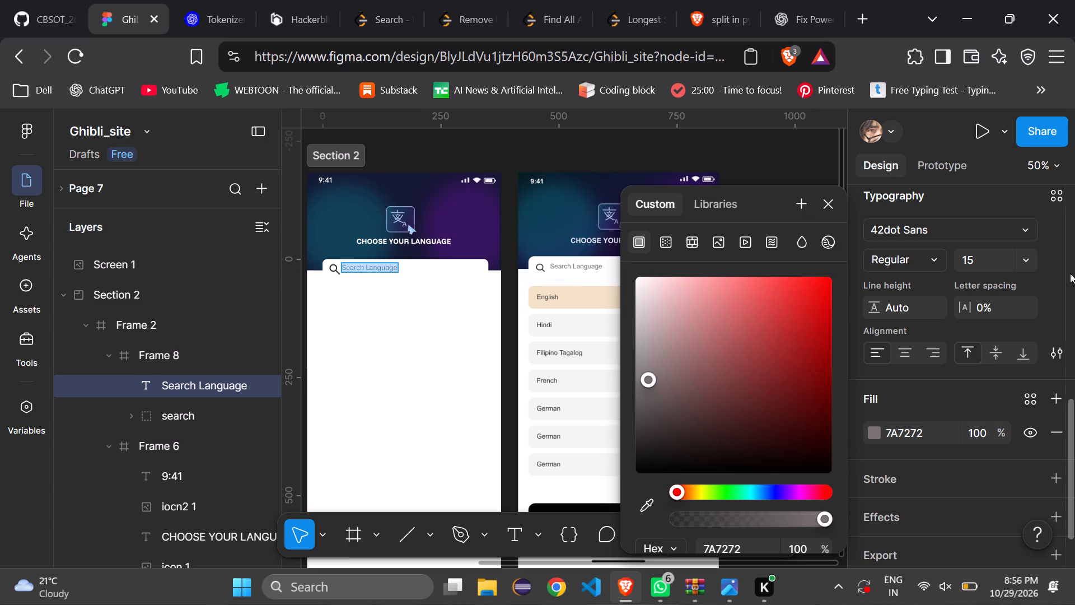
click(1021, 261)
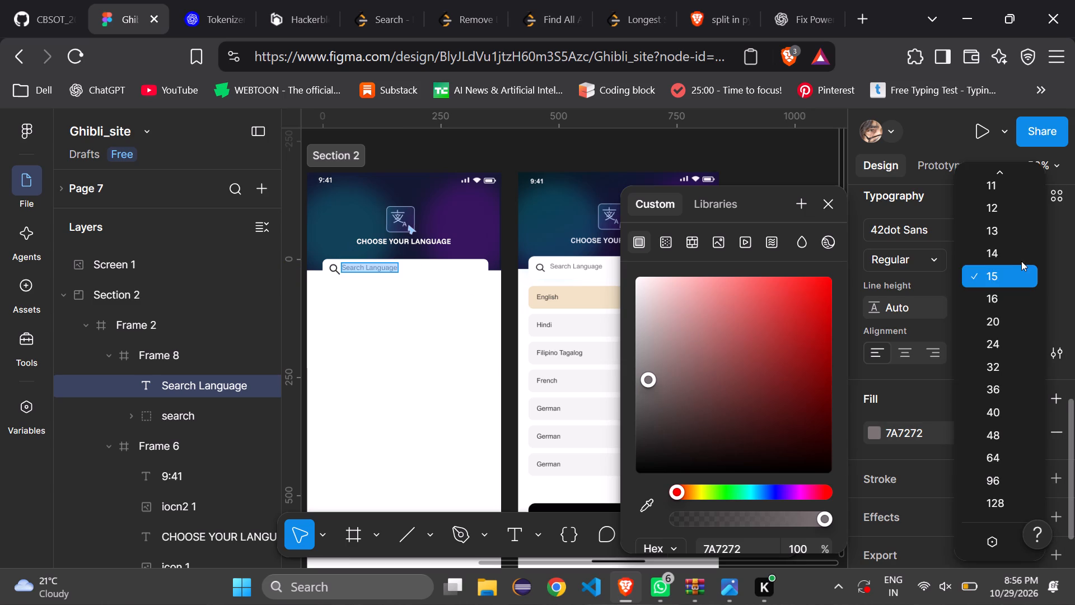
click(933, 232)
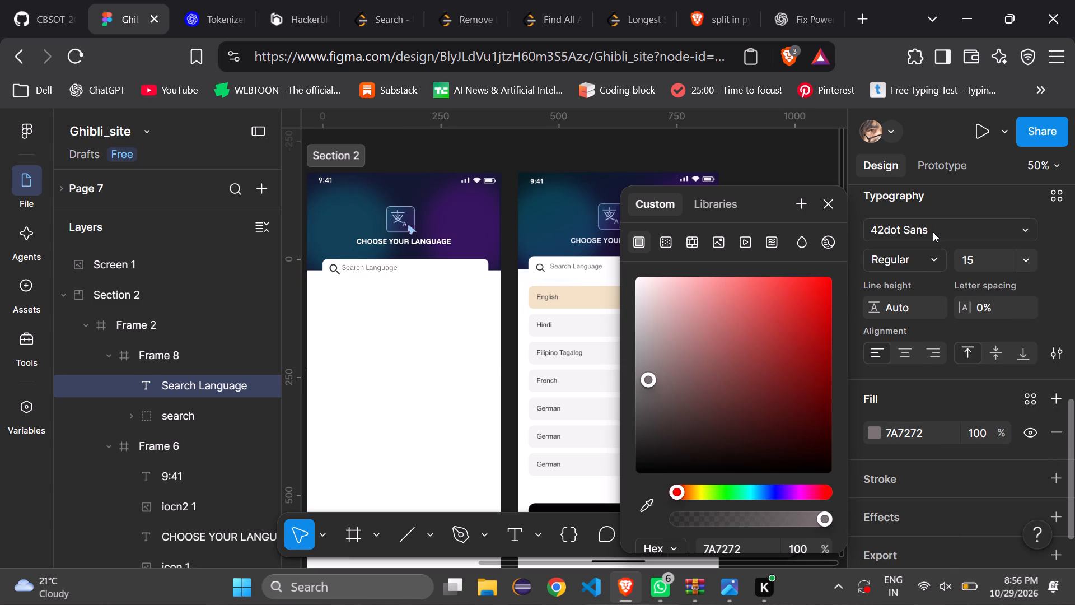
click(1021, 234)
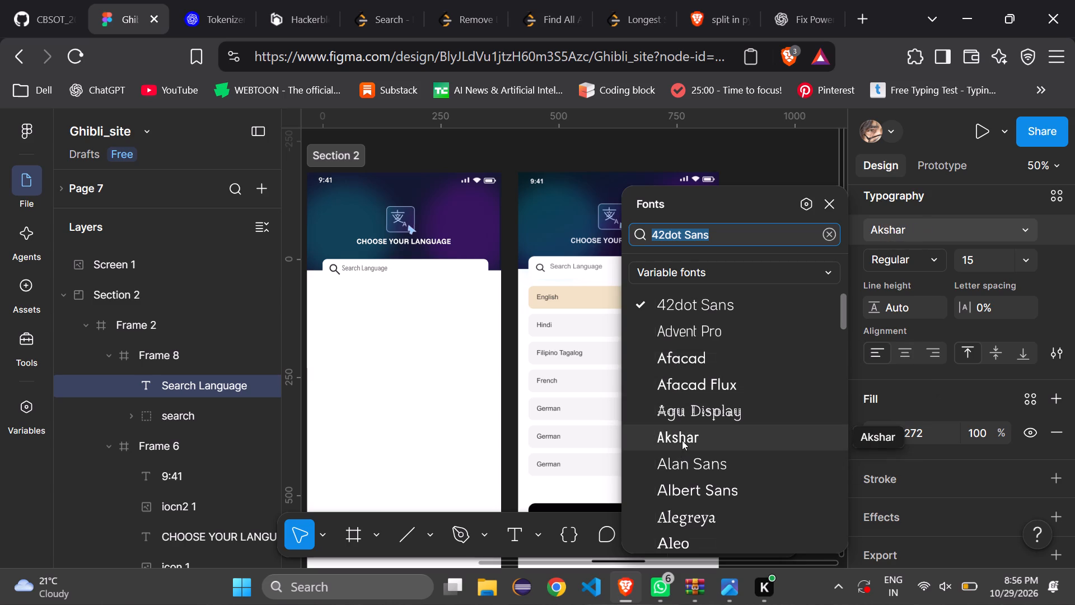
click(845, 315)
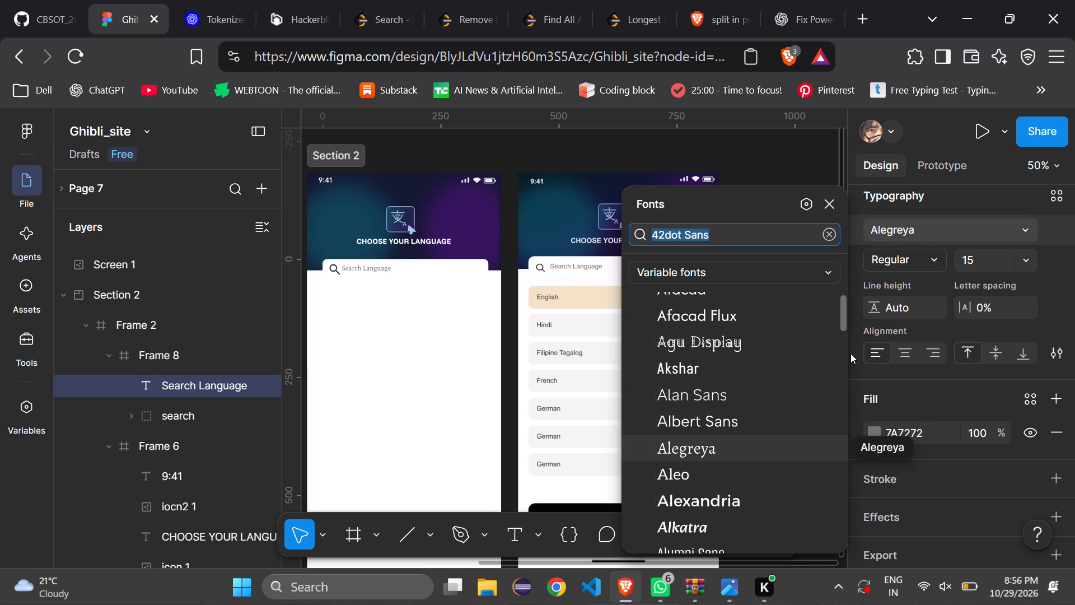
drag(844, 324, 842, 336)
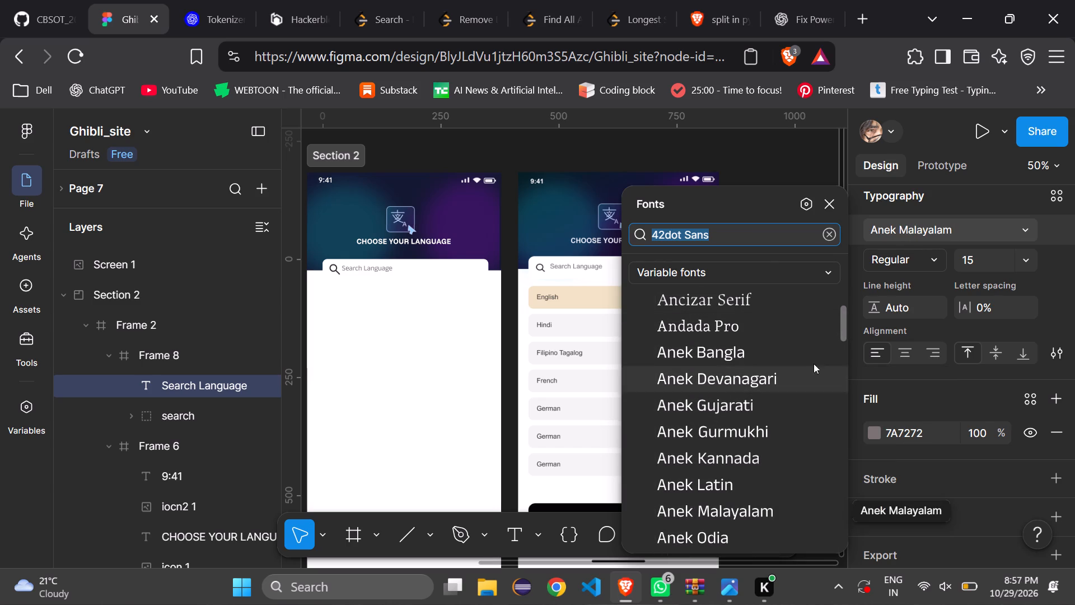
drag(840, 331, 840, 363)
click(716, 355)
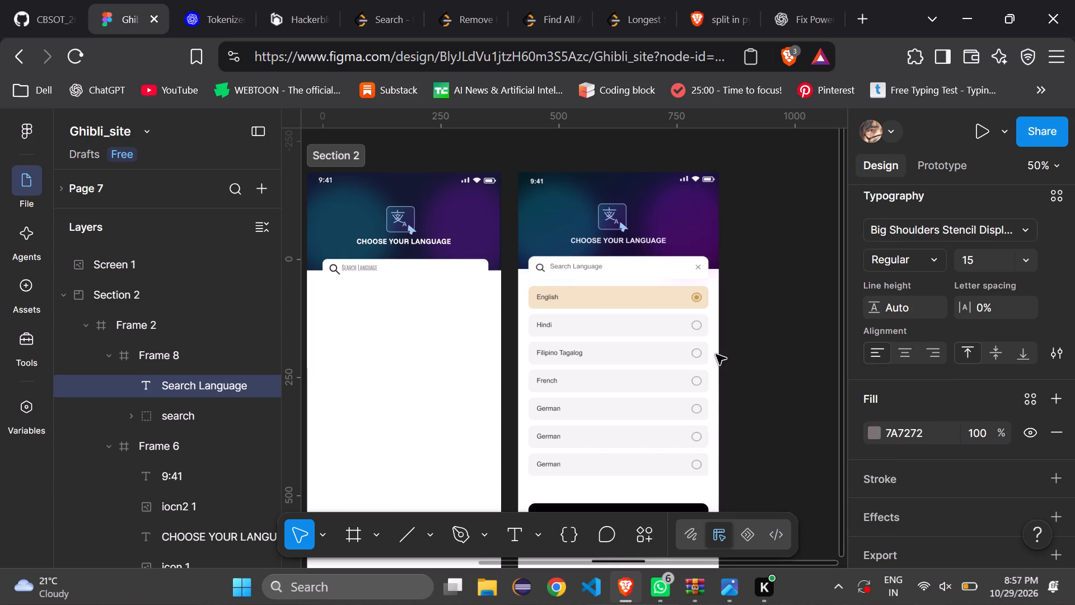
Browse the variable fonts for one resembling the reference placeholder and set the Search Language text to Funnel Sans.
triple_click(367, 270)
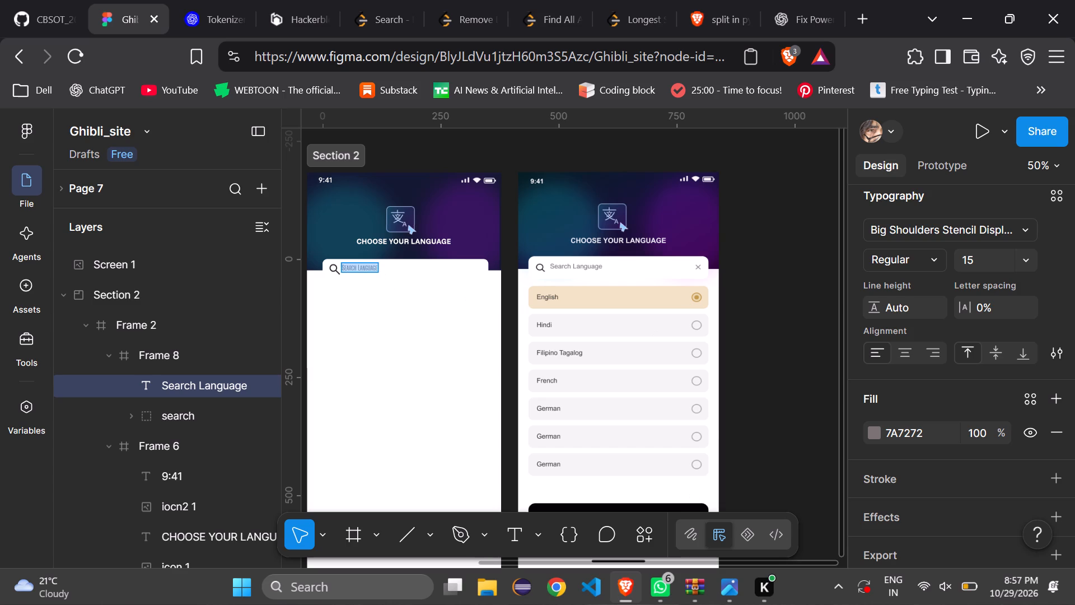
click(1020, 232)
drag(847, 353, 839, 379)
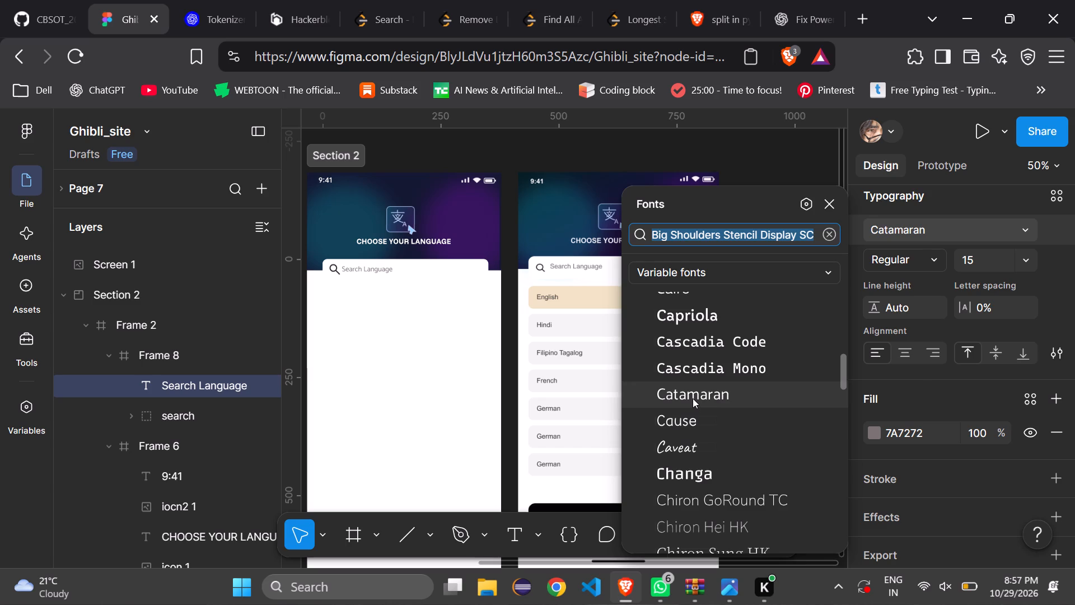
click(842, 378)
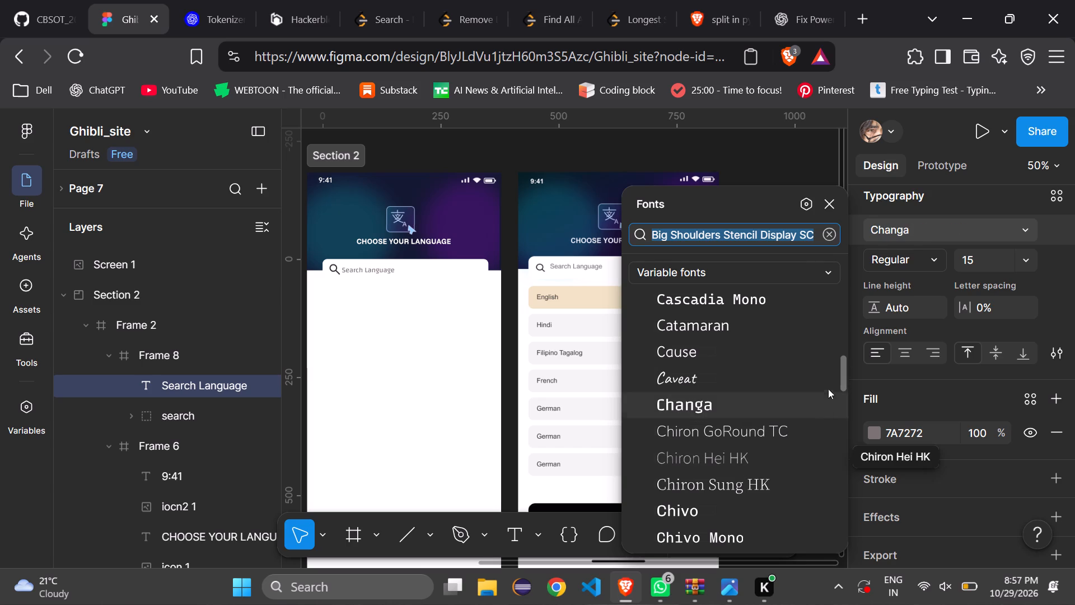
drag(843, 374, 839, 376)
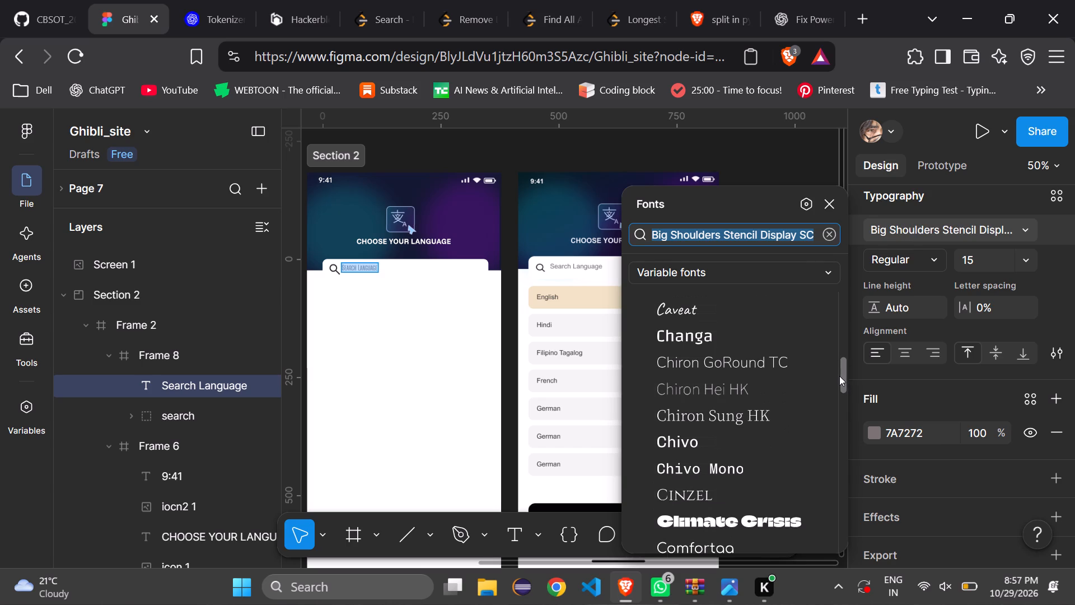
drag(839, 376, 838, 376)
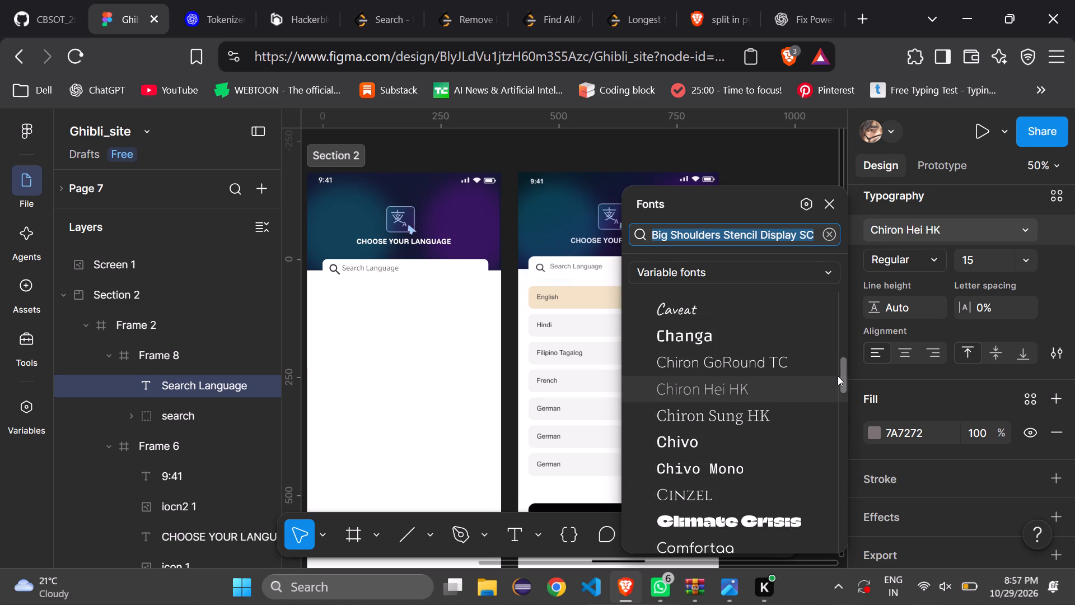
drag(838, 376, 836, 379)
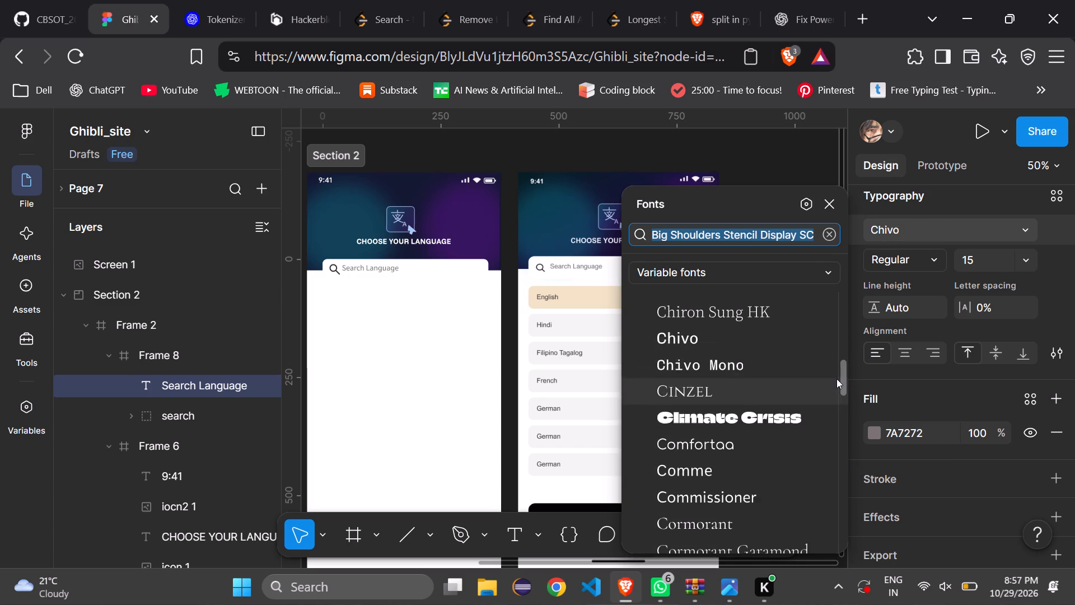
drag(836, 379, 833, 384)
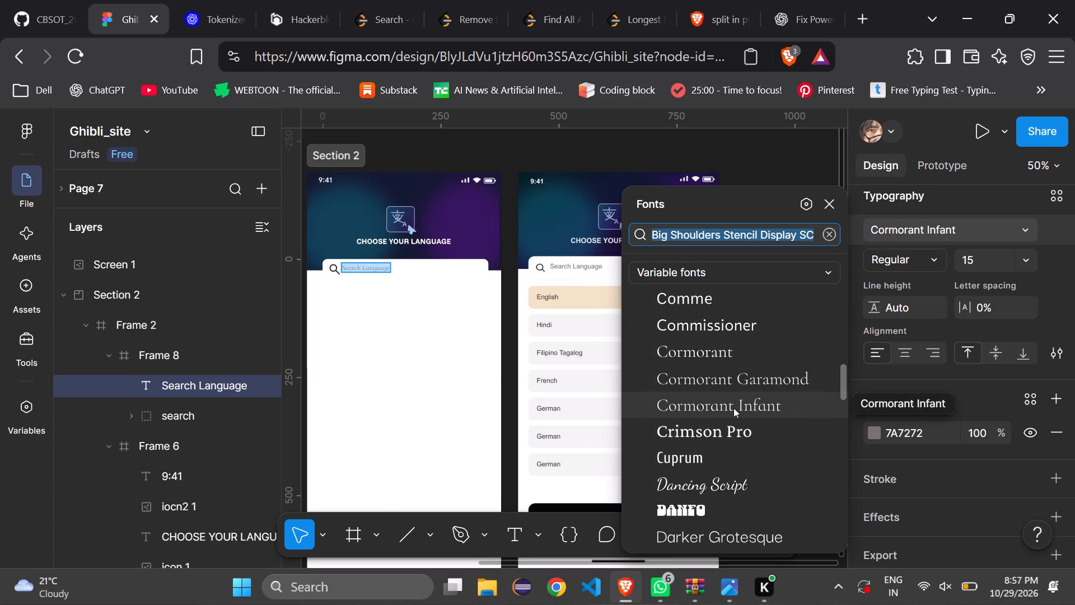
click(842, 381)
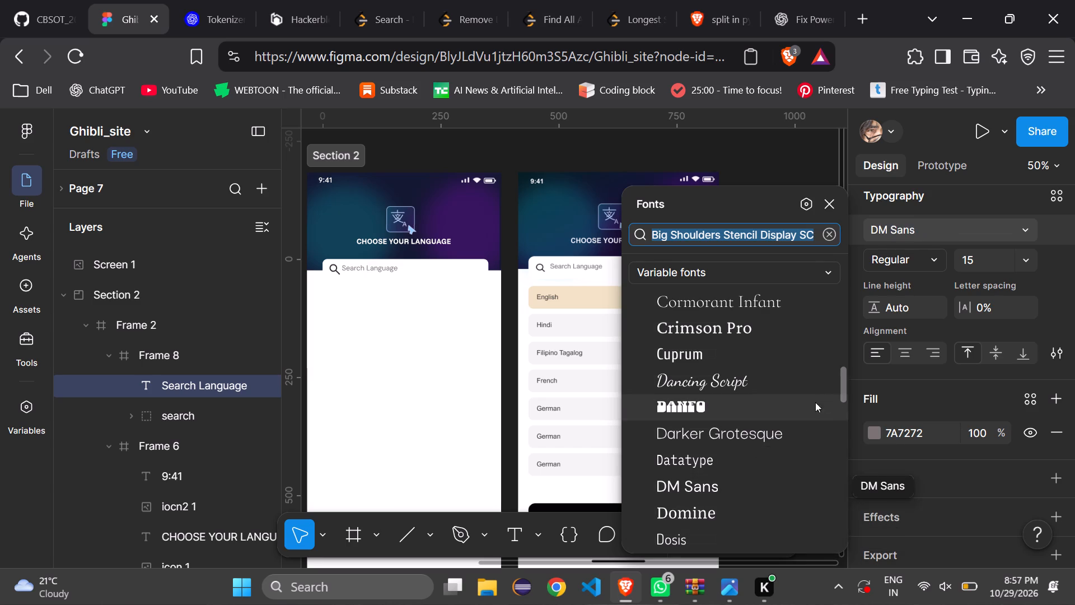
click(842, 388)
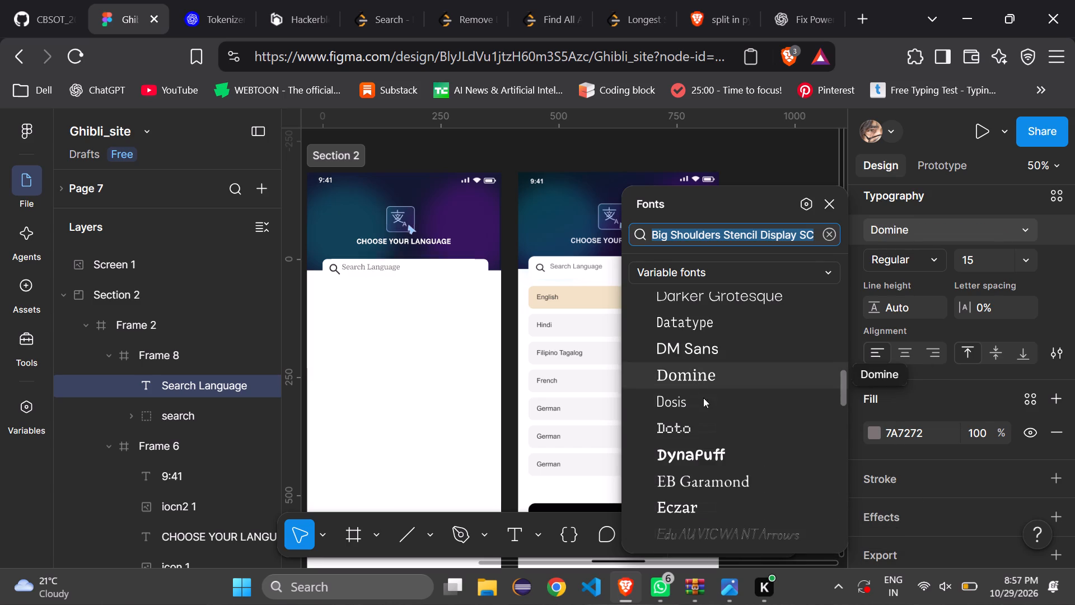
drag(839, 399, 839, 403)
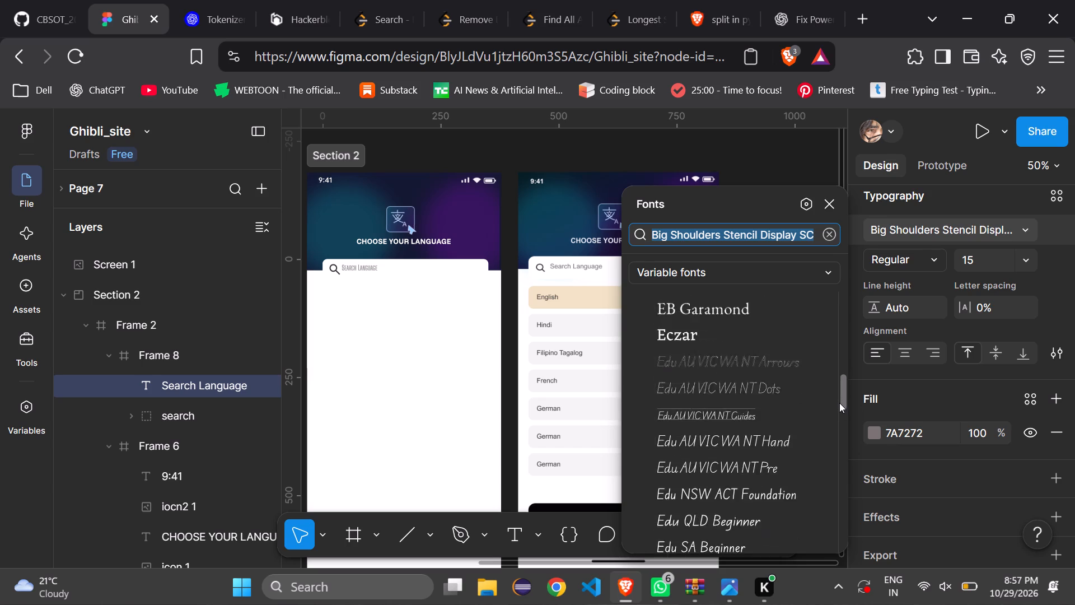
drag(839, 403, 835, 422)
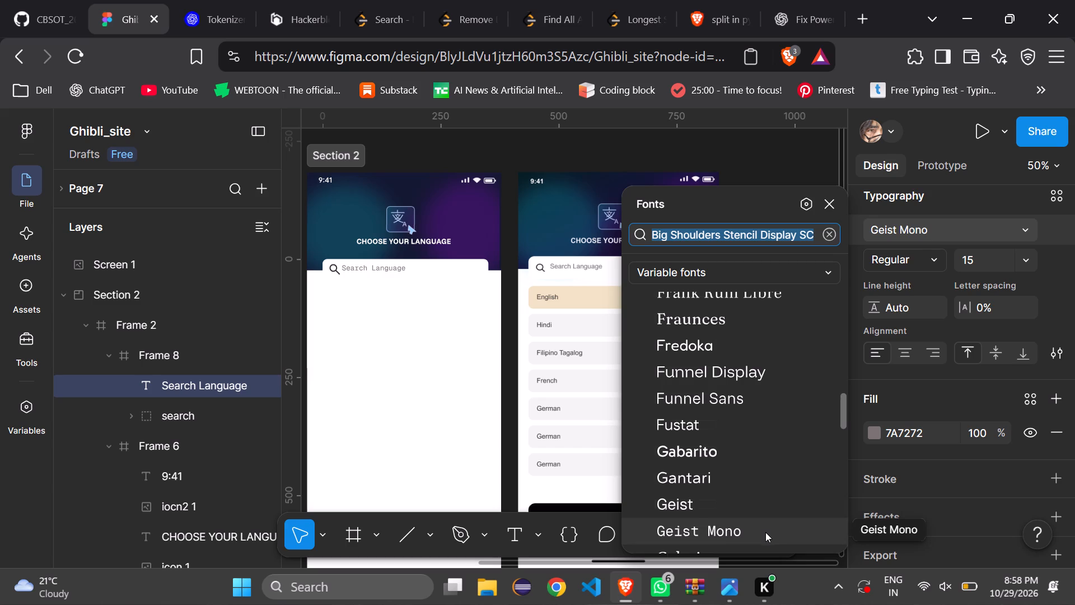
click(843, 407)
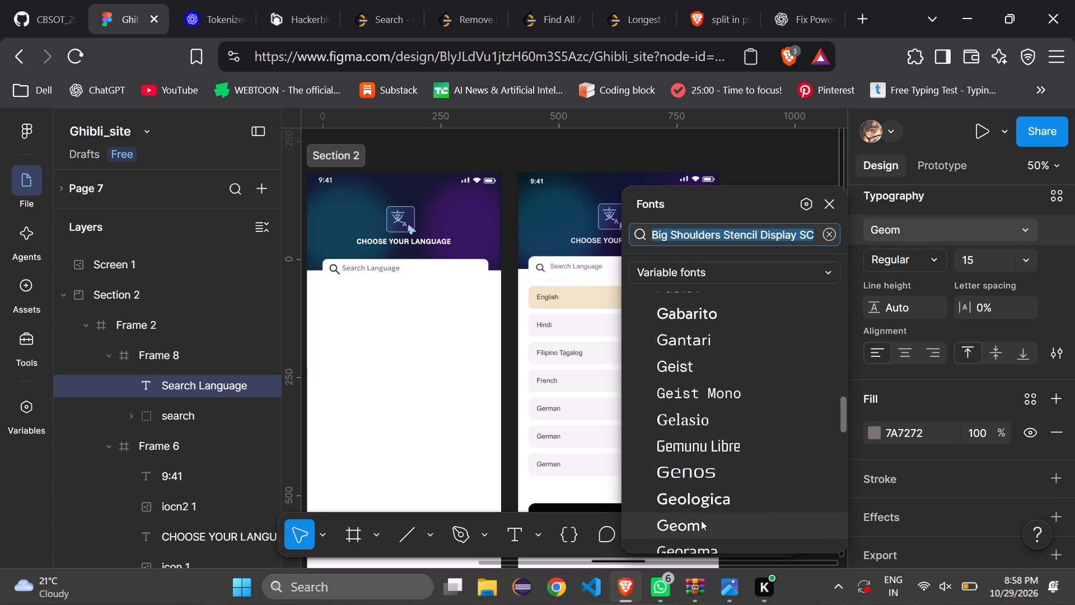
click(839, 411)
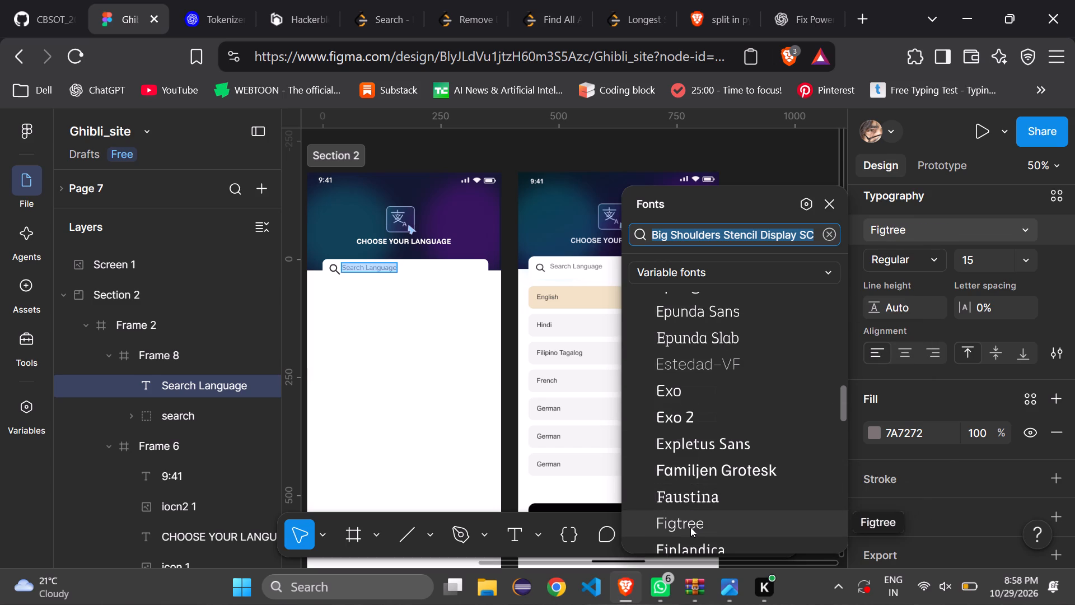
click(843, 405)
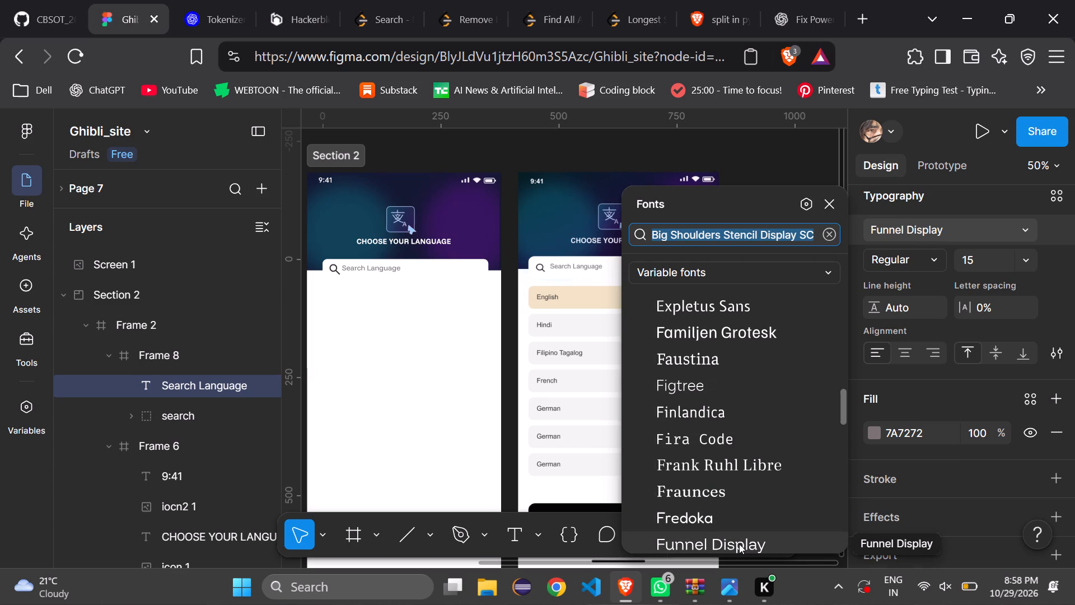
click(844, 408)
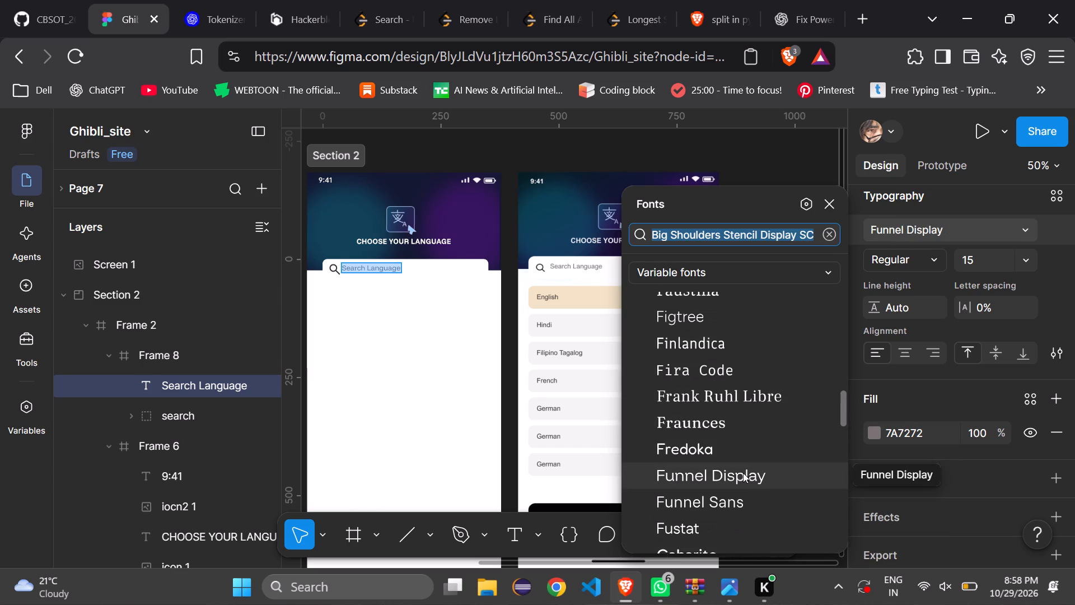
click(733, 506)
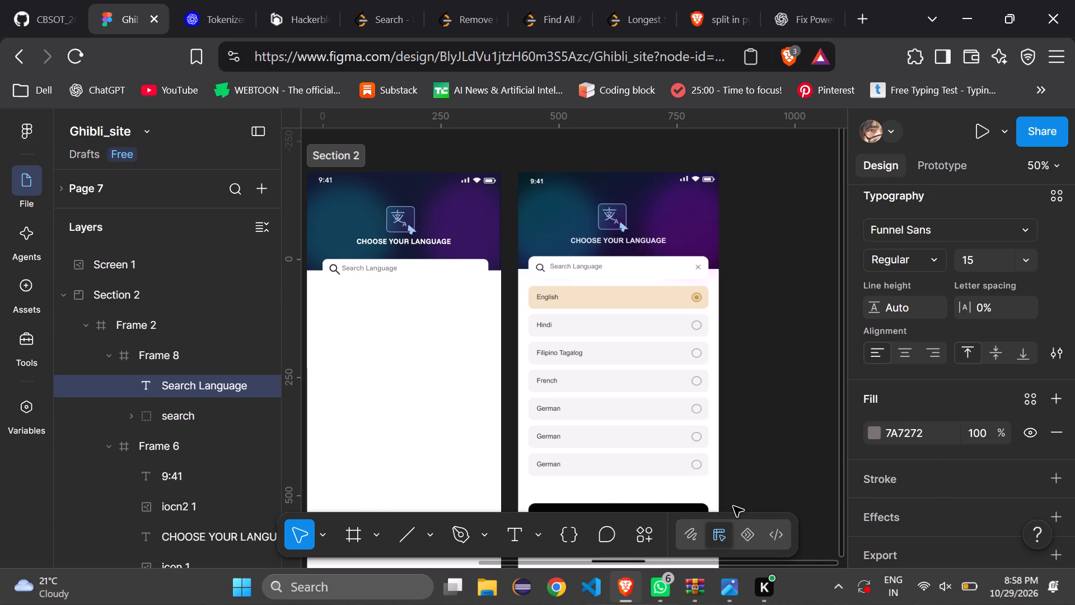
double_click(379, 266)
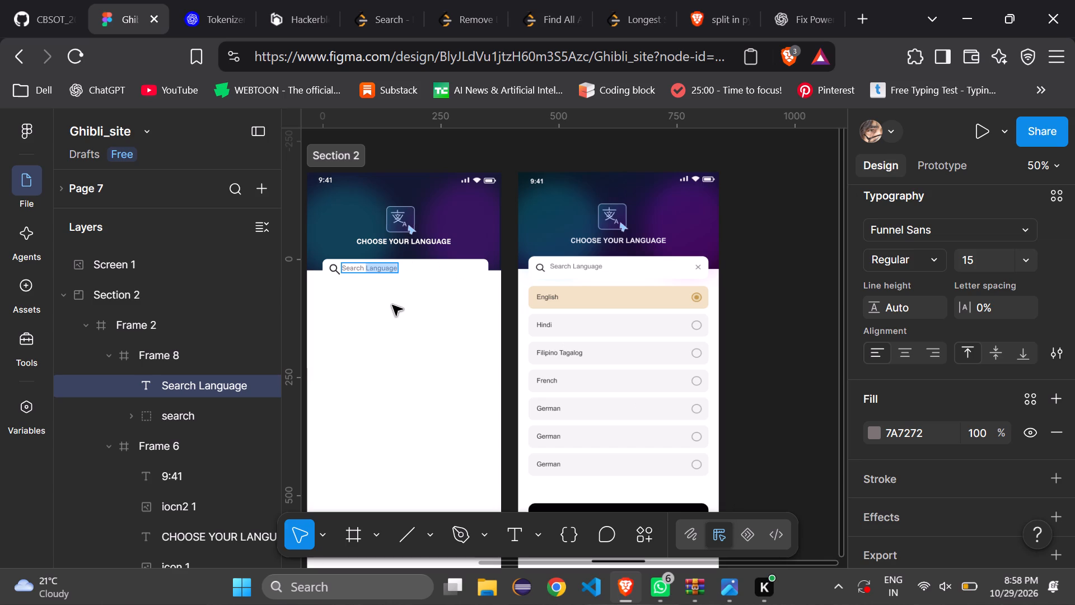
click(392, 305)
Reposition the Search Language text beside the search icon at about X 41, Y 7.
click(364, 266)
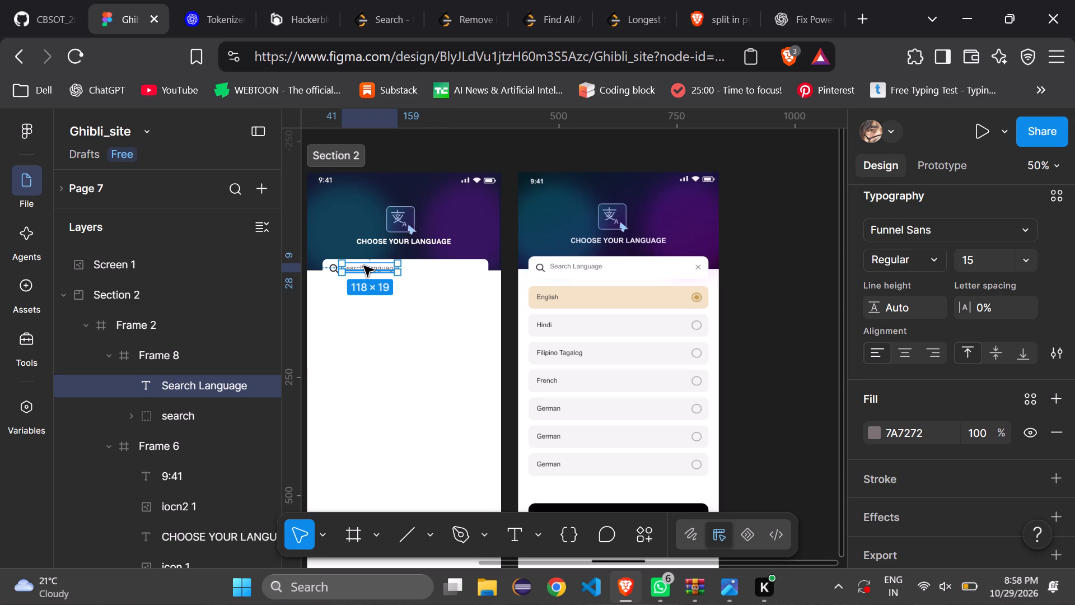
click(380, 333)
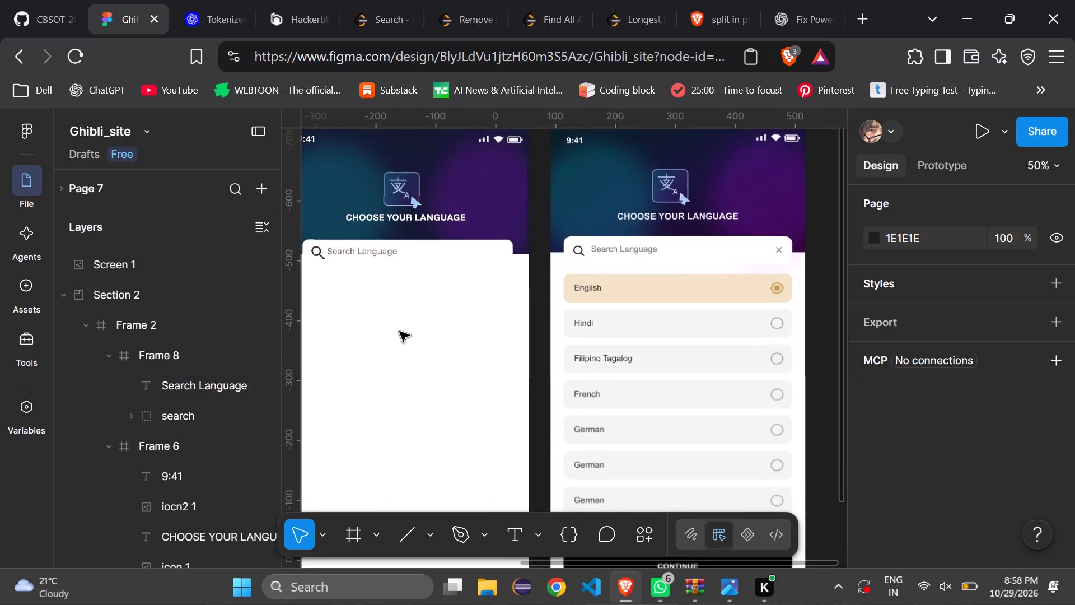
key(Left)
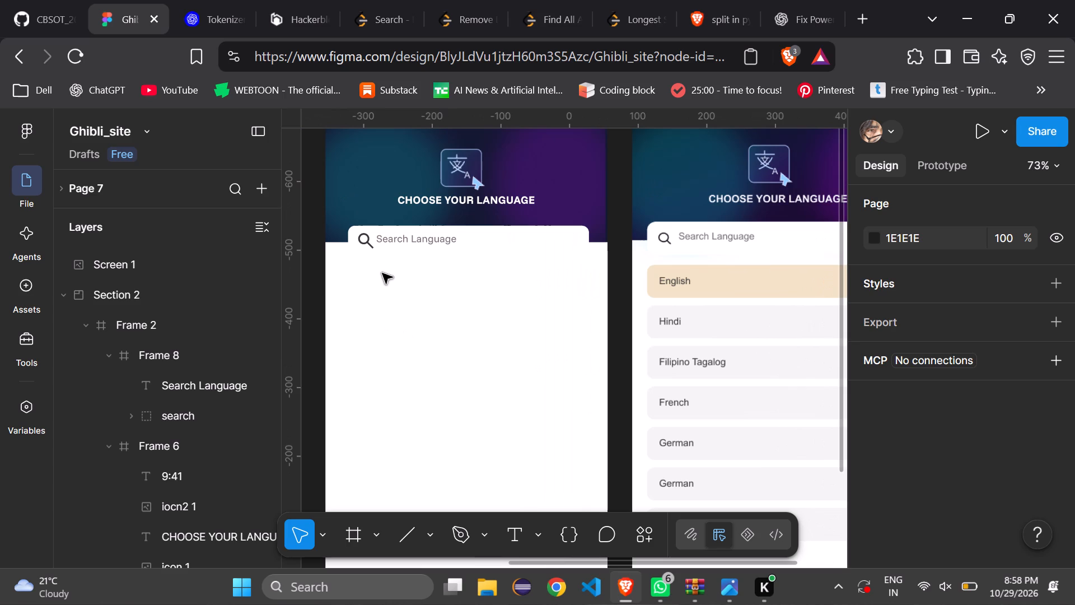
double_click(396, 238)
drag(396, 238, 409, 238)
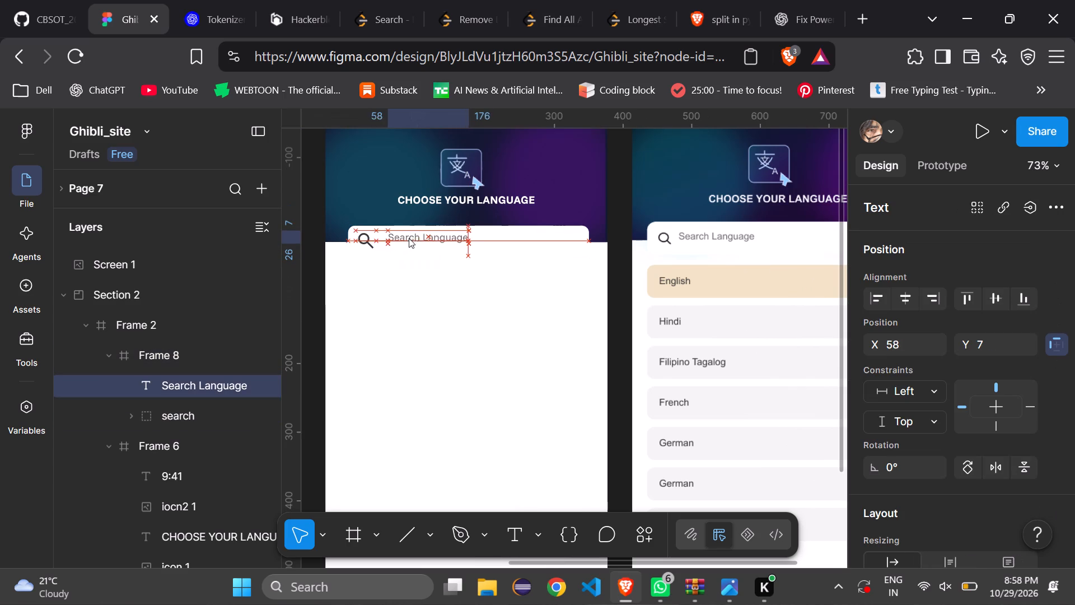
drag(409, 238, 400, 240)
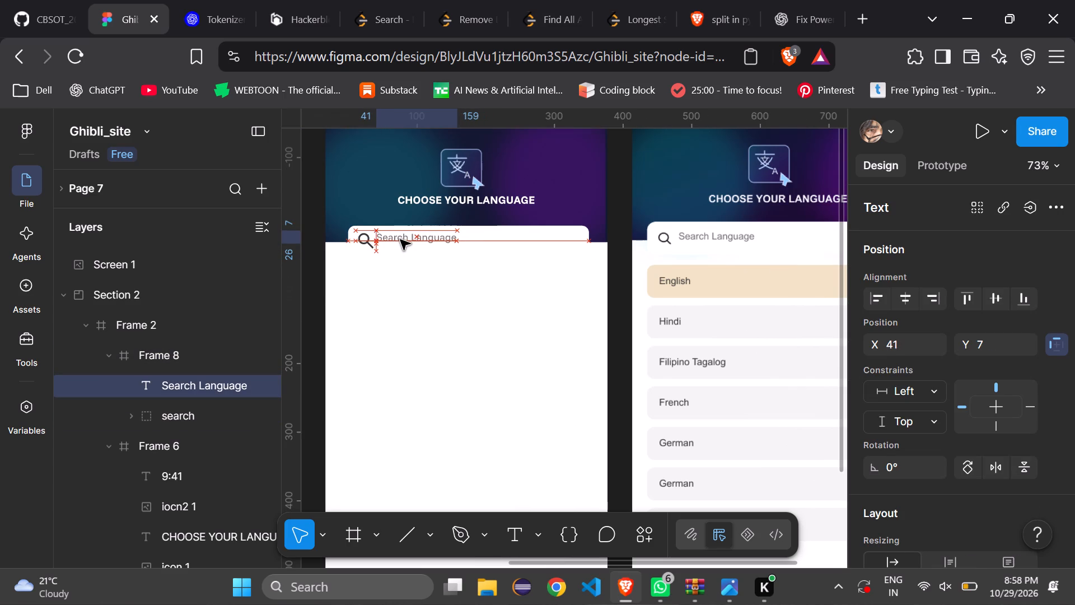
Reposition the Search Language text beside the search icon at about X 50, Y 7.
drag(400, 240, 403, 240)
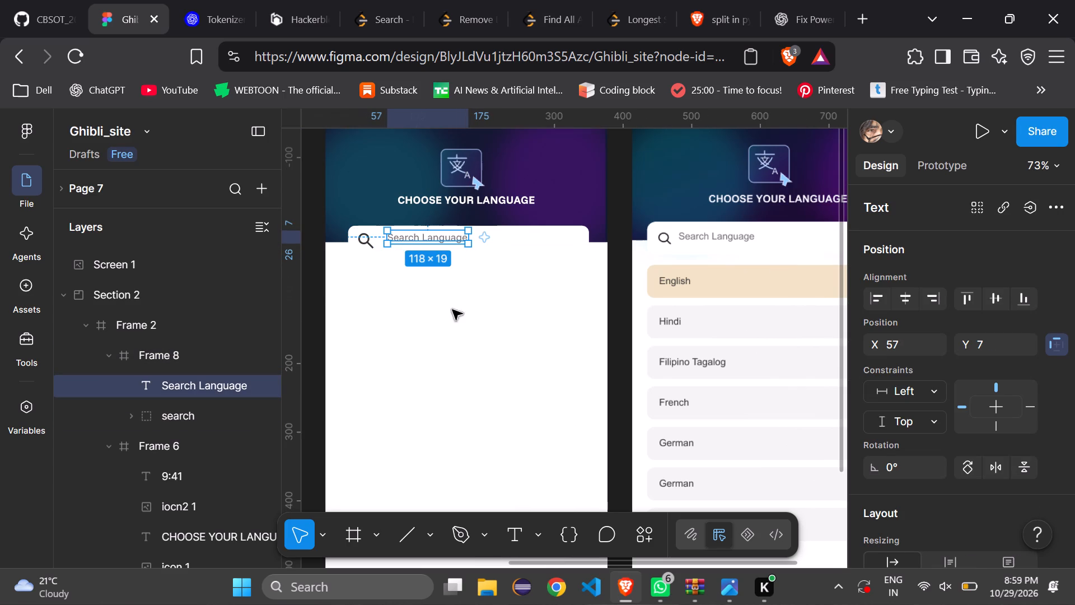
click(471, 374)
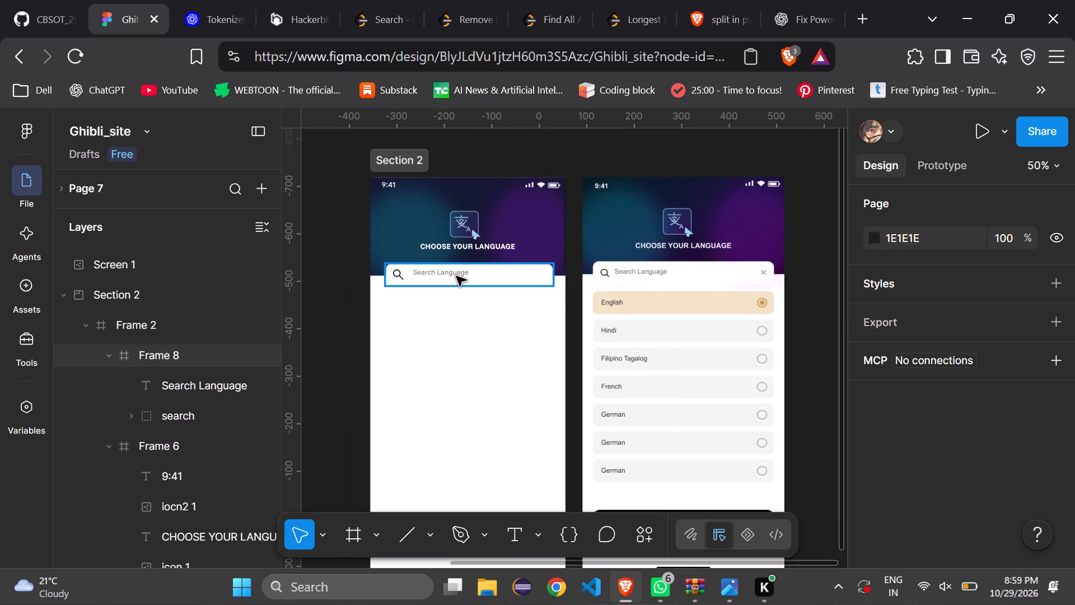
double_click(456, 276)
click(456, 276)
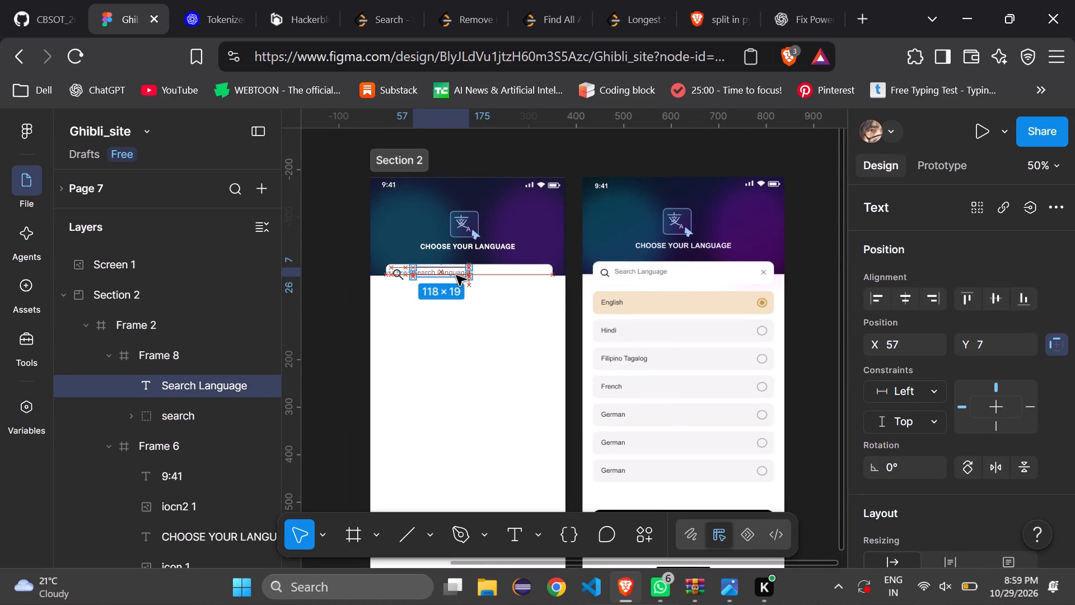
click(502, 382)
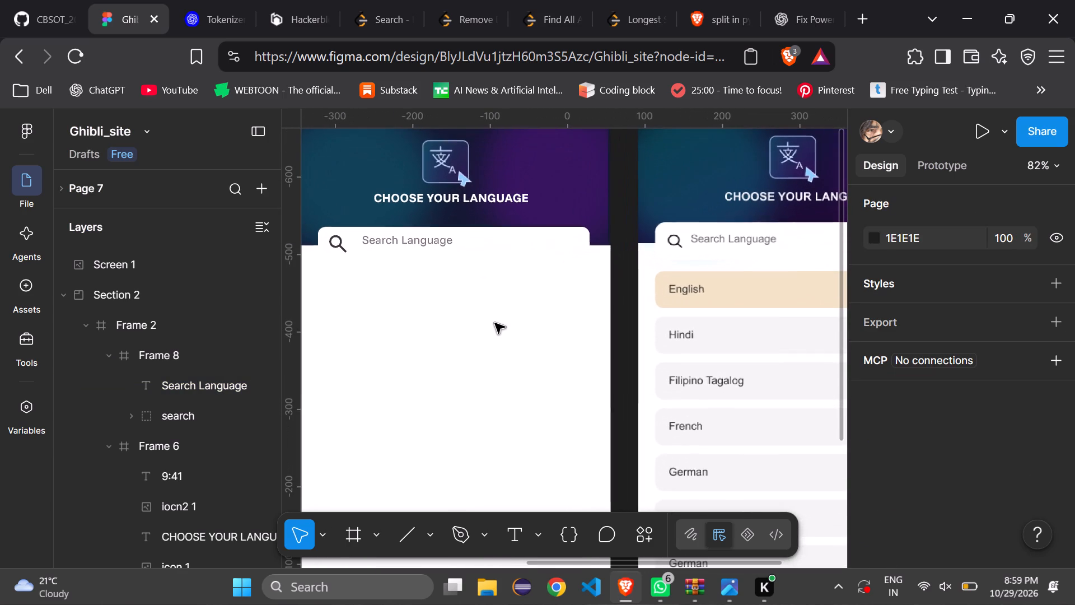
click(413, 243)
drag(413, 243, 405, 243)
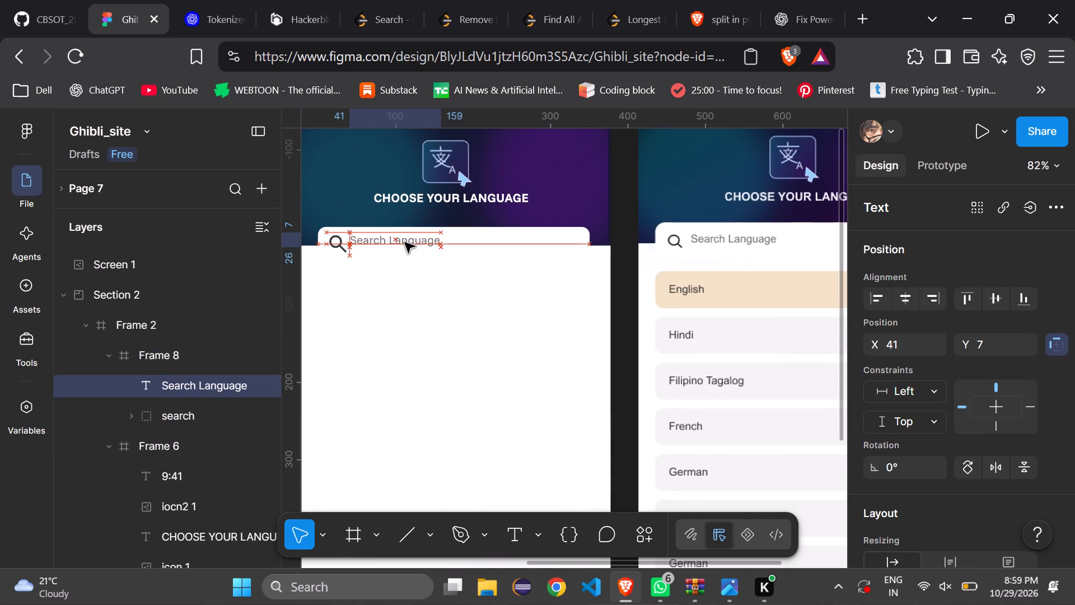
drag(405, 243, 406, 243)
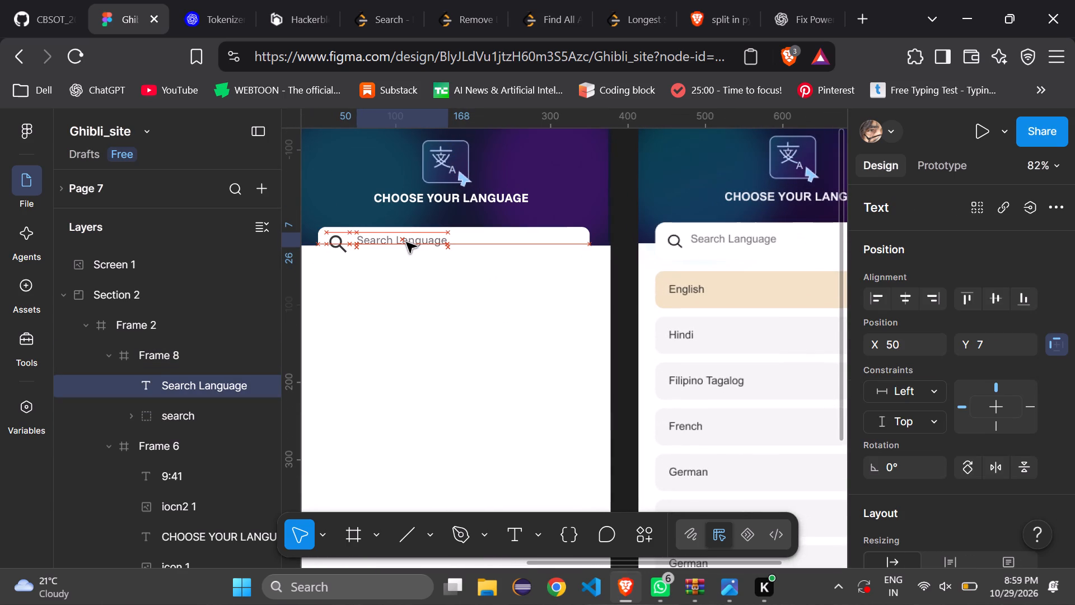
drag(406, 243, 407, 243)
click(485, 352)
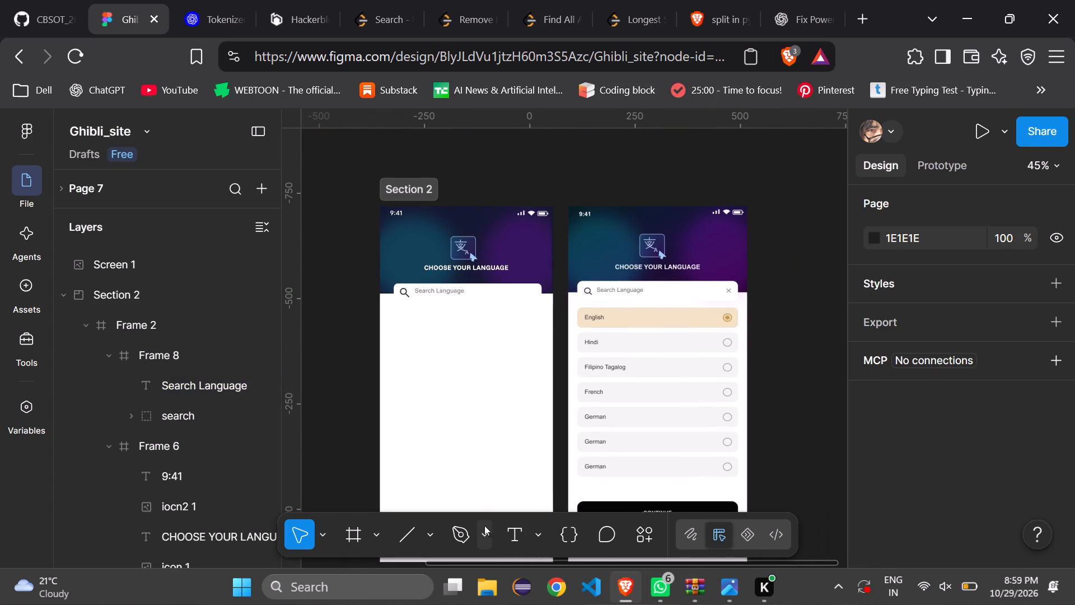
Open the Material Symbols plugin and search its symbols for cross.
click(649, 539)
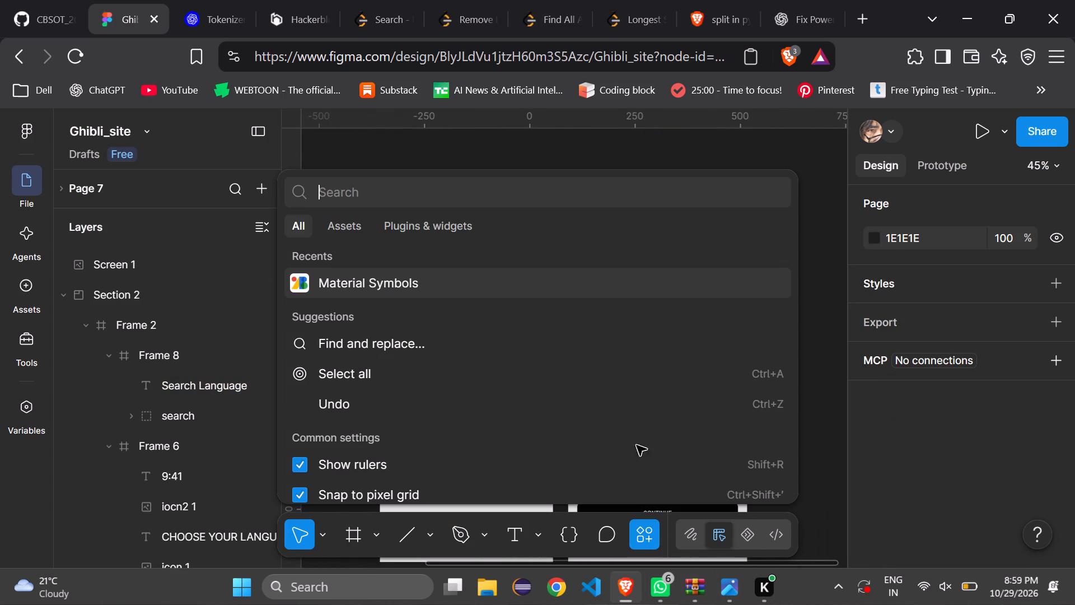
click(611, 190)
double_click(413, 280)
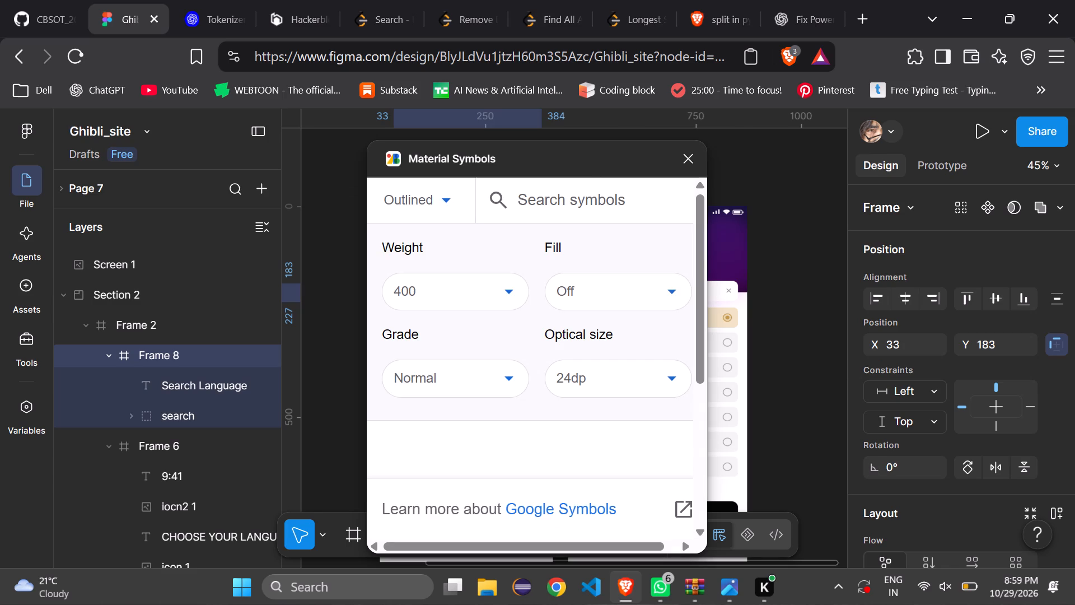
click(560, 201)
text(cross)
key(Return)
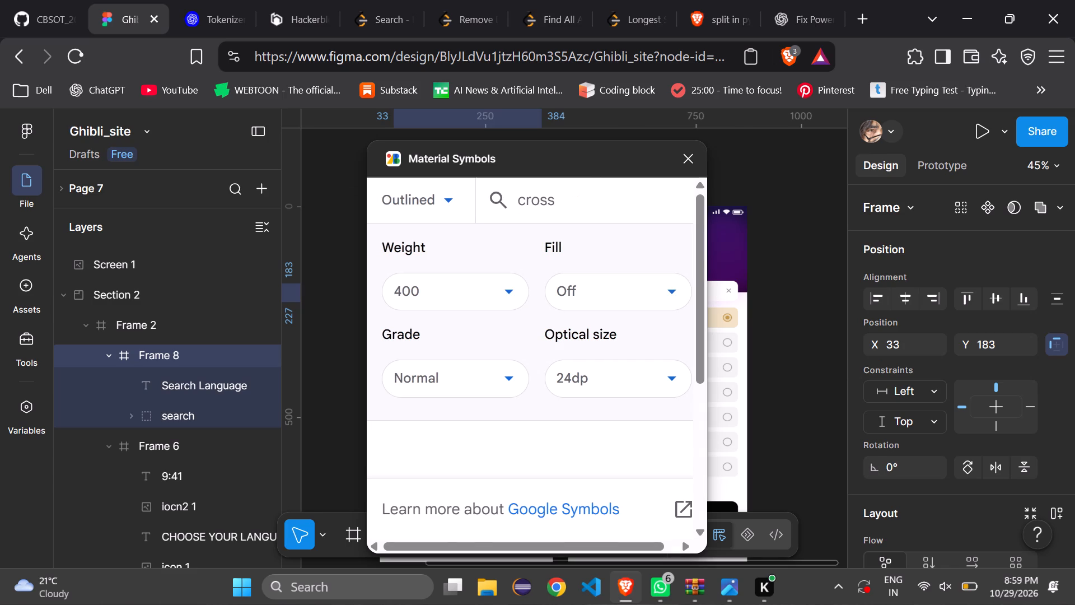
drag(695, 292, 690, 378)
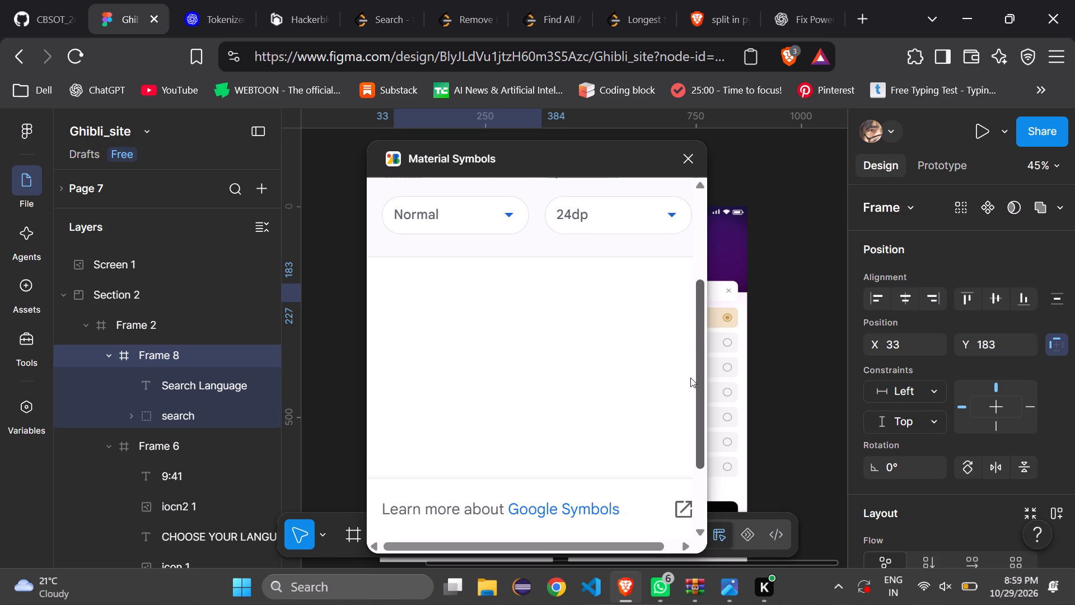
drag(690, 378, 708, 232)
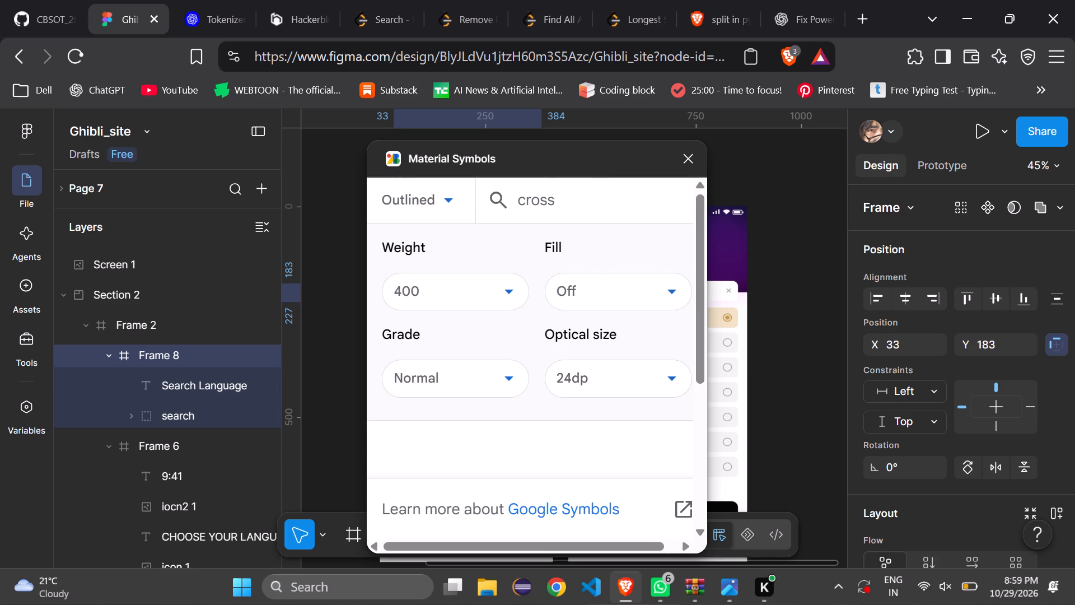
click(587, 207)
key(Return)
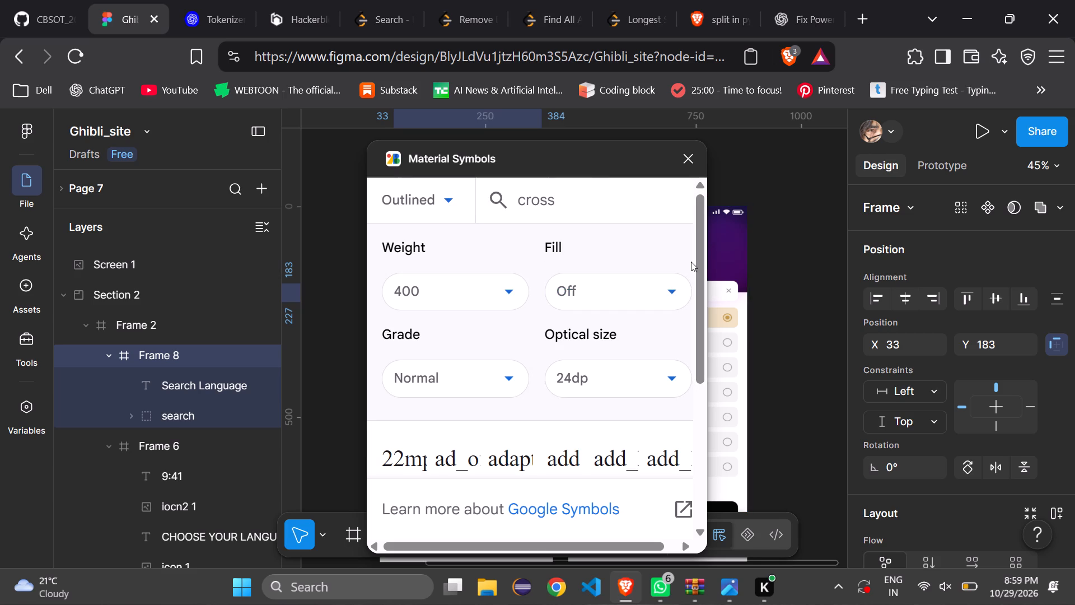
drag(700, 261, 713, 194)
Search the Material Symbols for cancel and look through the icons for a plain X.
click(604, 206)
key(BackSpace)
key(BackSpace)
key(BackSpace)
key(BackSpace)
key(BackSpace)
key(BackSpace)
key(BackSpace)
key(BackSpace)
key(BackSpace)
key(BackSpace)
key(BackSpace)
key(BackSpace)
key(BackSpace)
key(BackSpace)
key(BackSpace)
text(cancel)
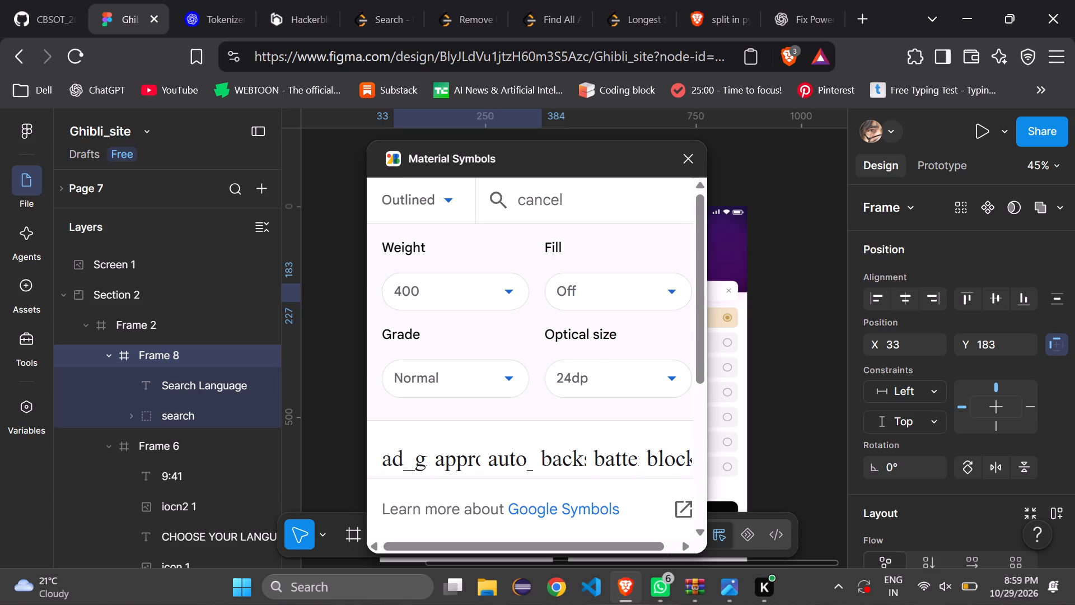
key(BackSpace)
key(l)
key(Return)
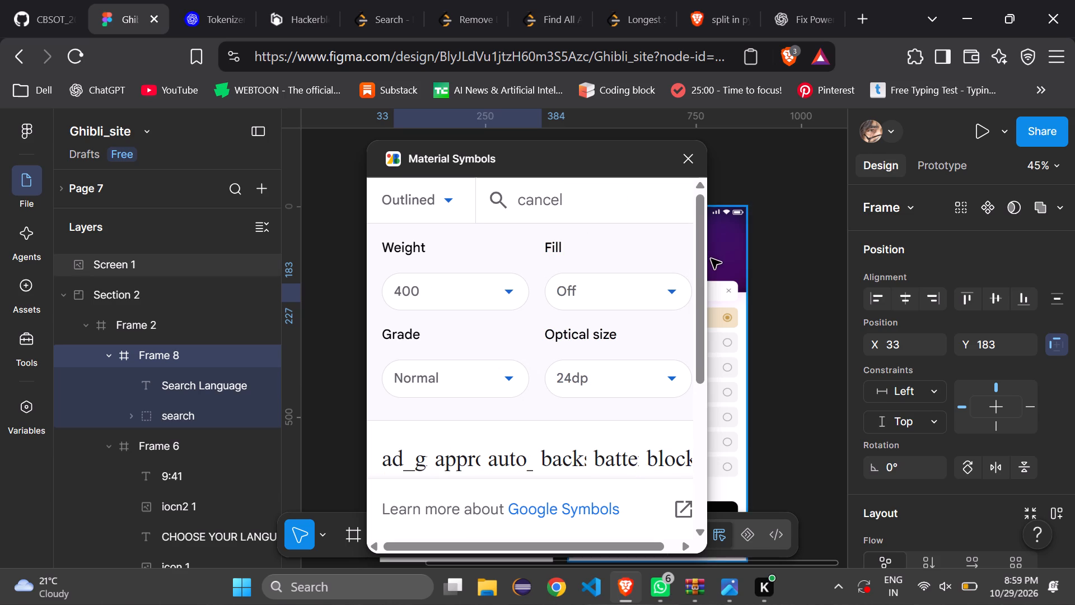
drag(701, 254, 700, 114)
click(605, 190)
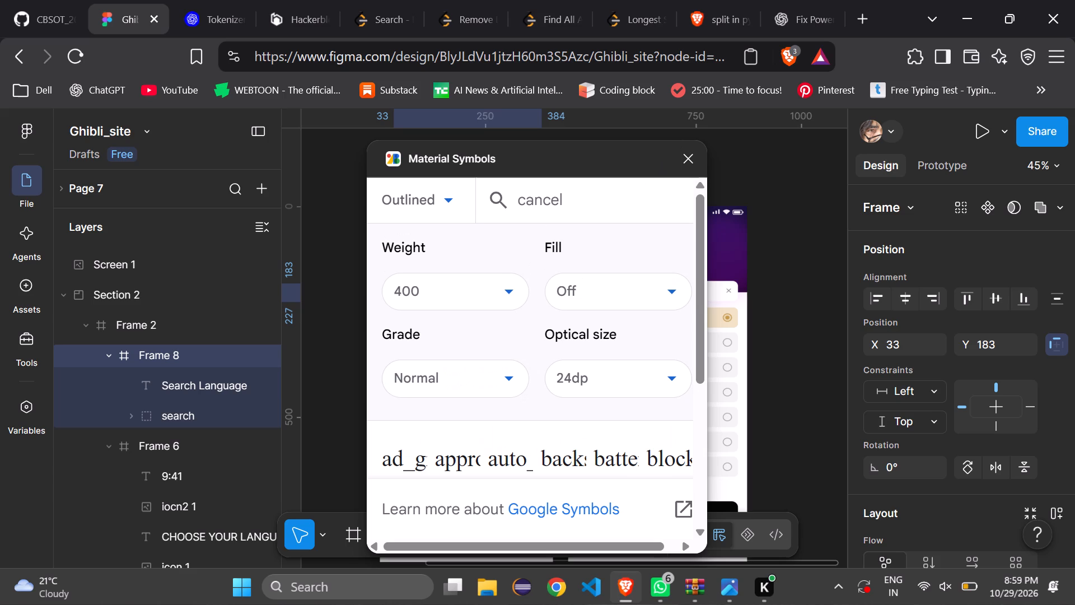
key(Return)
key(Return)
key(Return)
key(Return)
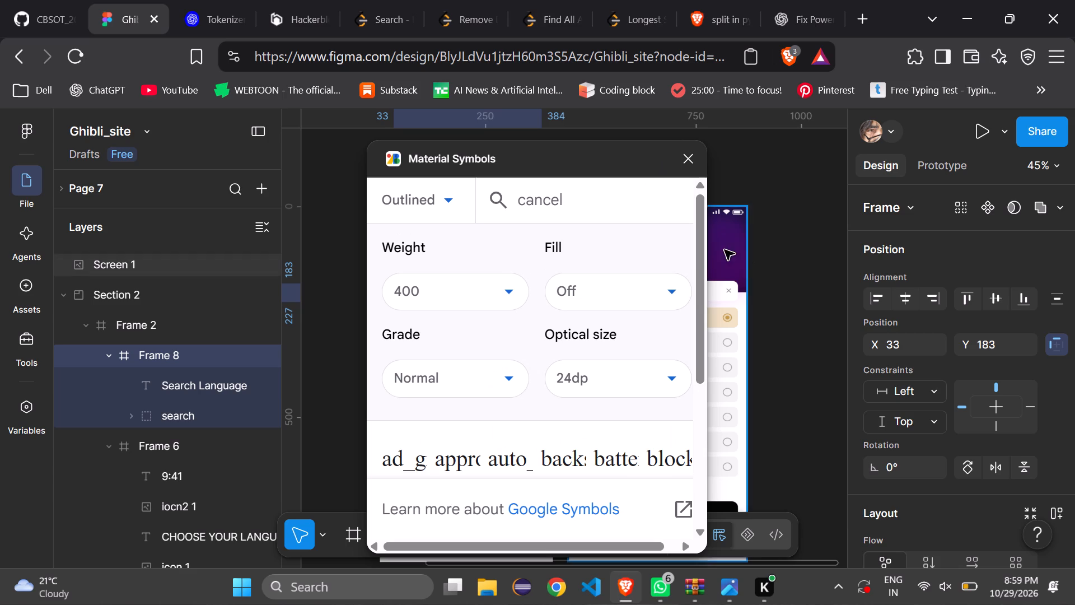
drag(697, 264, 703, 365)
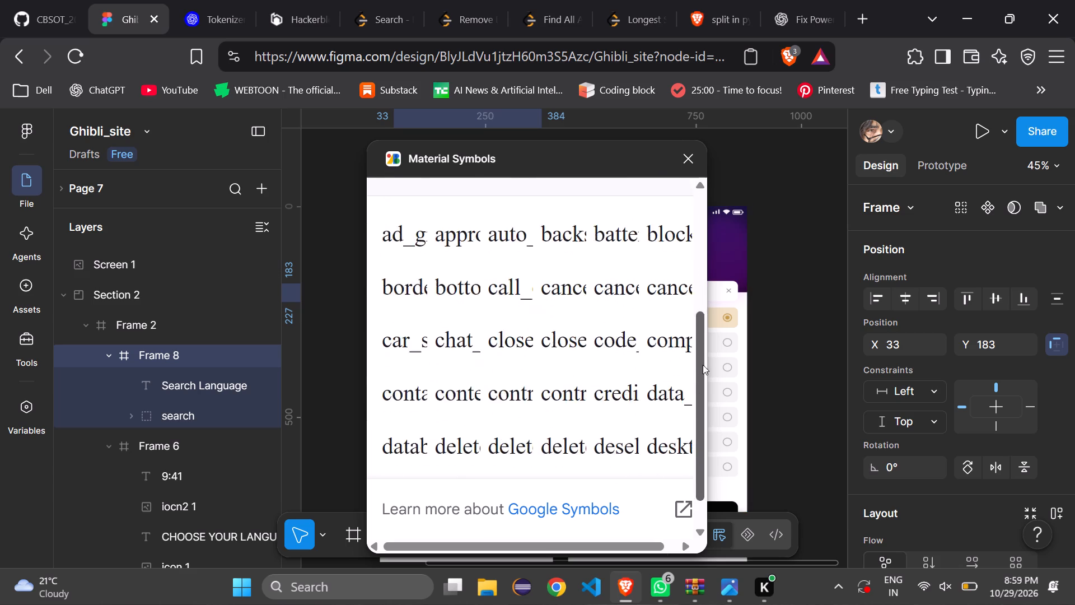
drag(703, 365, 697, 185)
Search the Material Symbols for cross, insert the plain X close icon, and close the plugin.
triple_click(557, 200)
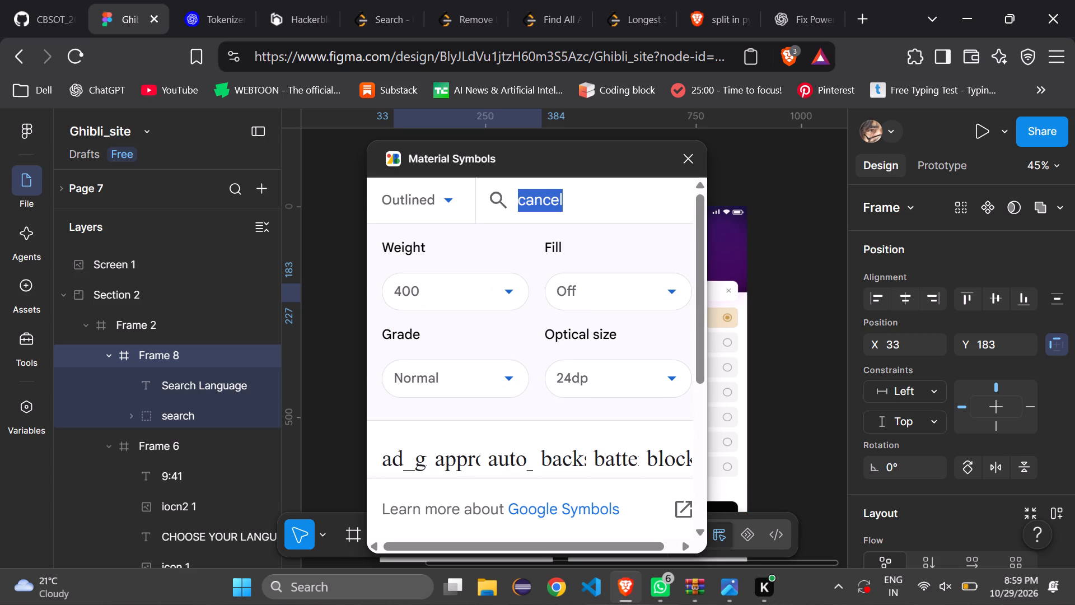
key(backslash)
key(BackSpace)
key(BackSpace)
key(BackSpace)
key(c)
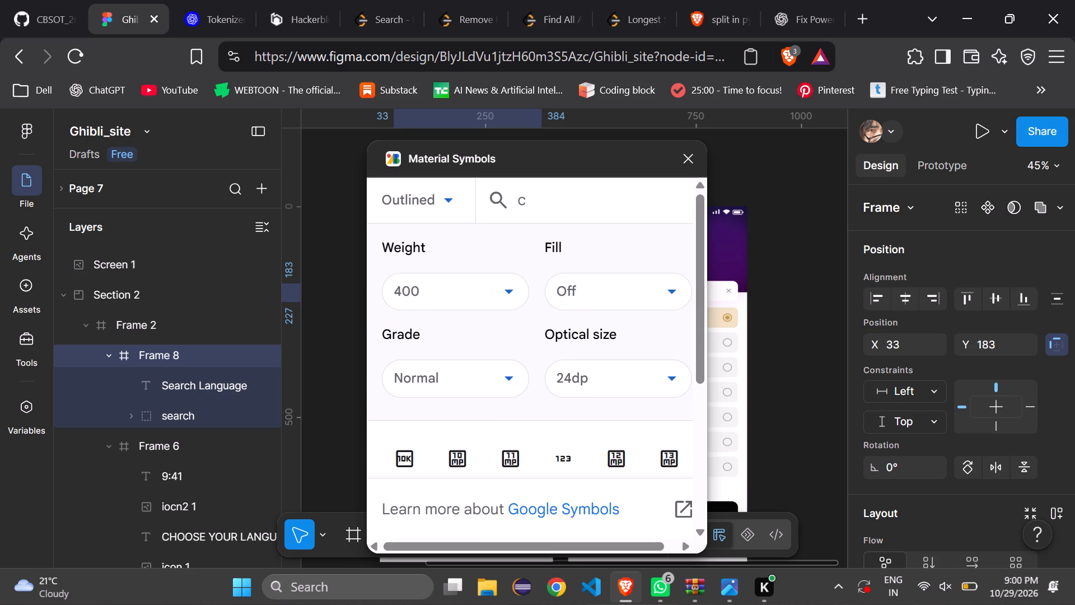
text(rrrrr)
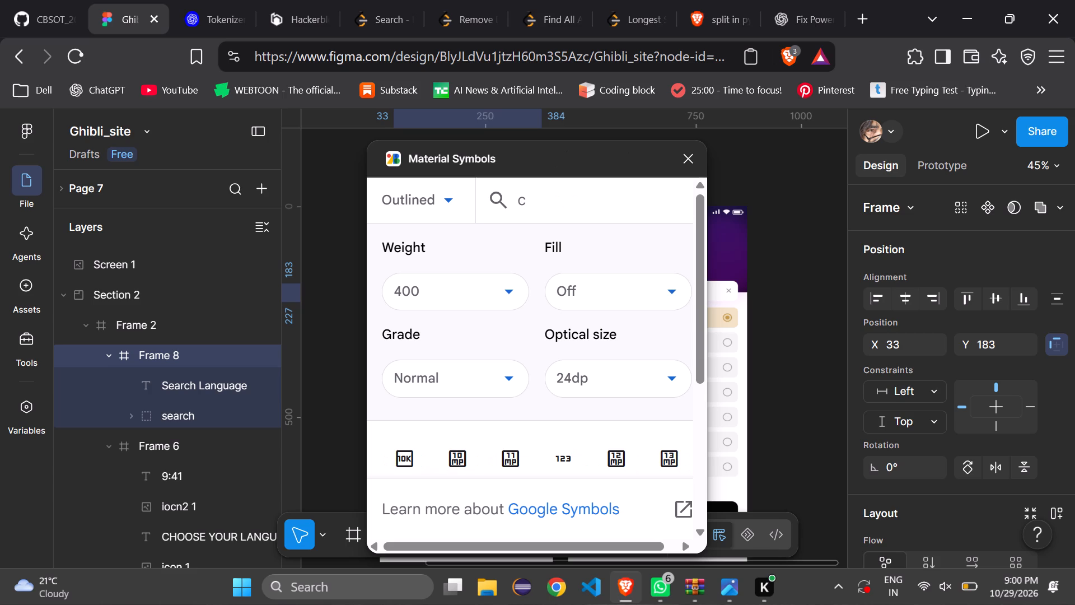
click(585, 208)
text(ross)
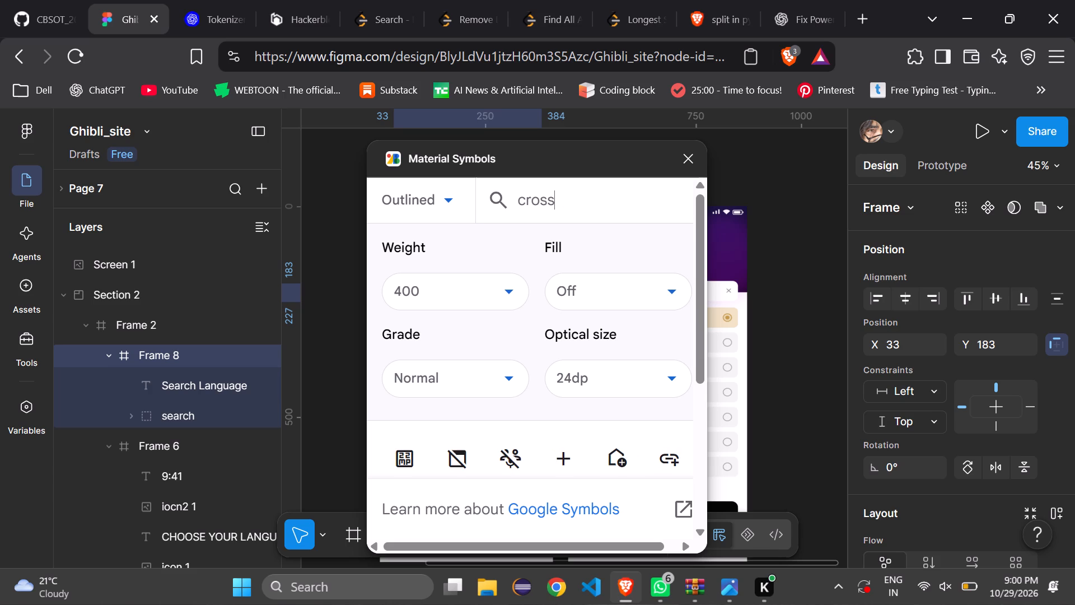
drag(701, 294, 707, 370)
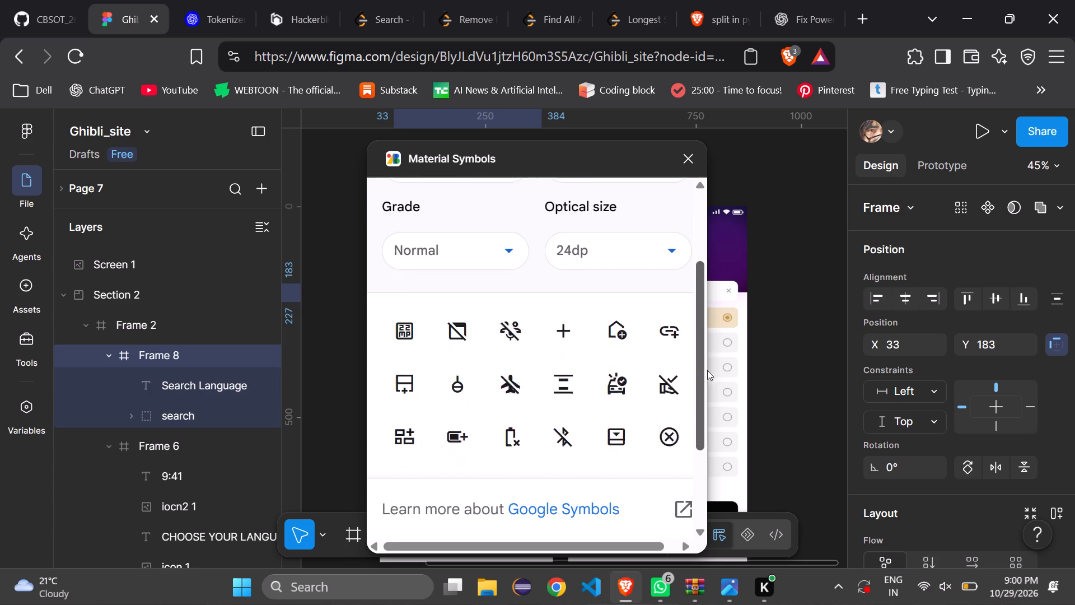
drag(707, 370, 700, 452)
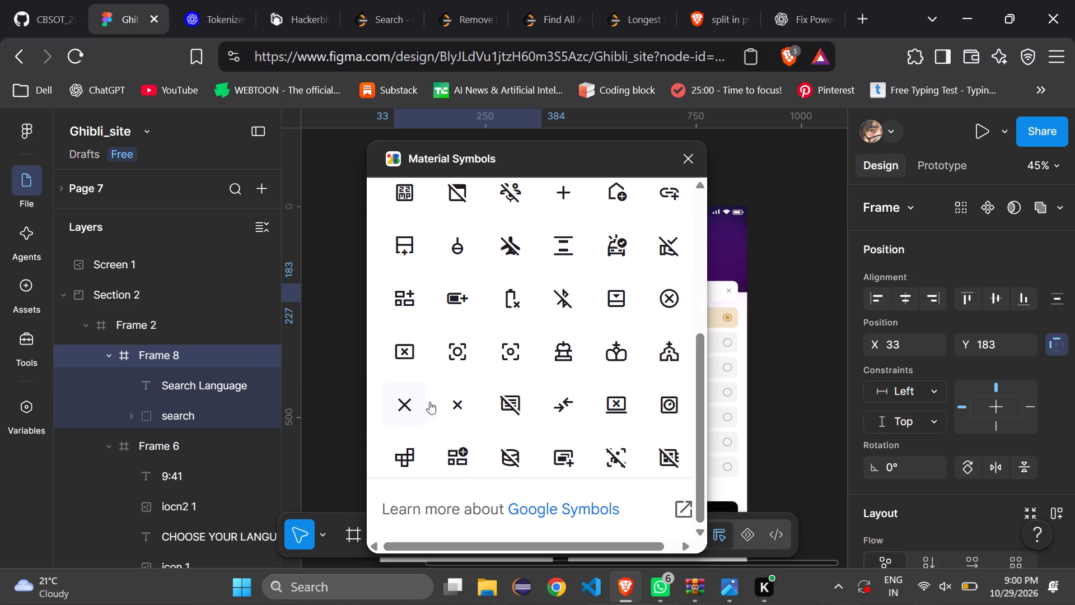
click(408, 405)
click(763, 185)
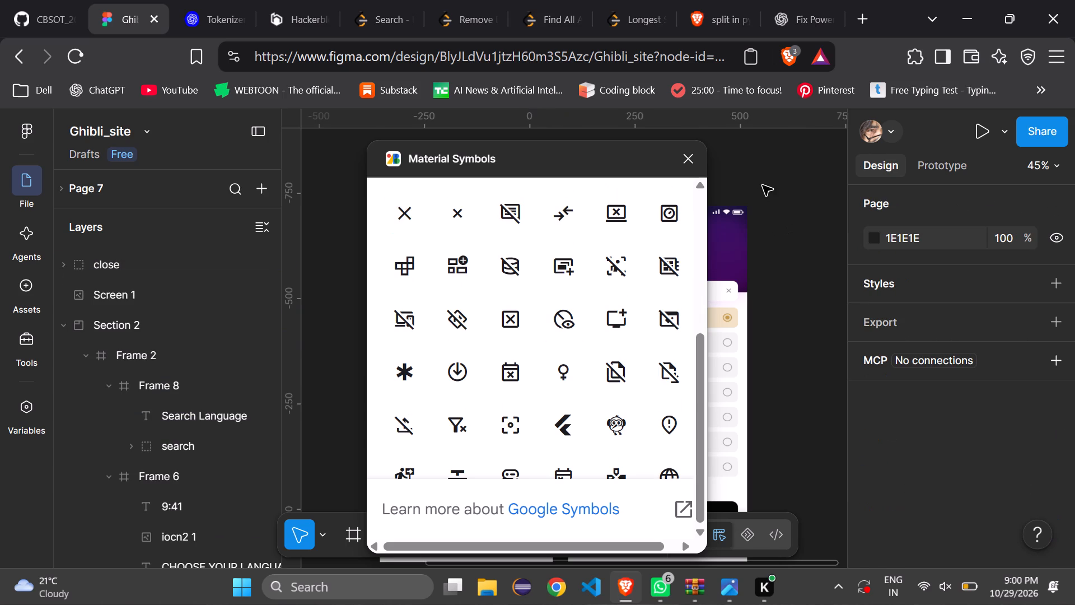
click(697, 164)
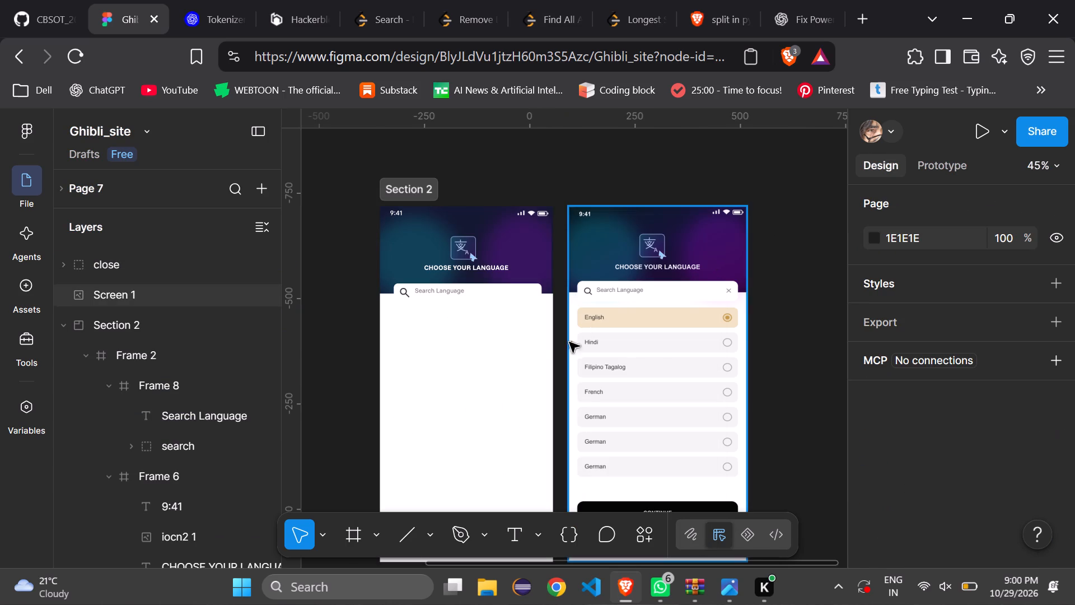
Move the close icon into the search bar frame at its far end, at about X 311, Y 10.
drag(571, 346, 565, 345)
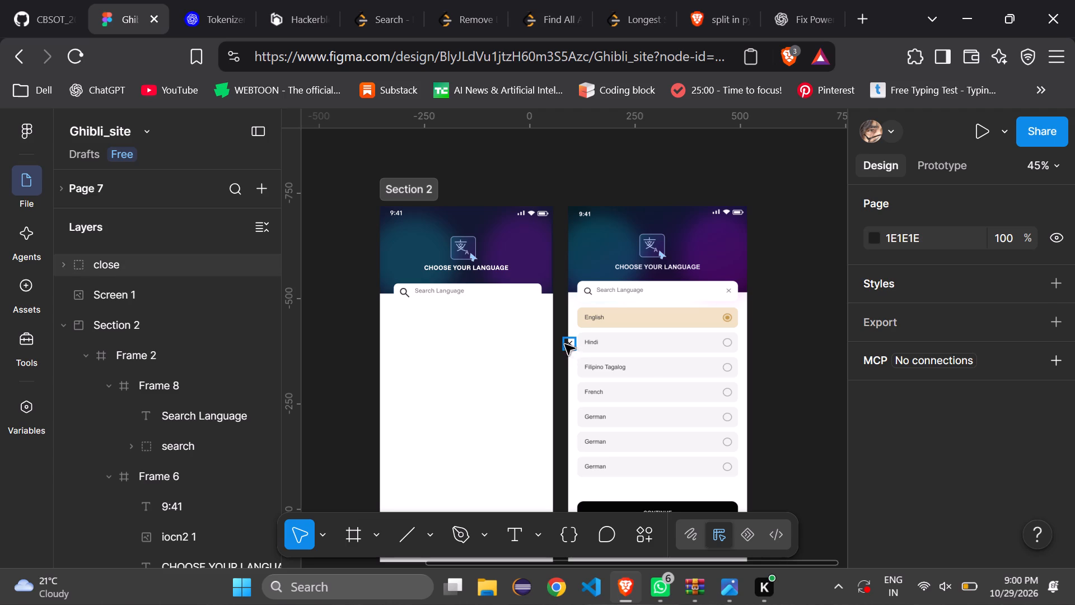
drag(565, 345, 531, 296)
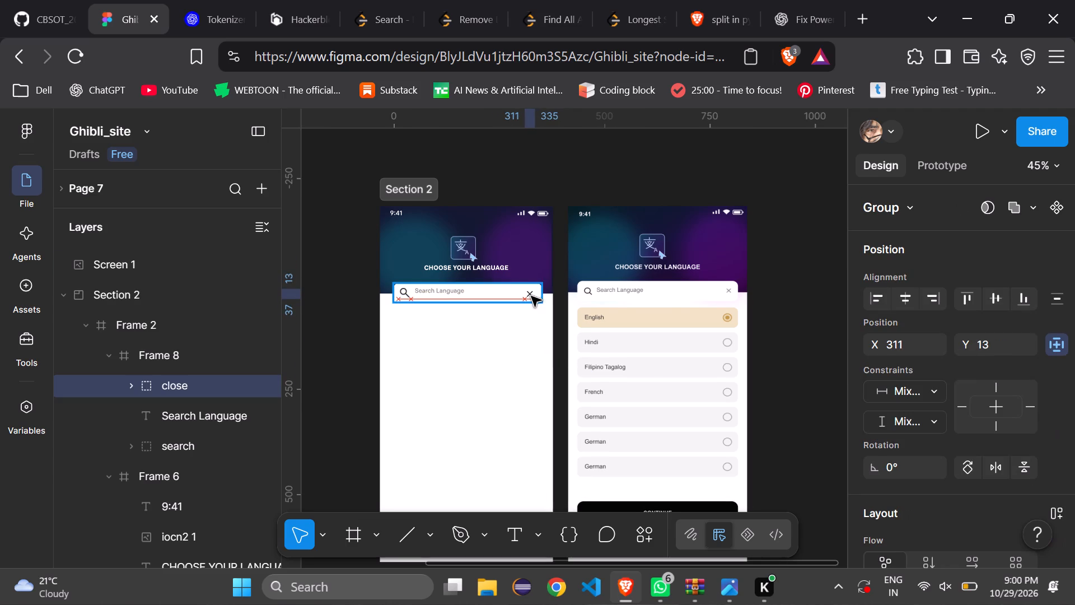
drag(531, 296, 532, 295)
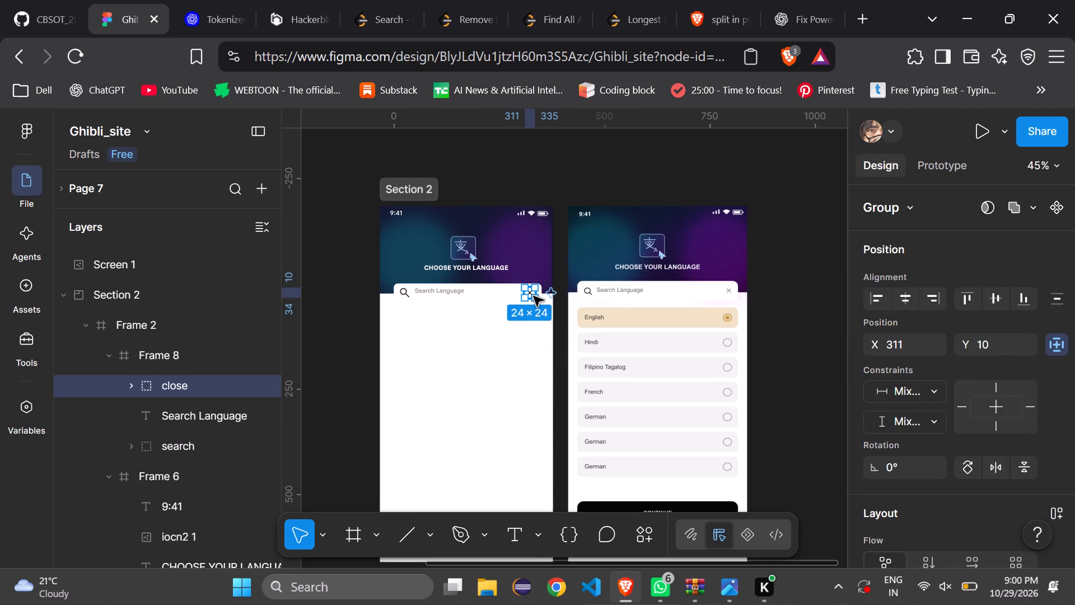
Shrink the close icon to about 18 × 18 and reposition it in the search bar at about X 313, Y 13.
click(535, 299)
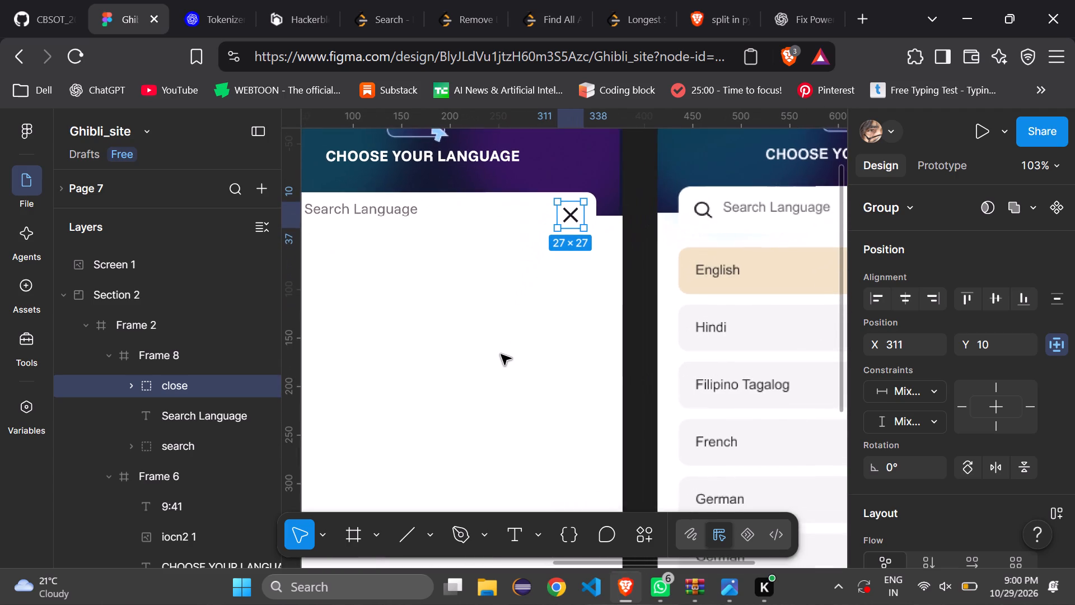
drag(583, 229, 574, 221)
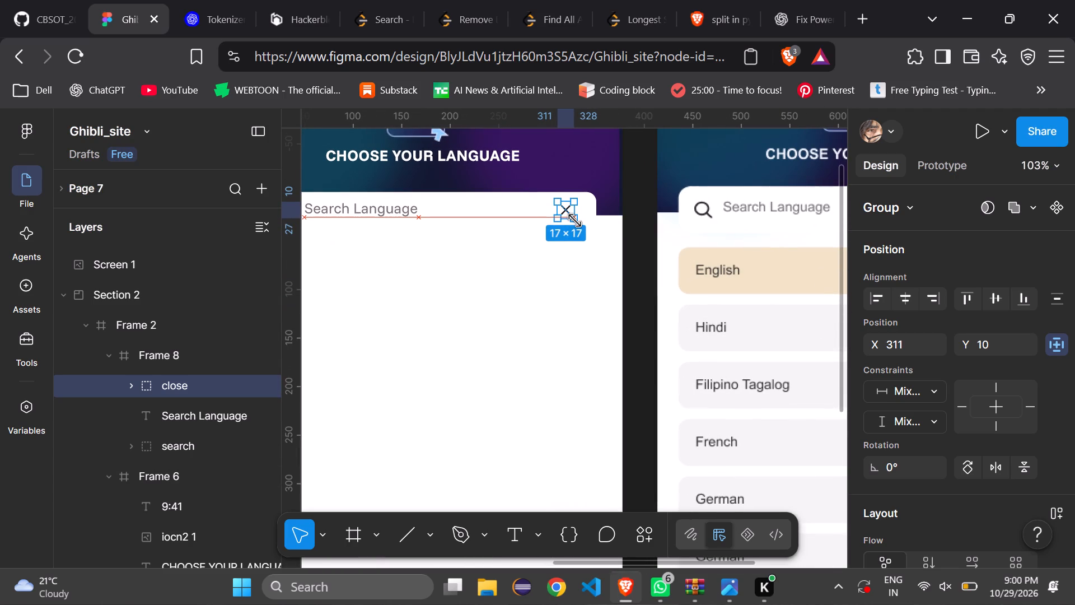
drag(574, 221, 575, 221)
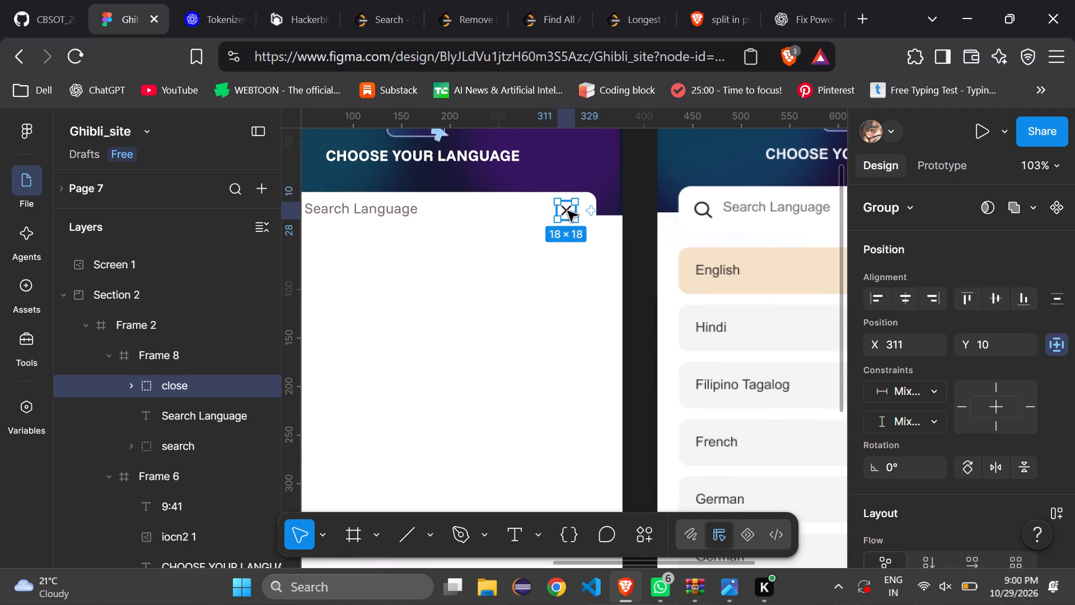
click(568, 211)
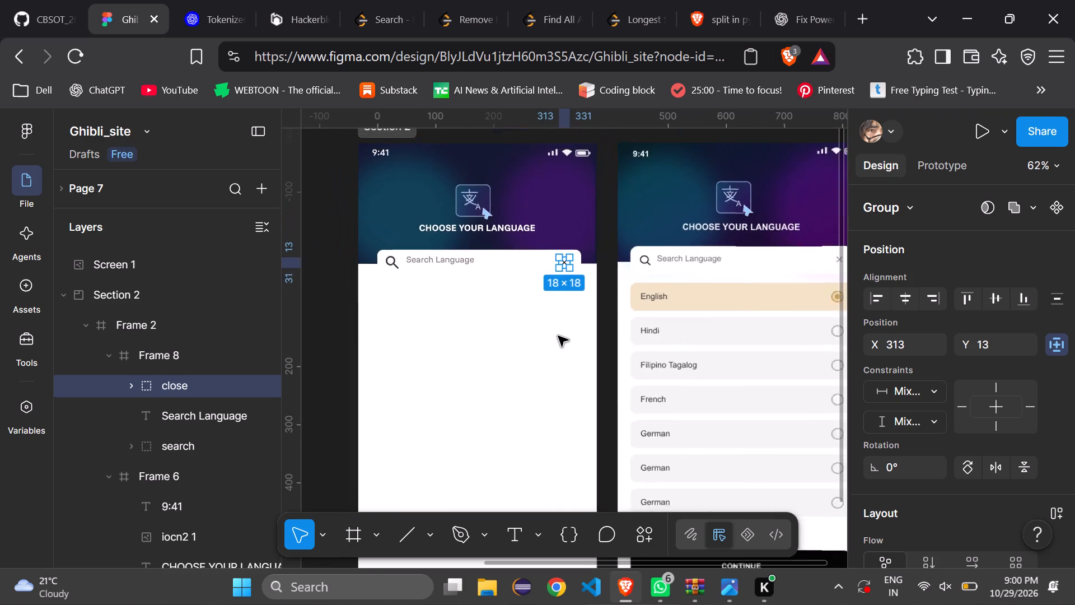
Recolour the search bar's close icon with a solid grey fill of about 8A8693.
click(522, 337)
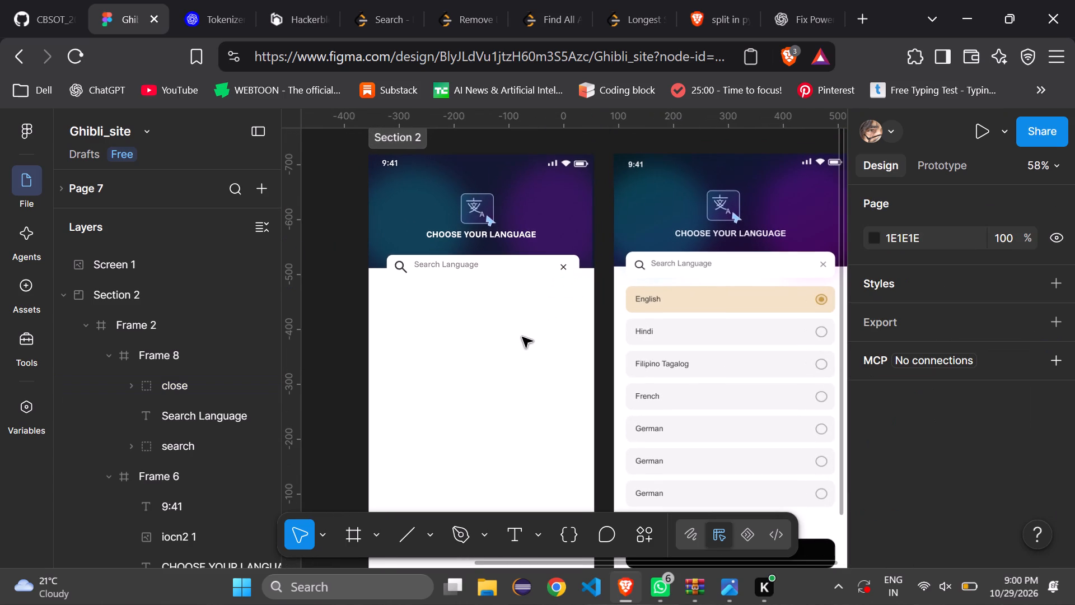
double_click(564, 269)
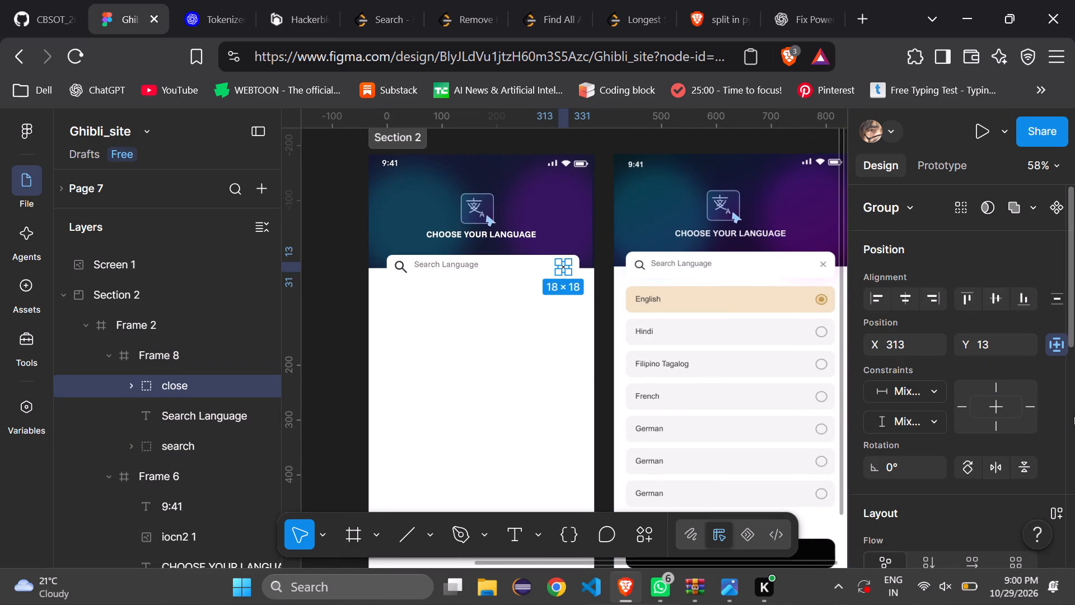
drag(1071, 303, 1031, 505)
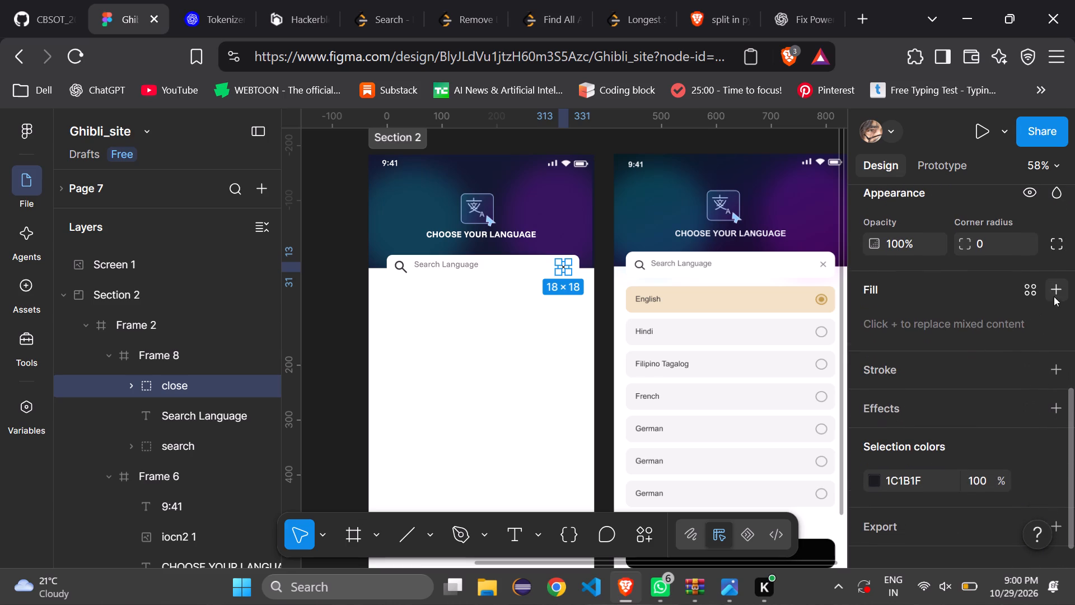
click(1056, 287)
click(658, 387)
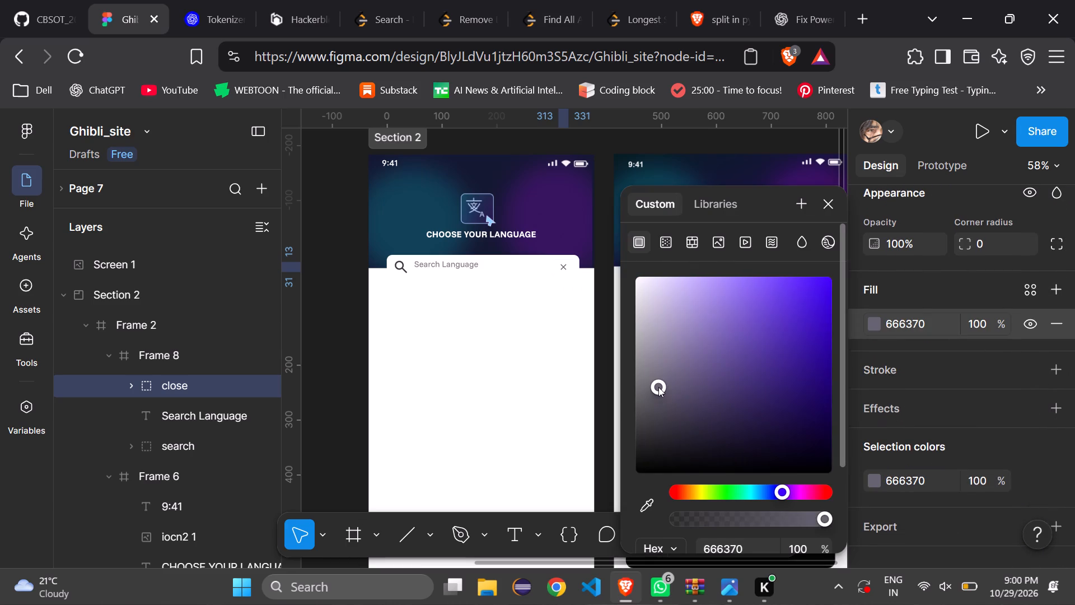
drag(658, 387, 652, 362)
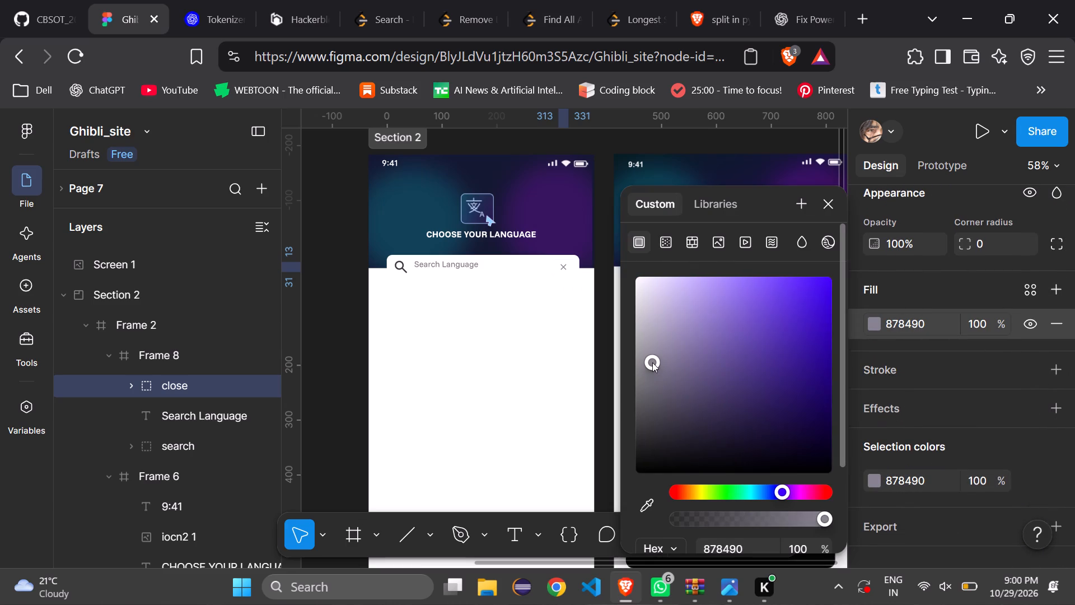
drag(652, 362, 652, 361)
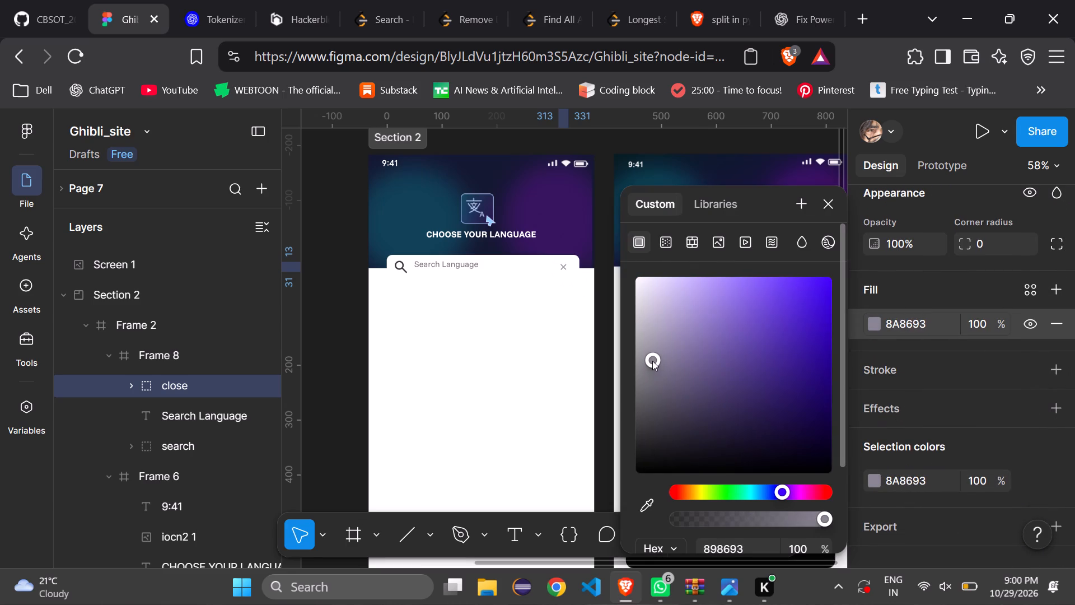
click(512, 389)
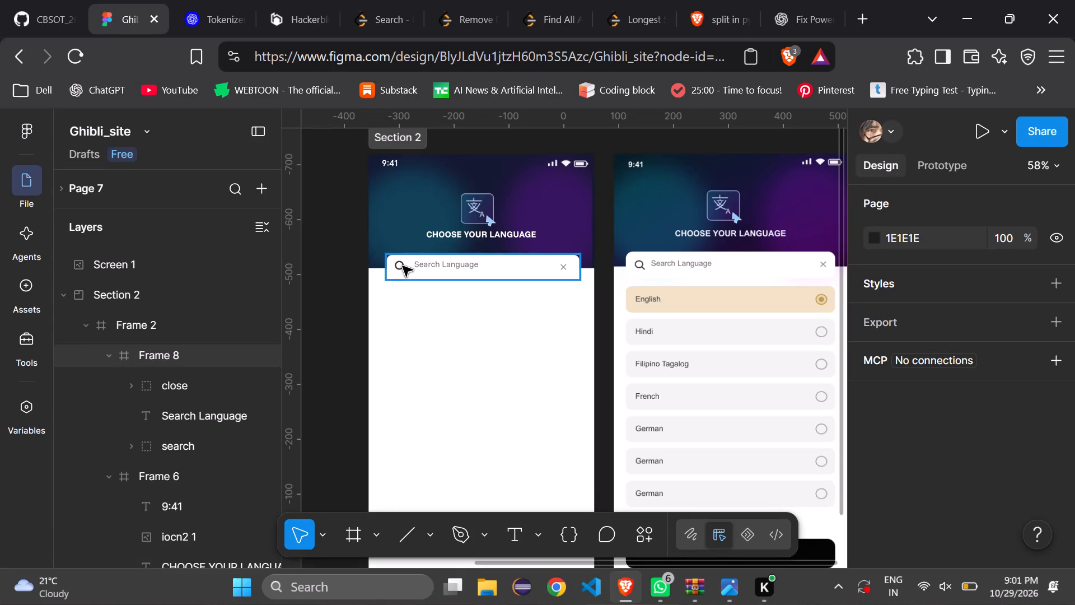
Nudge the CHOOSE YOUR LANGUAGE heading down to Y 137.
click(506, 270)
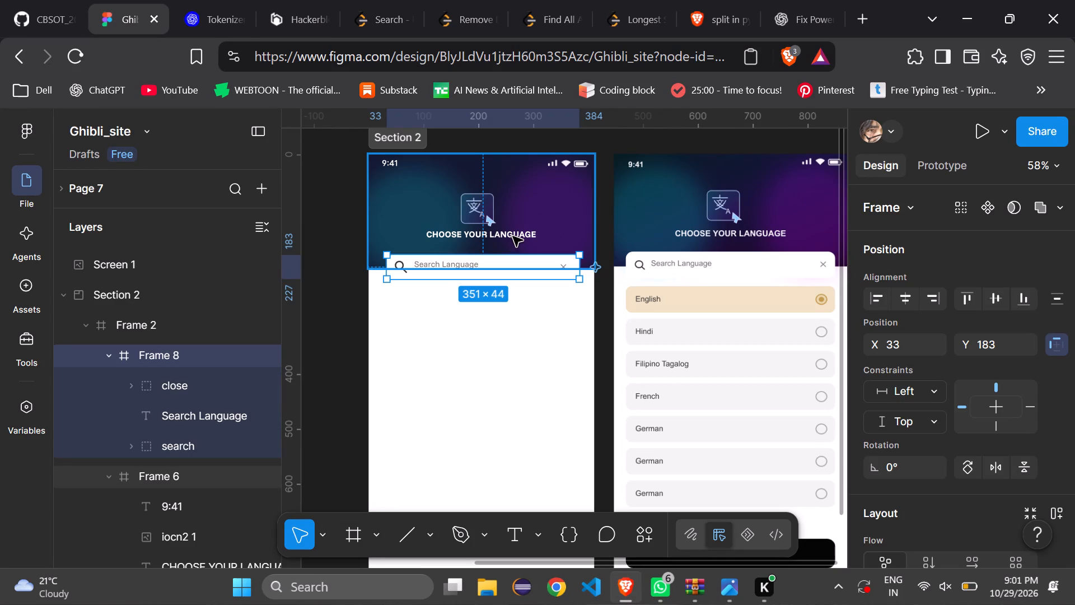
click(512, 236)
double_click(512, 236)
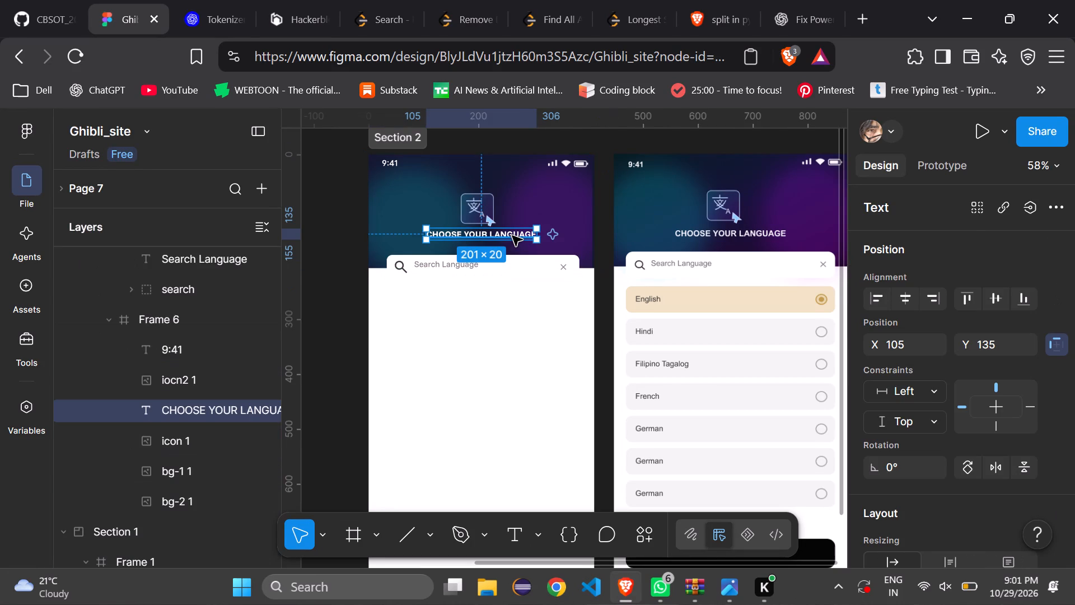
key(Down)
key(Down)
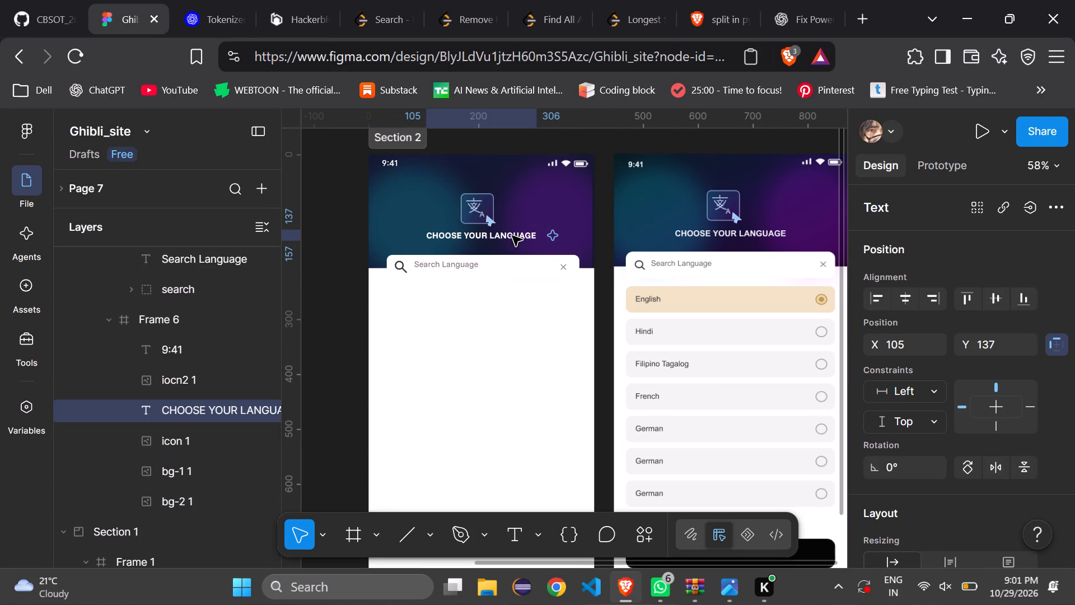
click(502, 367)
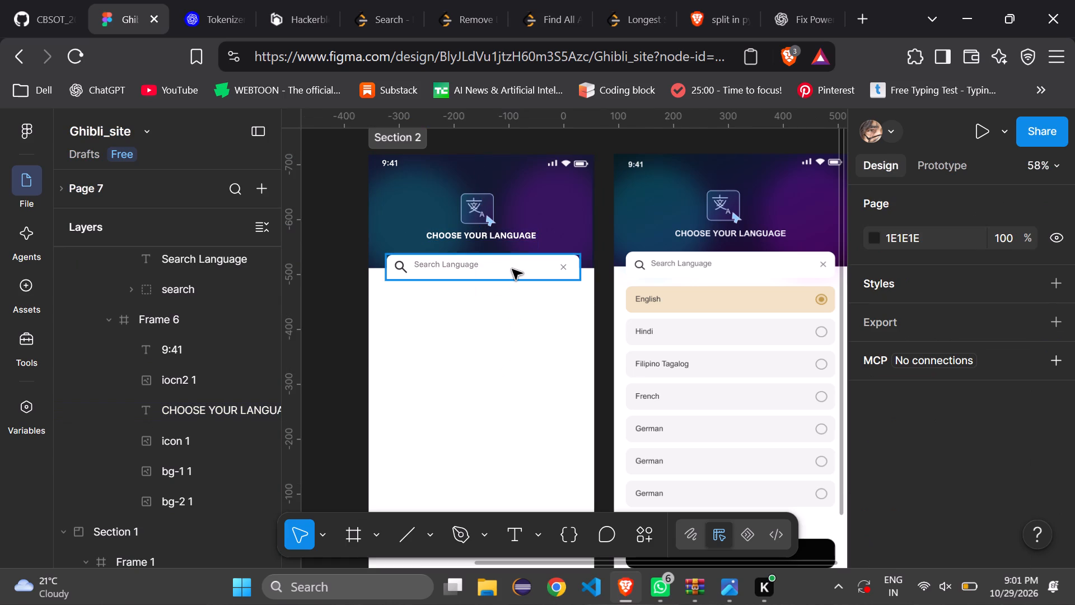
Duplicate the search bar frame and place the copy directly below the original at X 33, Y 245.
click(512, 269)
key(ctrl+c)
click(517, 340)
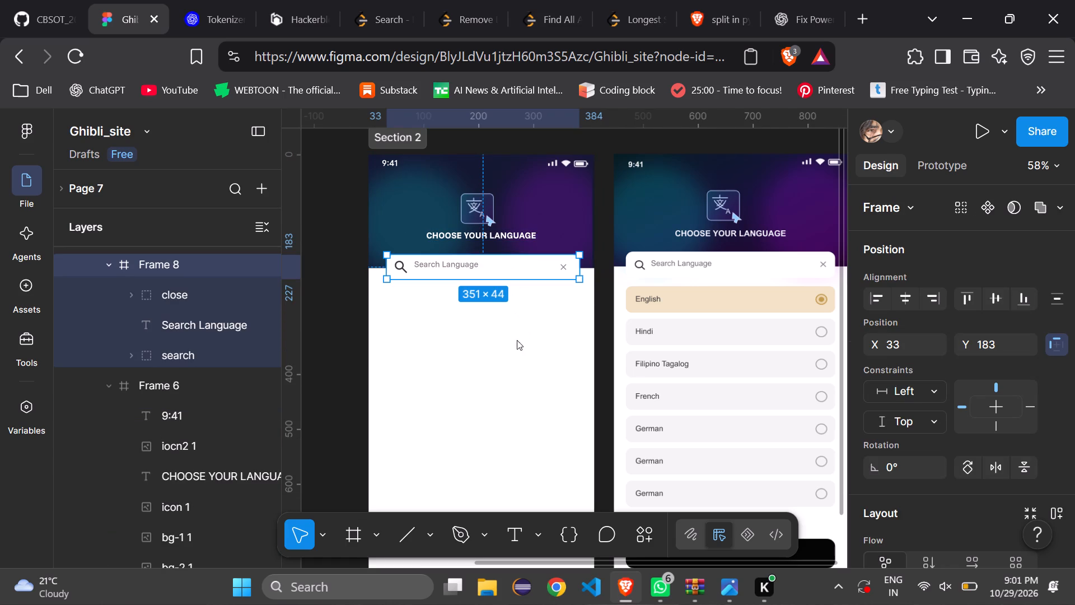
key(ctrl+v)
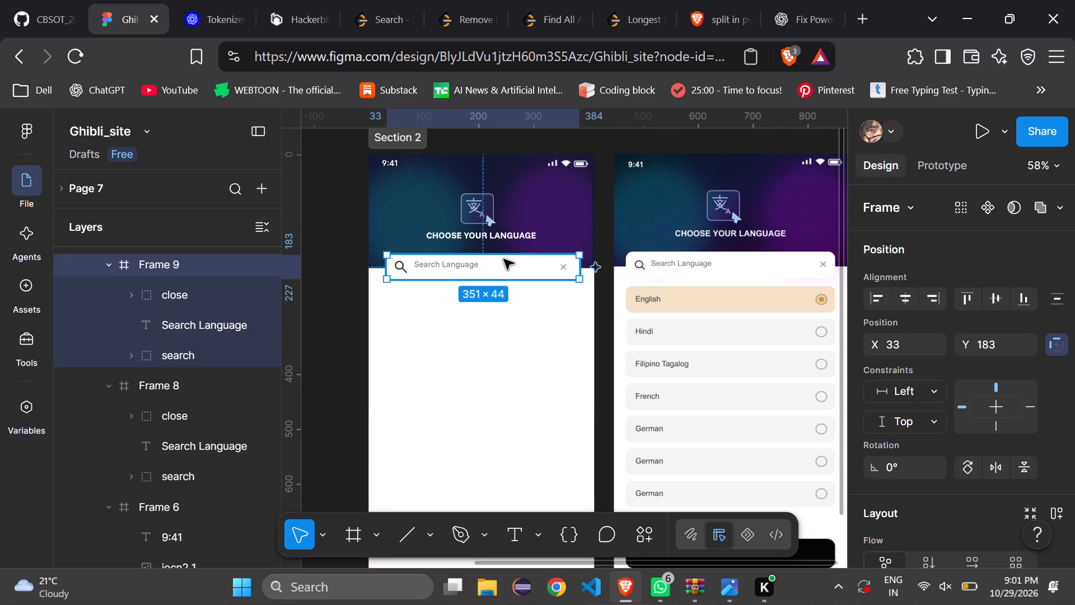
drag(504, 259, 507, 288)
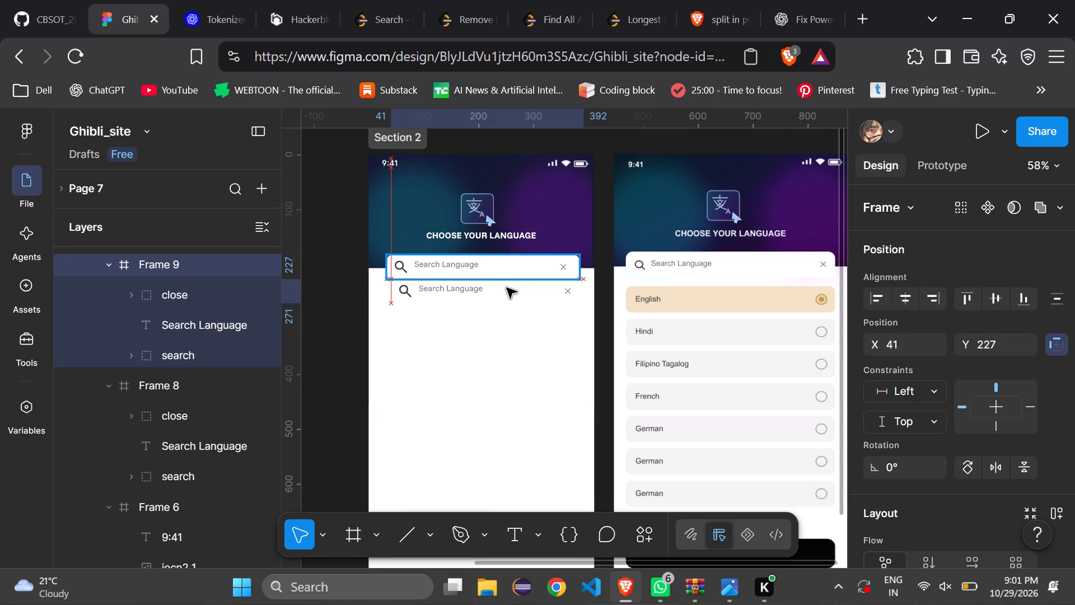
drag(507, 288, 507, 291)
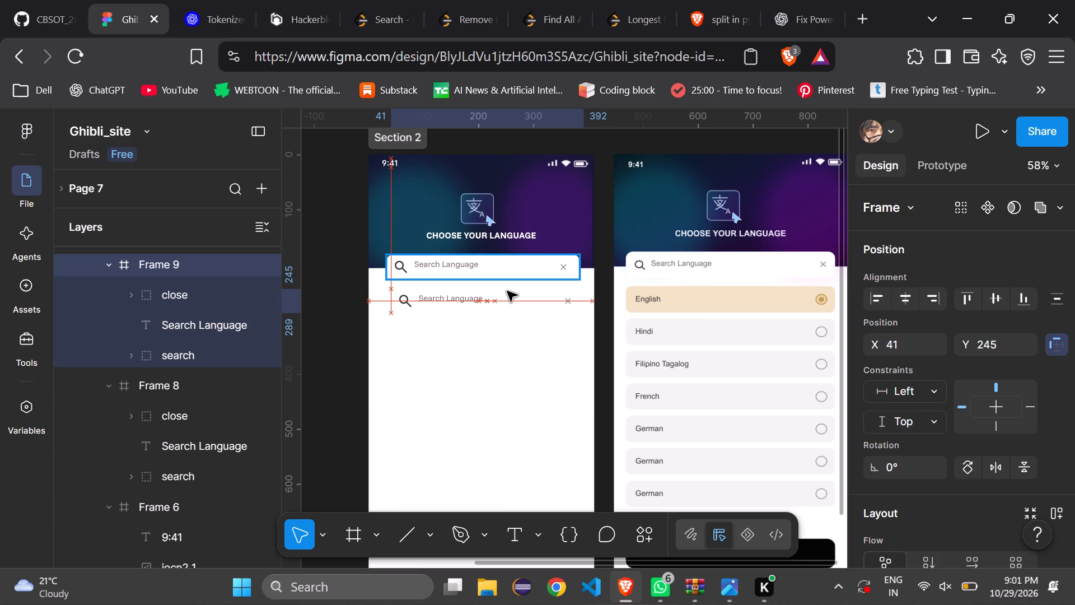
drag(507, 291, 504, 299)
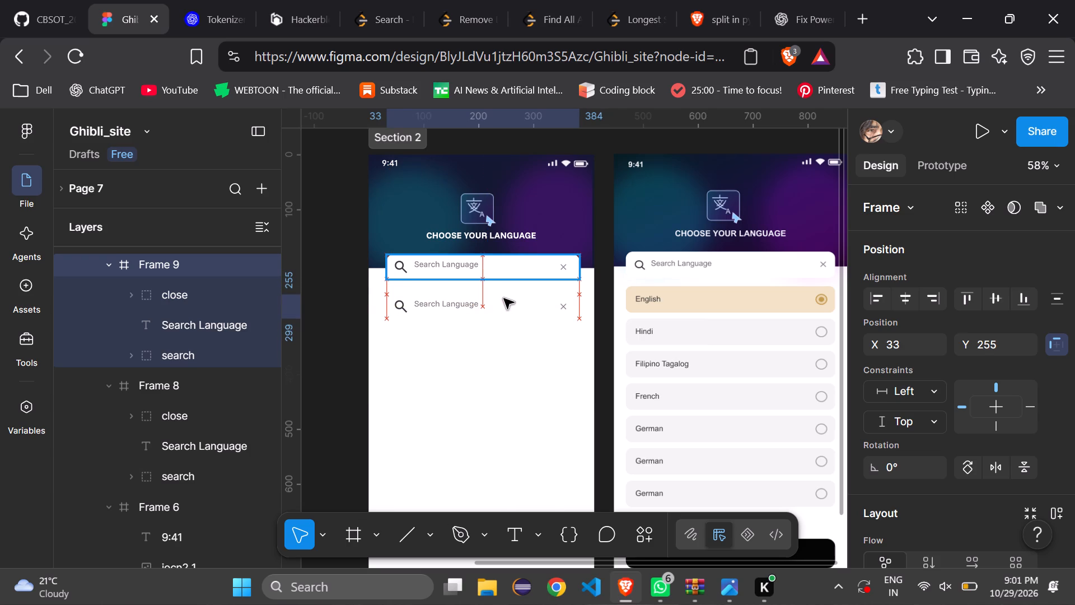
drag(504, 299, 504, 292)
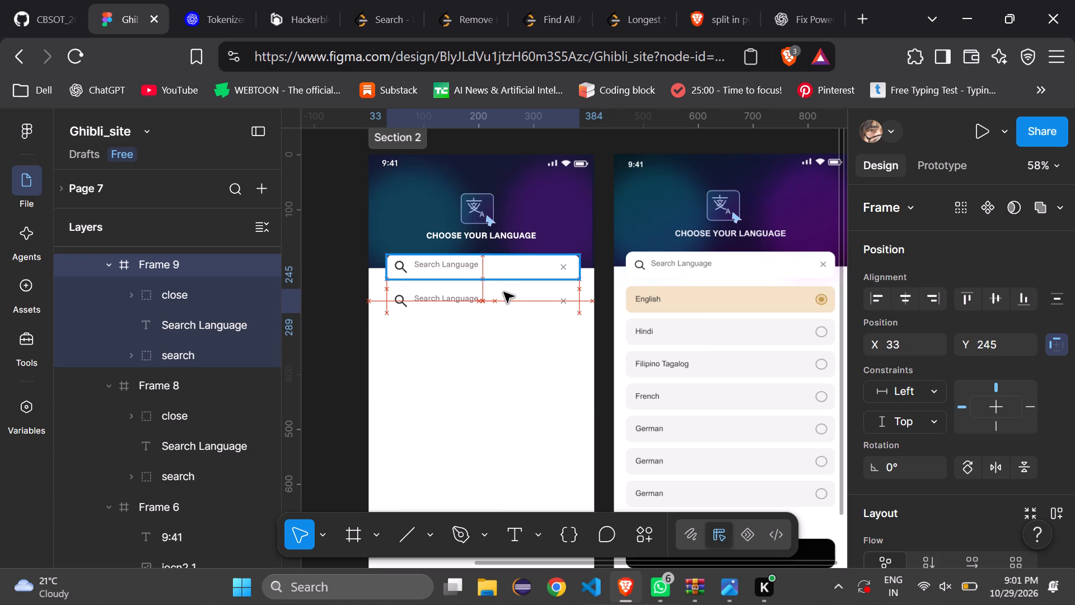
drag(504, 292, 507, 290)
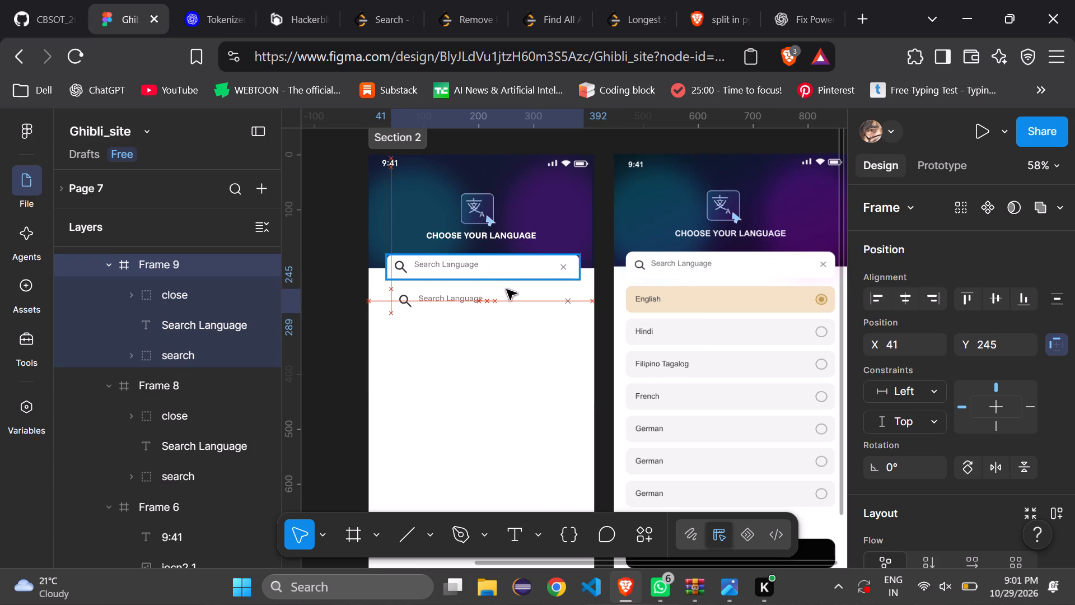
drag(507, 290, 504, 290)
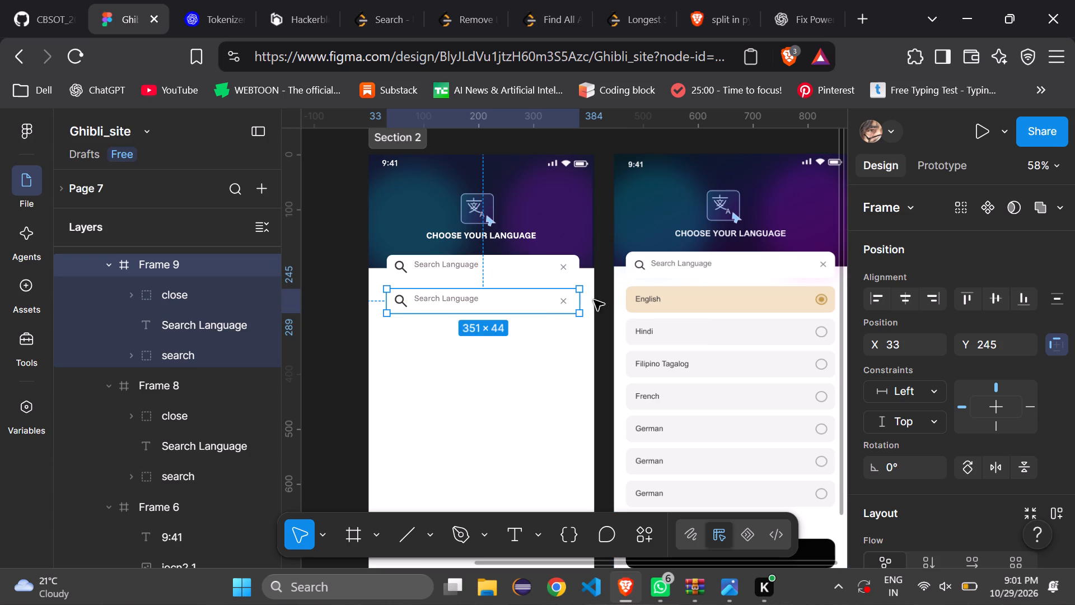
click(558, 290)
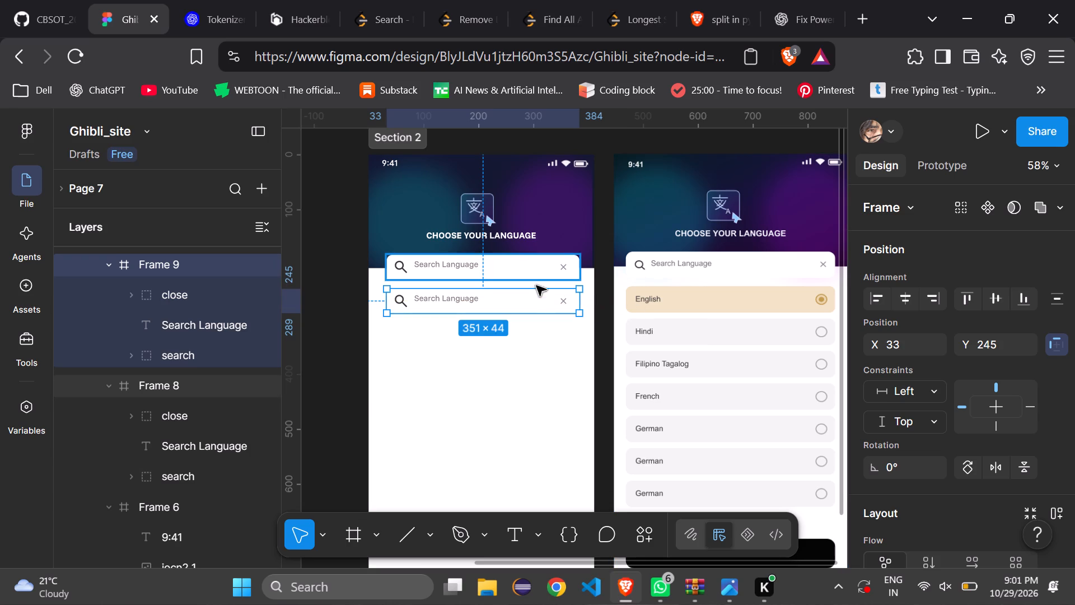
click(535, 304)
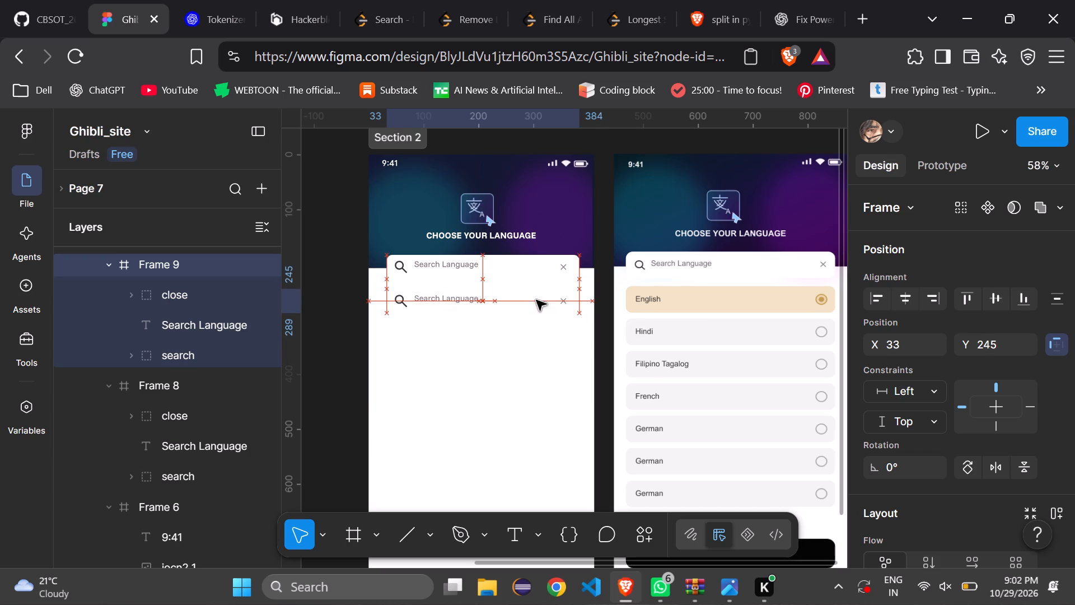
click(536, 301)
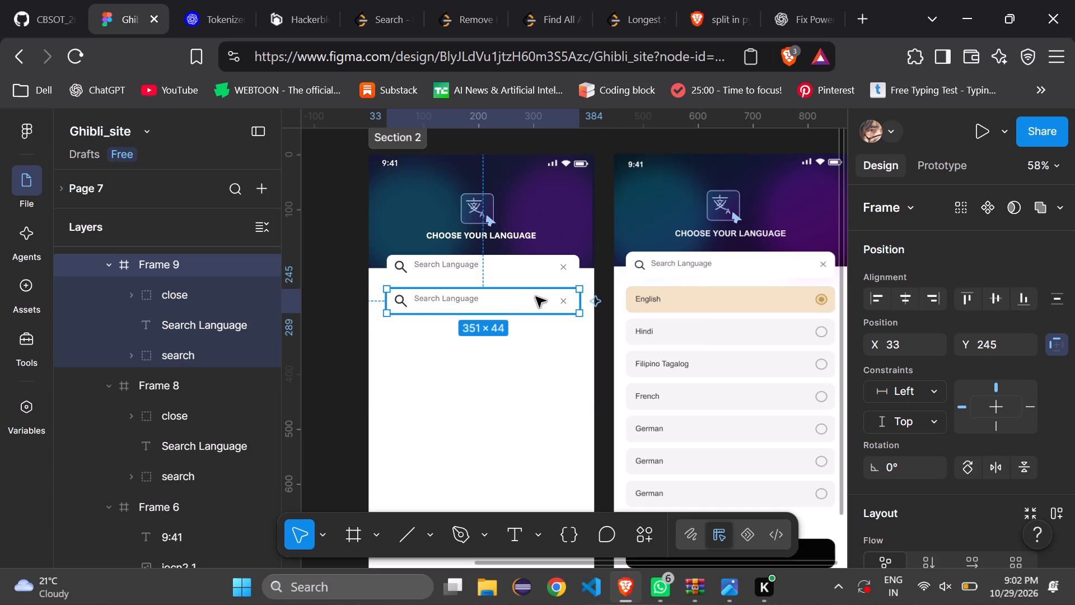
click(536, 297)
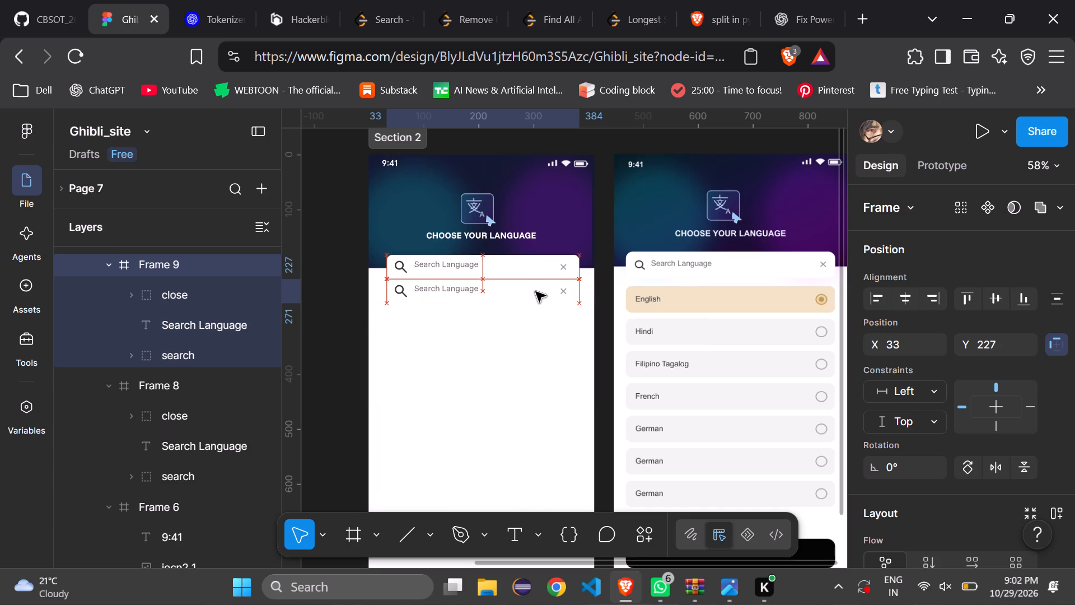
click(536, 294)
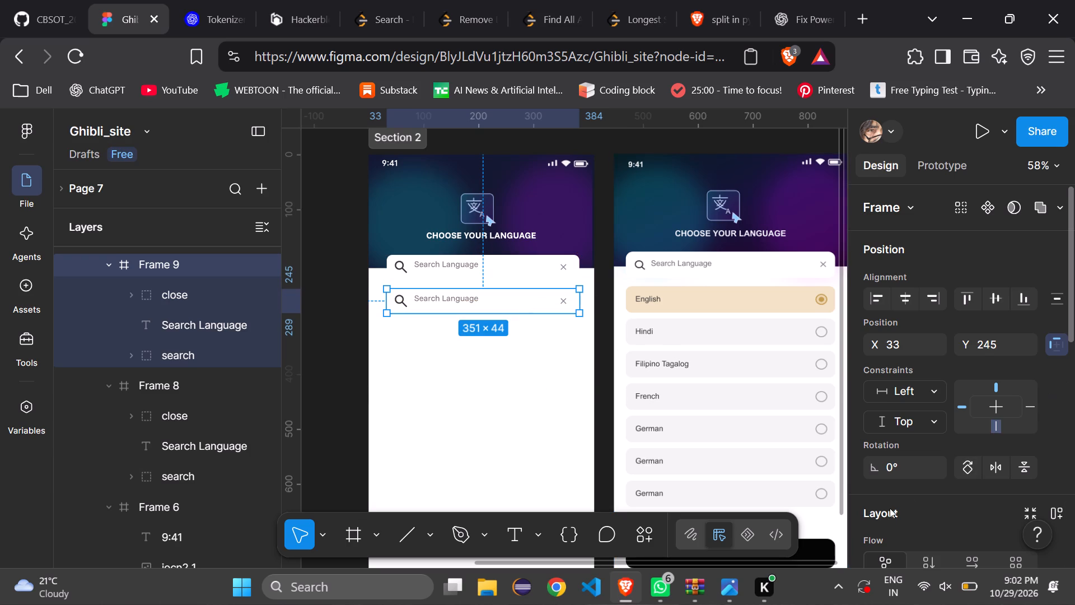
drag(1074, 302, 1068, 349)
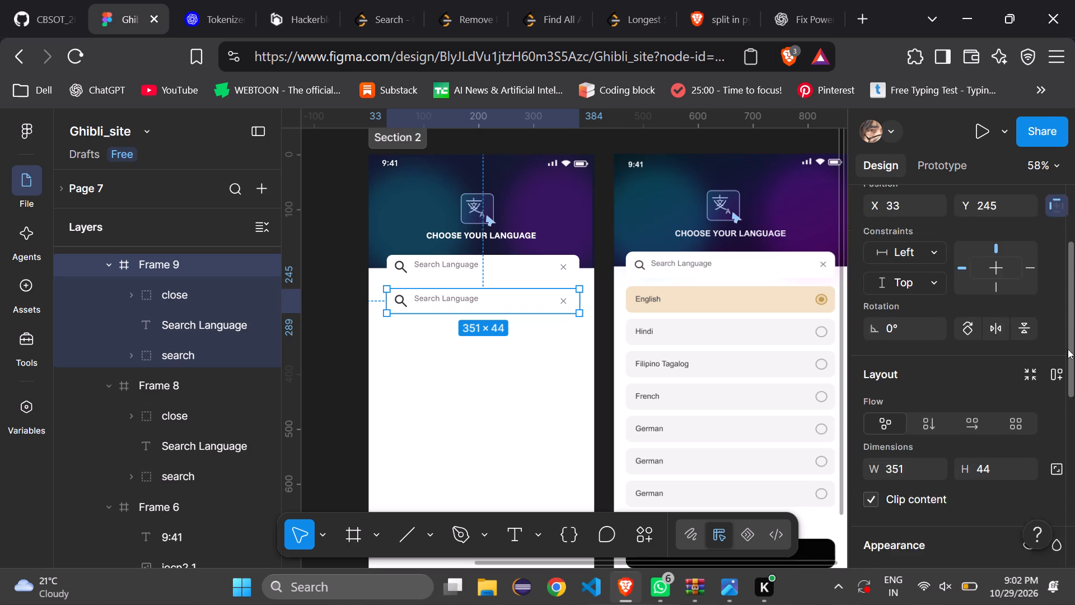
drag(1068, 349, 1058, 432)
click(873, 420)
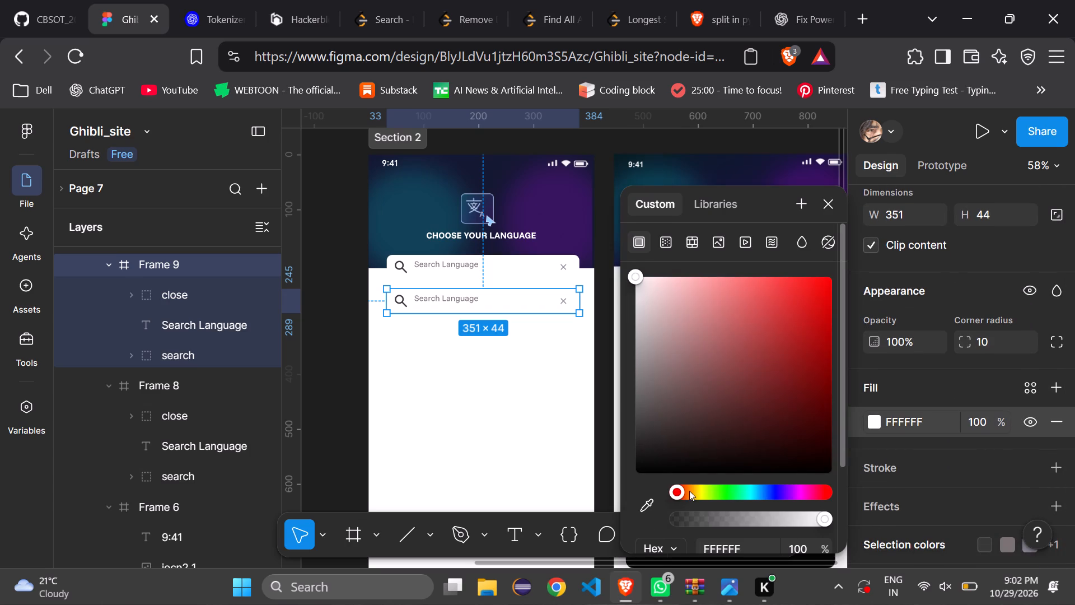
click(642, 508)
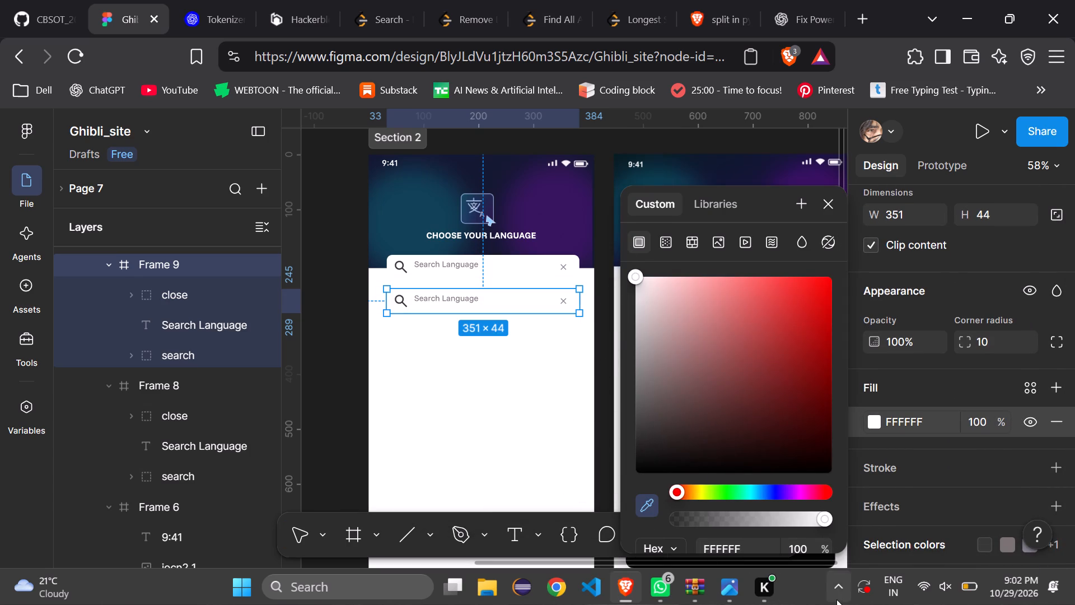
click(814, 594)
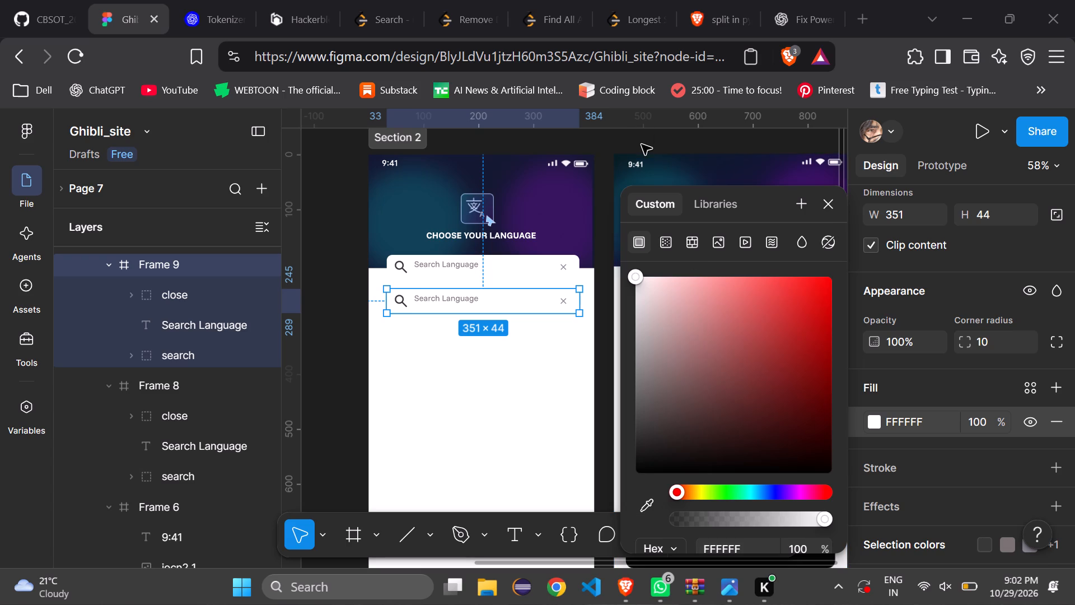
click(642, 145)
Fill the duplicated bar with the beige F0E2C4 sampled from the English row of the reference screen.
key(Right)
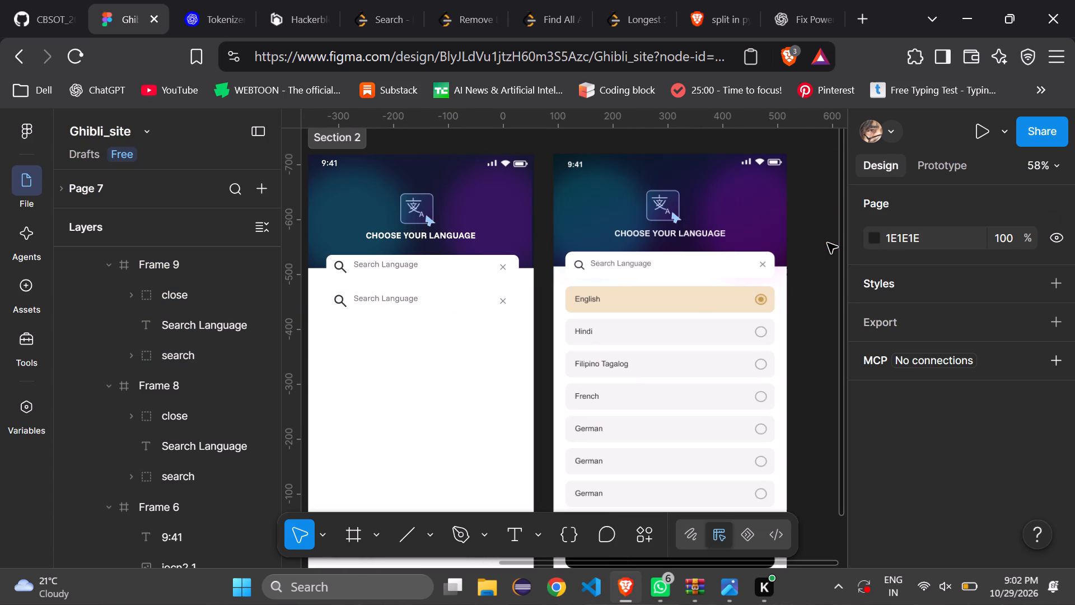
click(428, 304)
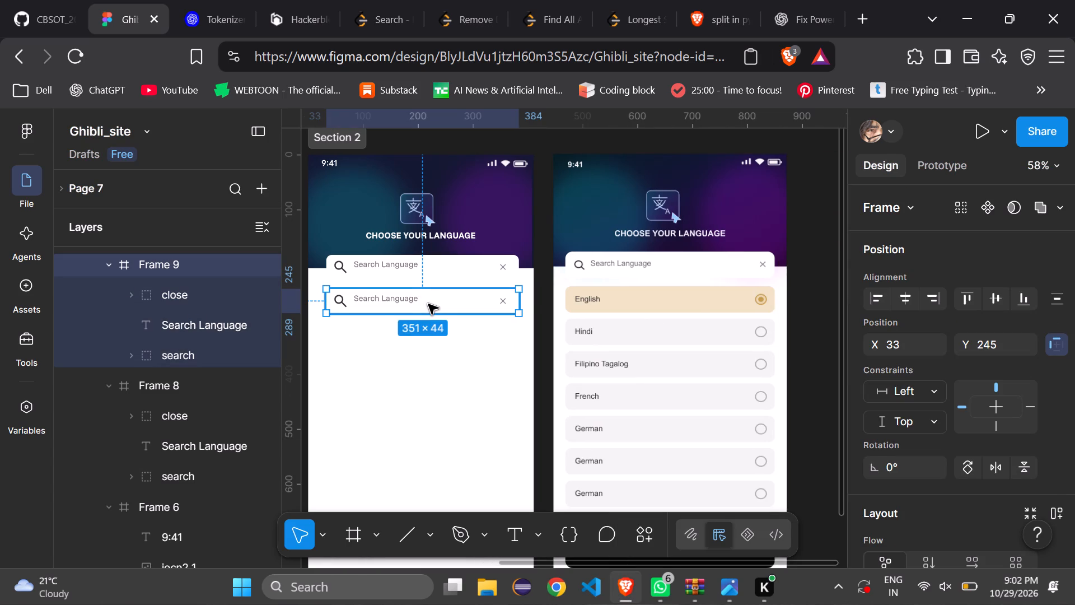
drag(1074, 295, 1072, 409)
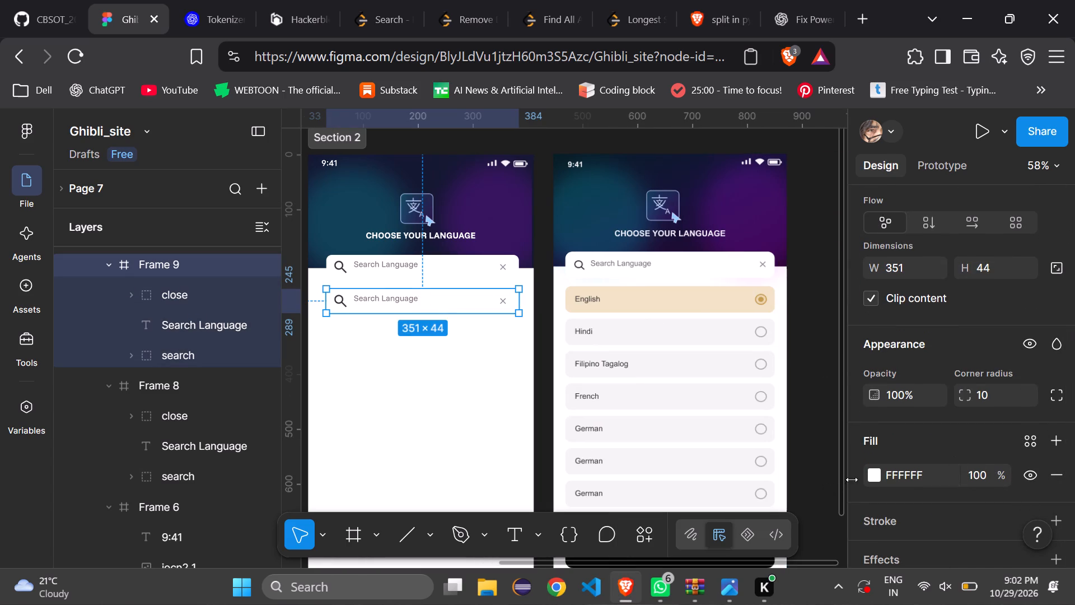
click(877, 477)
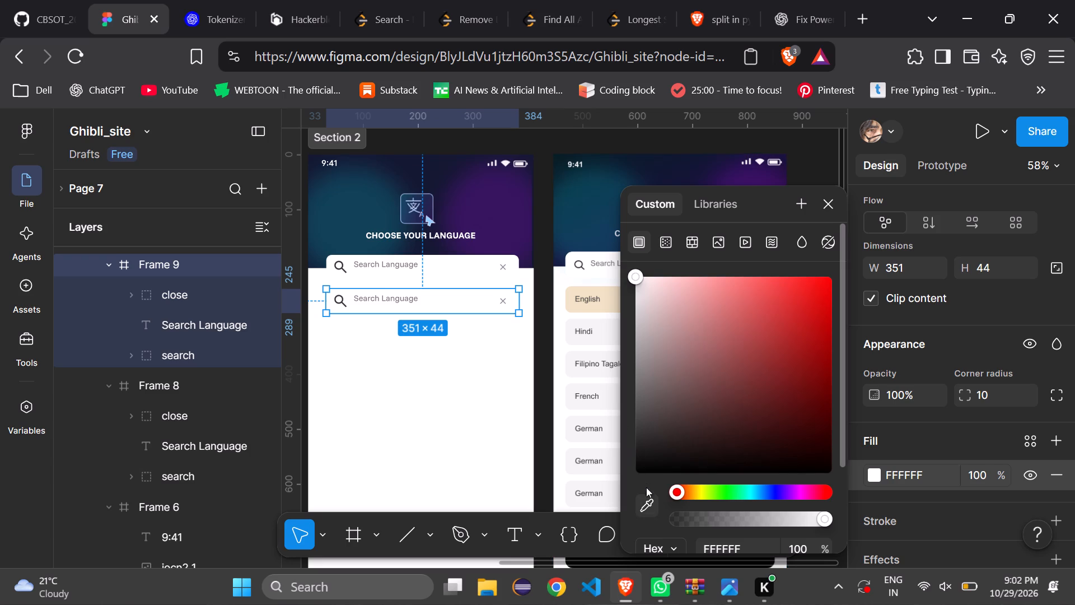
click(646, 494)
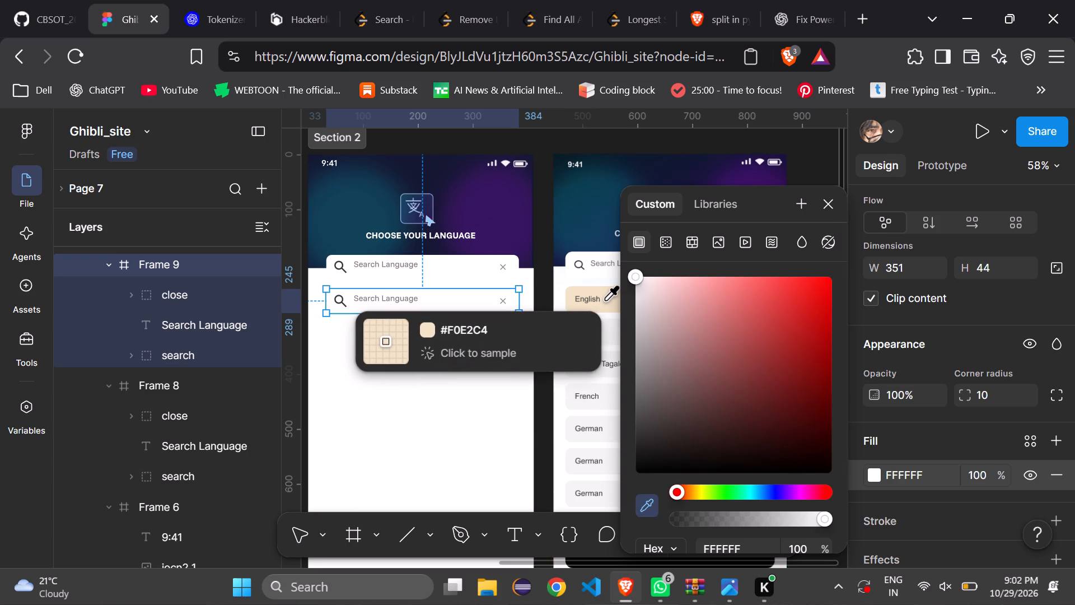
click(606, 300)
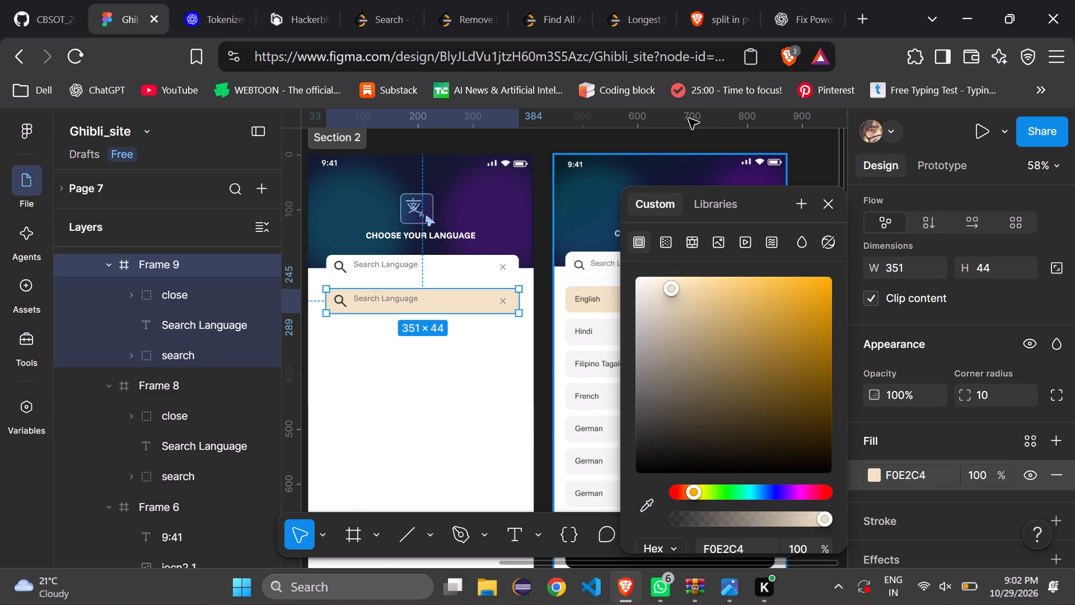
click(728, 143)
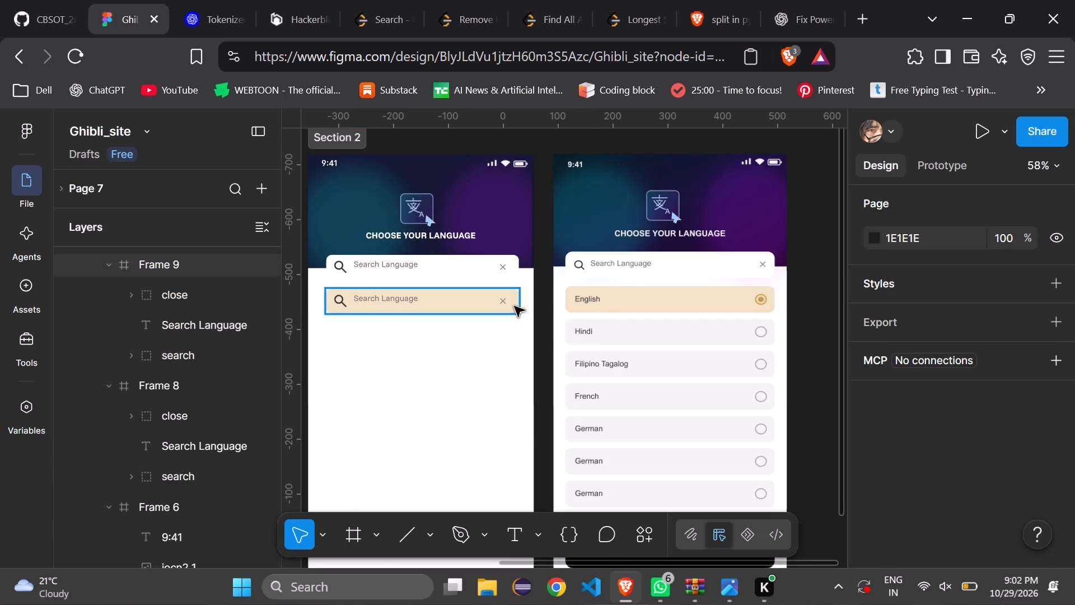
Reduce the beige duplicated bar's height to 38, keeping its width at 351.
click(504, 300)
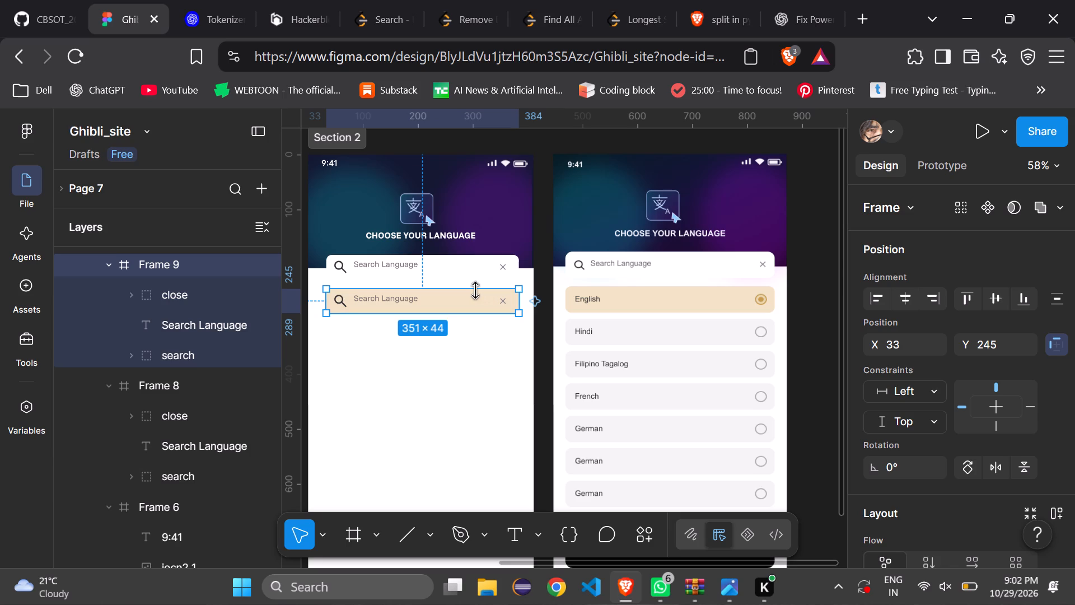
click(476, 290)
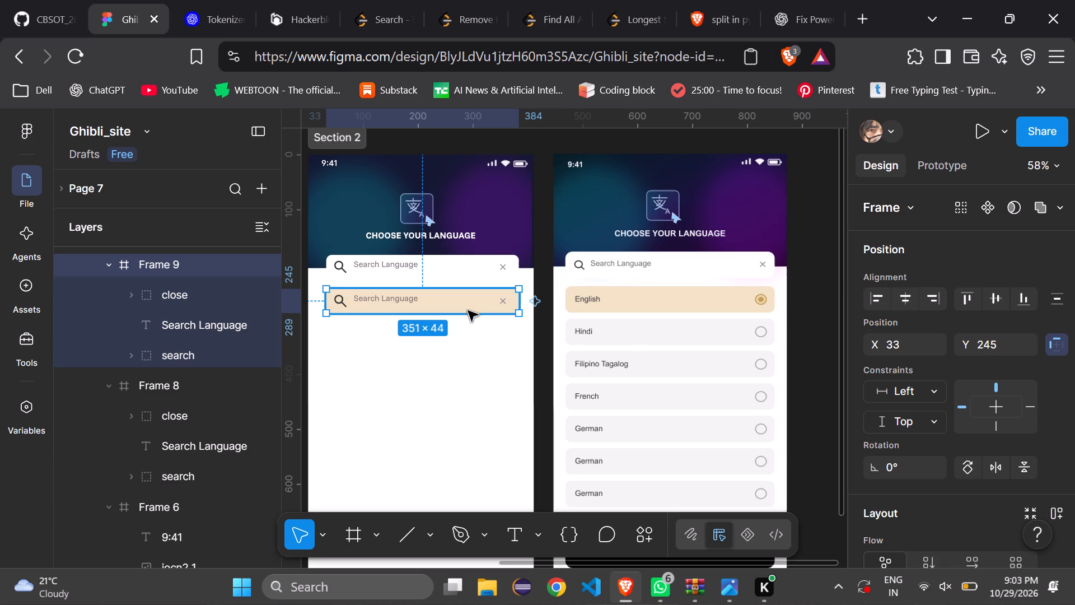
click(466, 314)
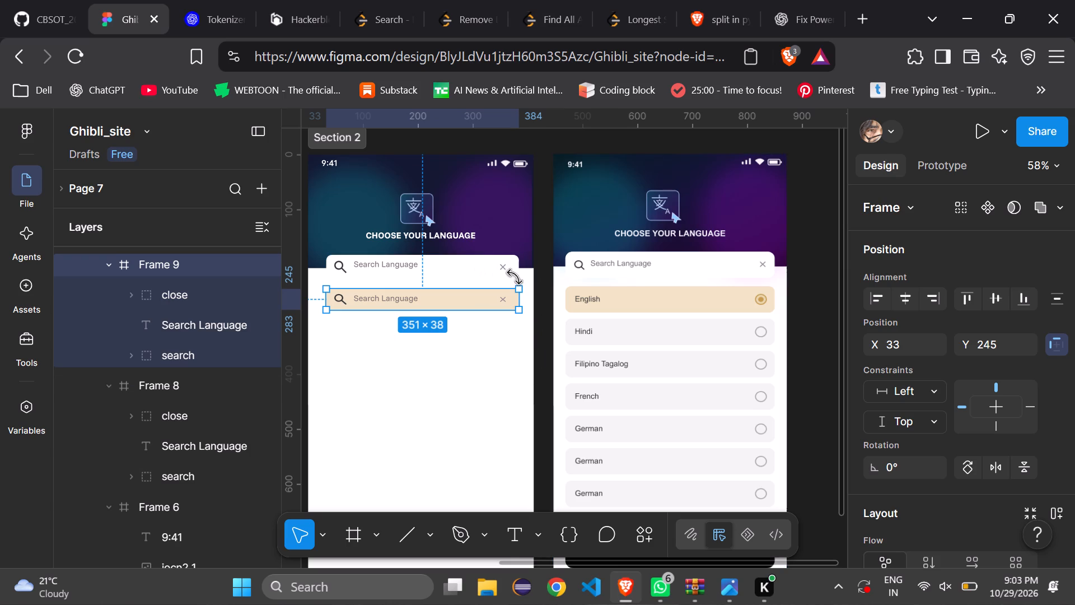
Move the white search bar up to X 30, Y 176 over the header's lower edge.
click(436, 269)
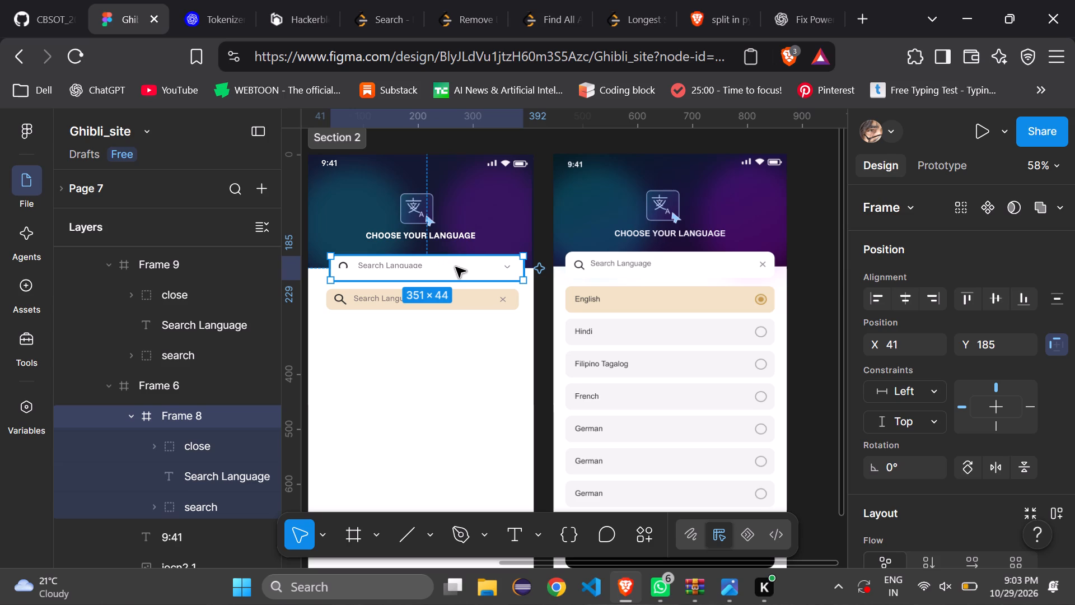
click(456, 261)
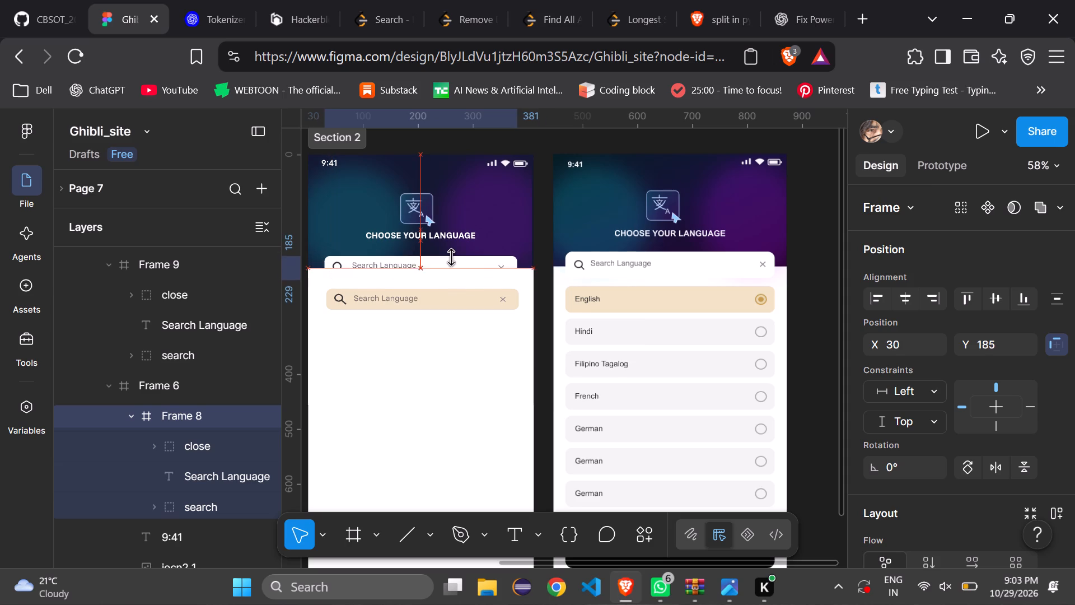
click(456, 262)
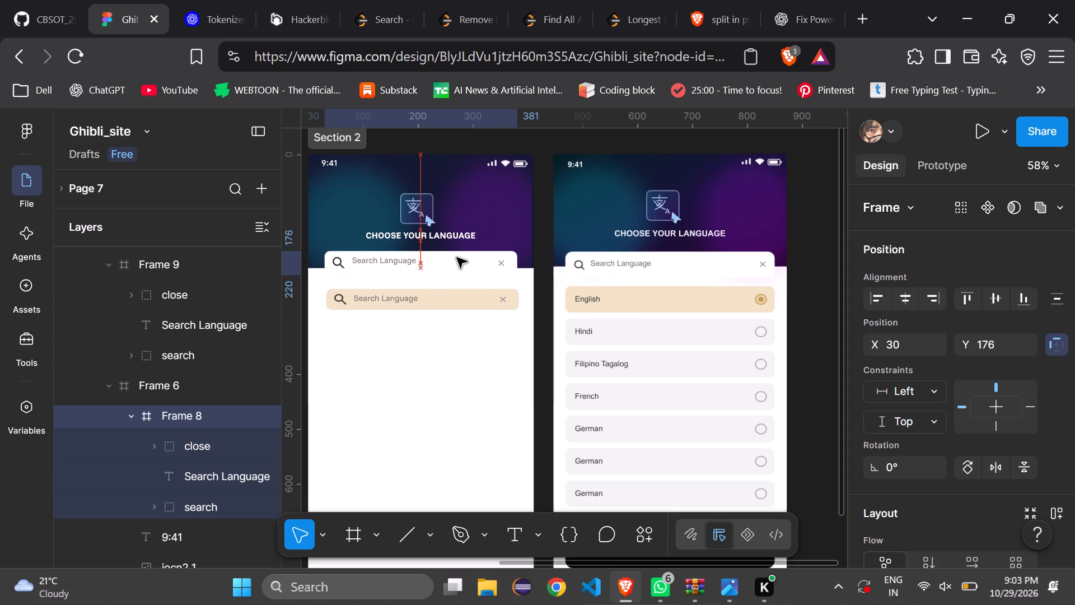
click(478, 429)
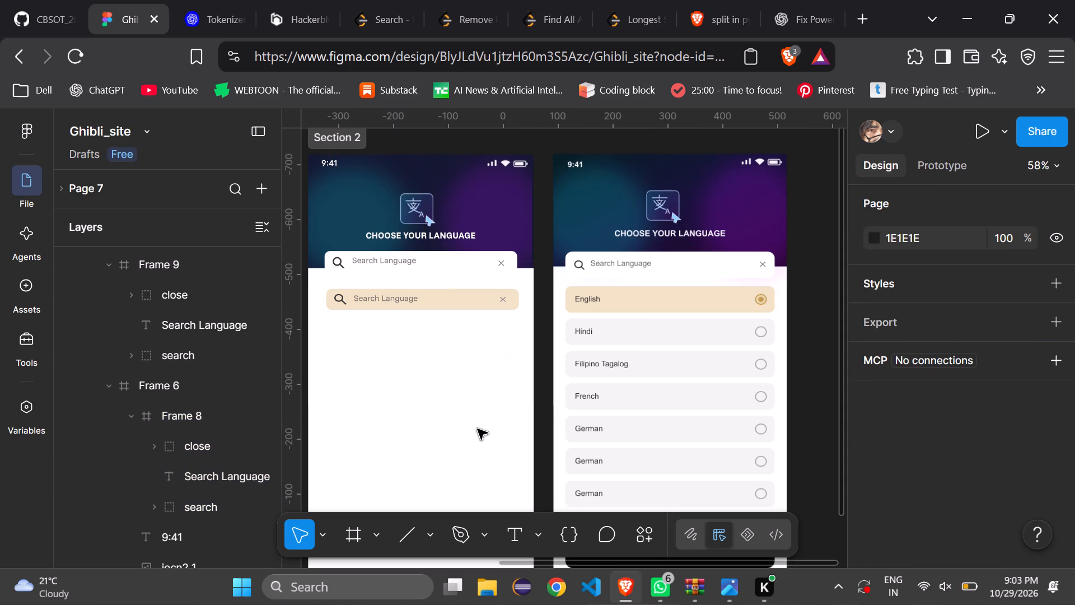
Move the search bar's layer, Frame 8, out of the header's Frame 6 and place it directly above it in the layer order.
click(475, 262)
click(466, 253)
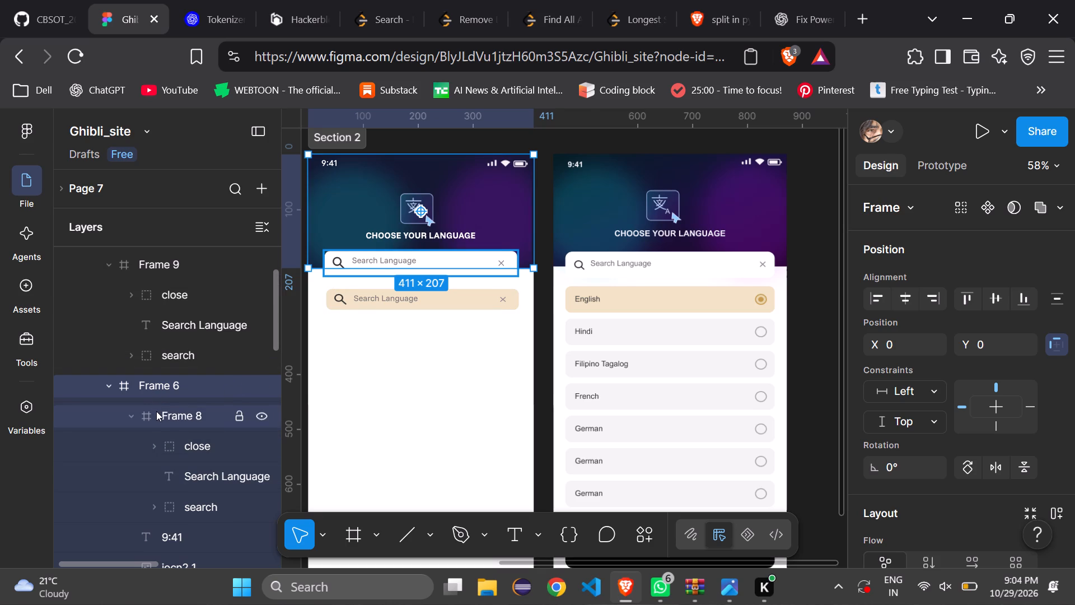
drag(156, 411, 153, 374)
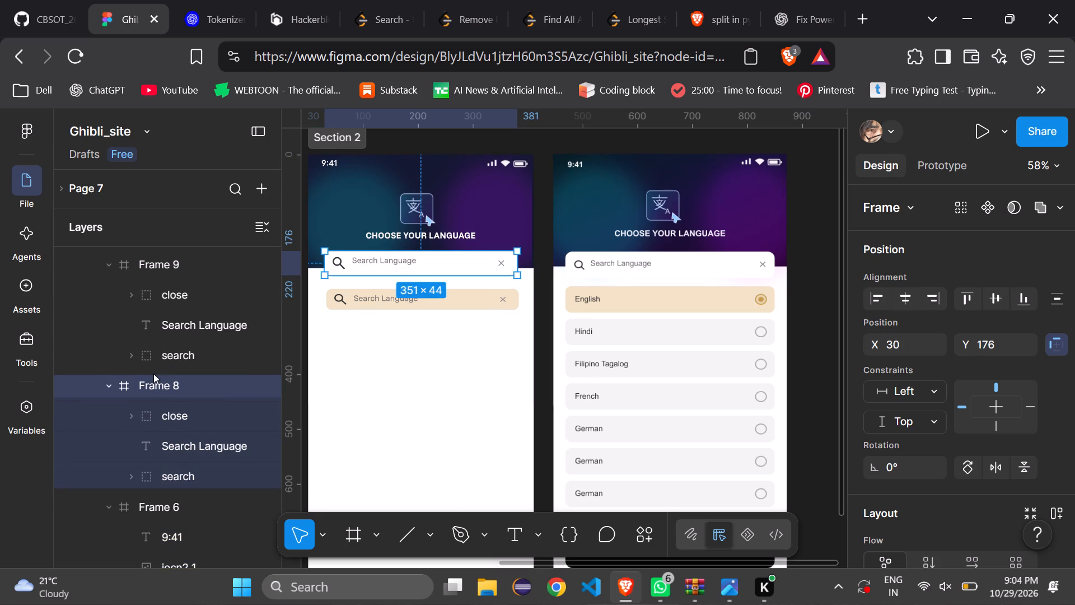
click(351, 403)
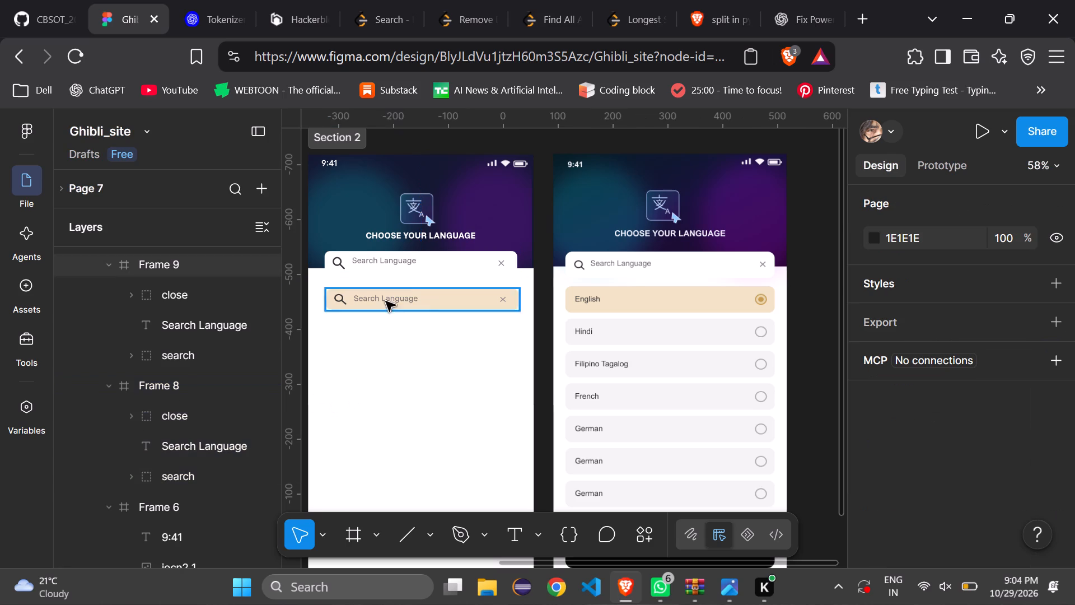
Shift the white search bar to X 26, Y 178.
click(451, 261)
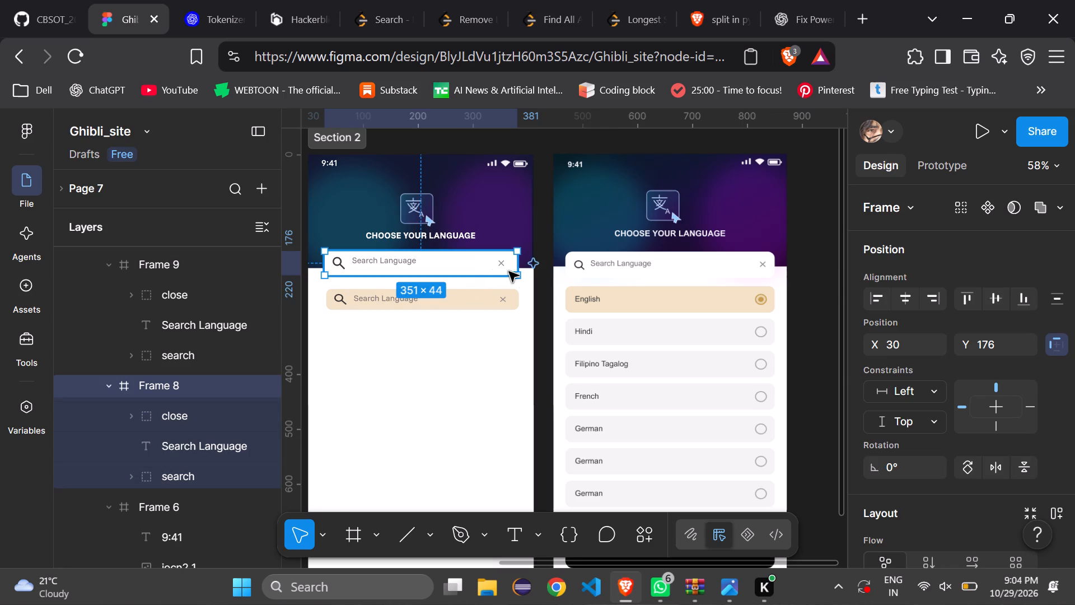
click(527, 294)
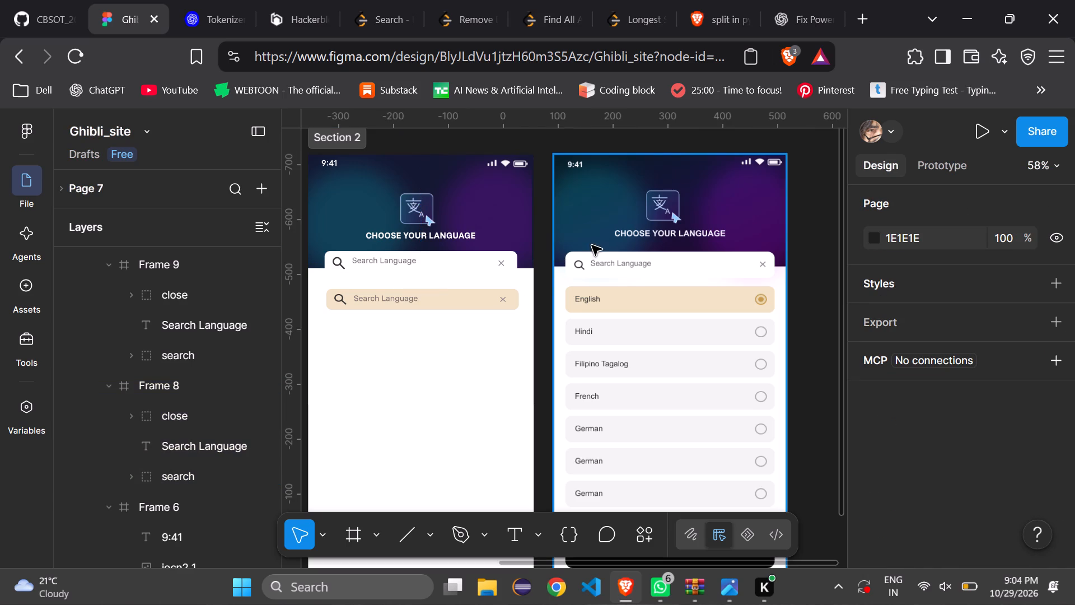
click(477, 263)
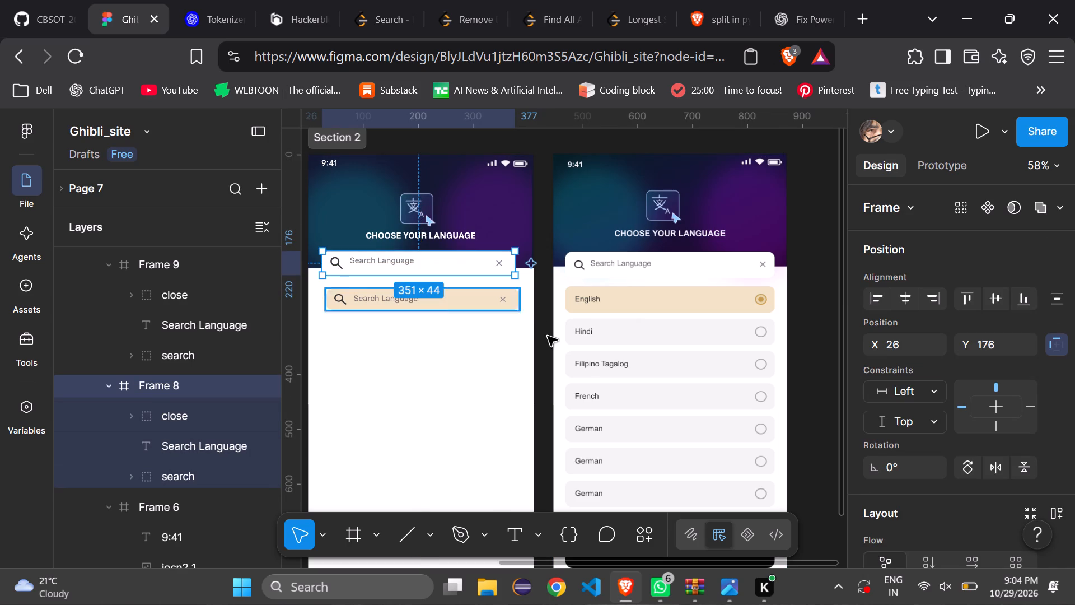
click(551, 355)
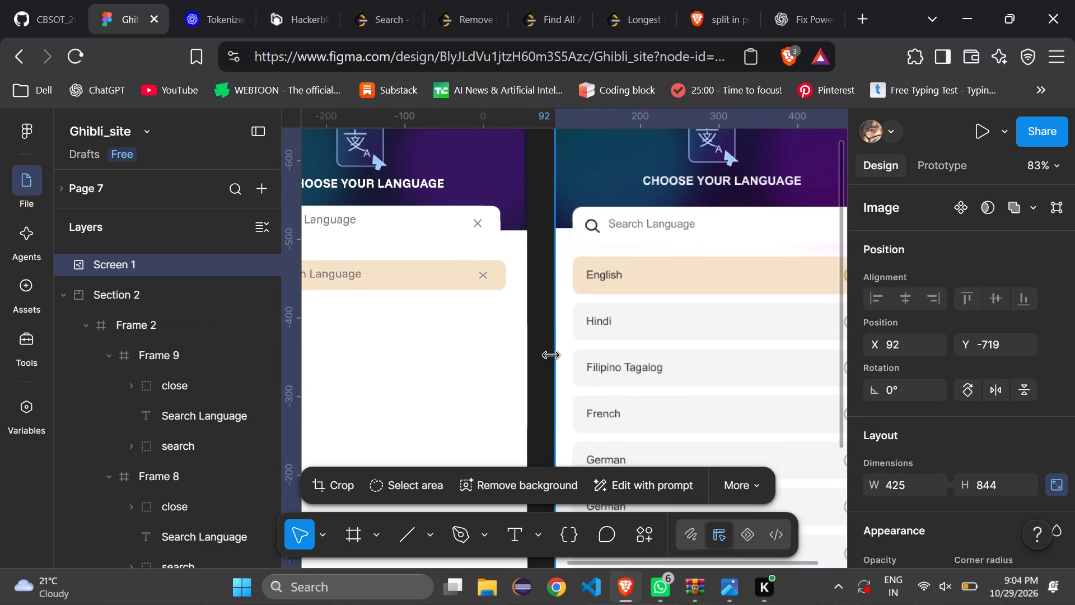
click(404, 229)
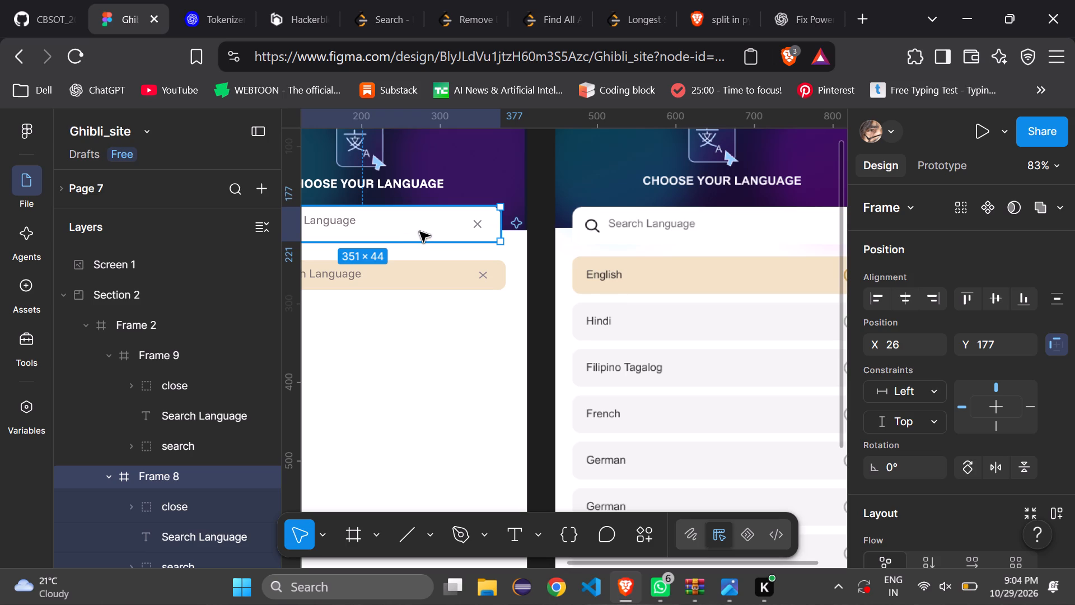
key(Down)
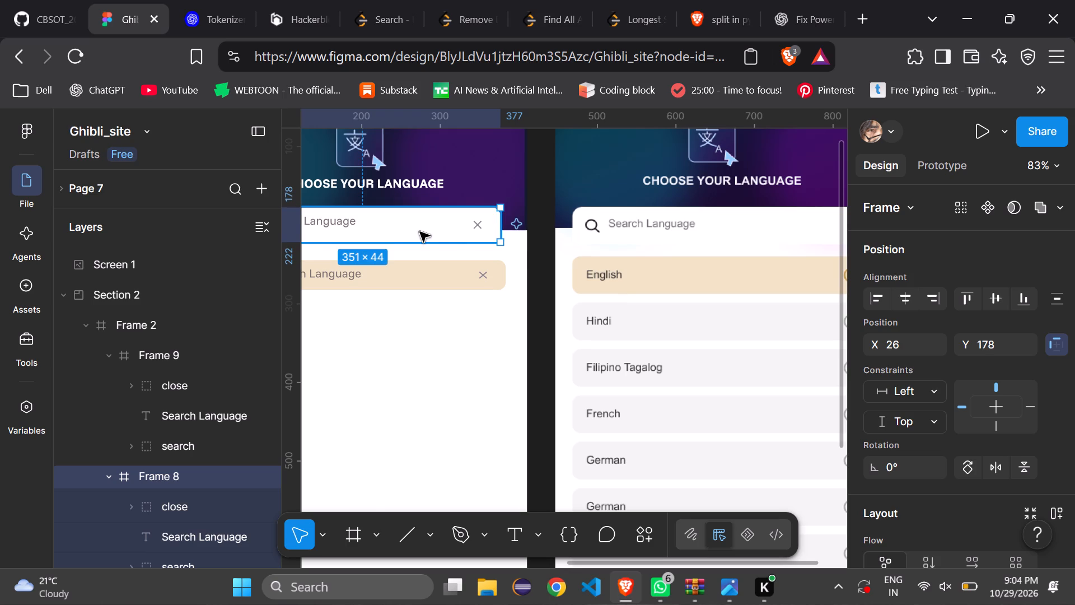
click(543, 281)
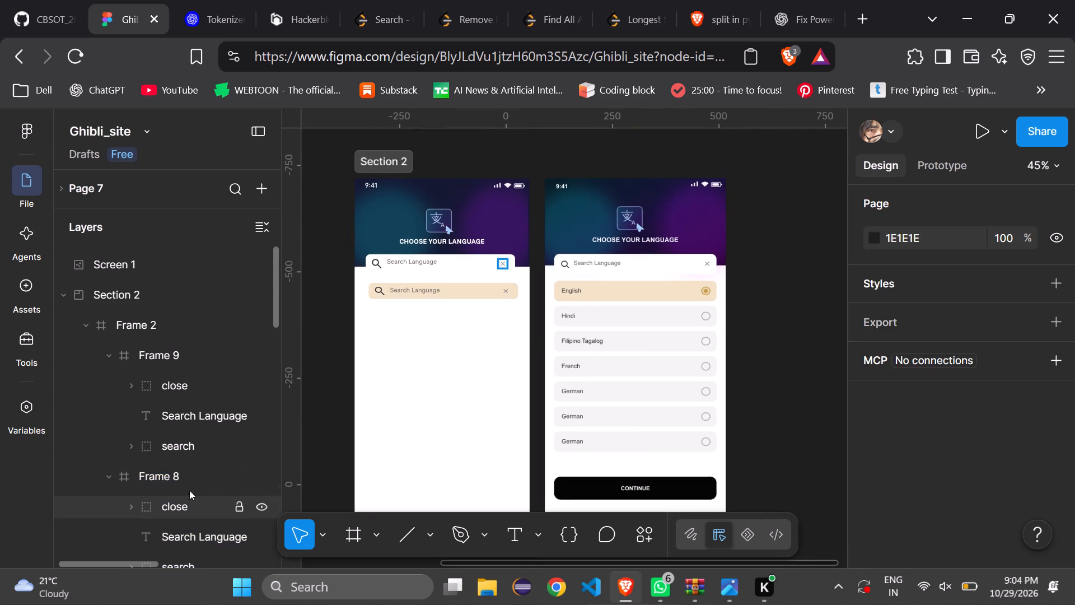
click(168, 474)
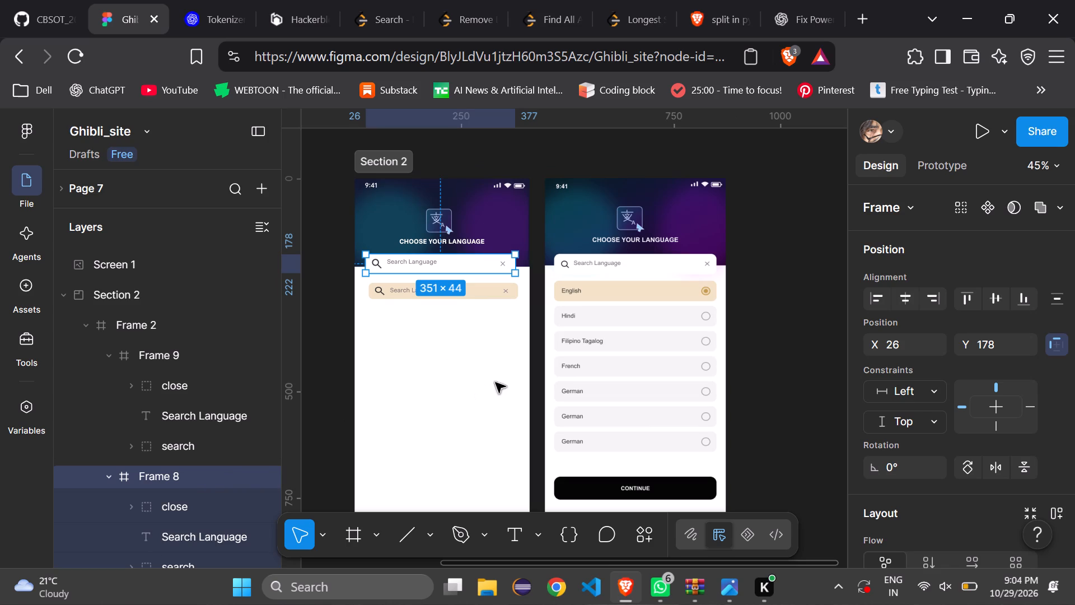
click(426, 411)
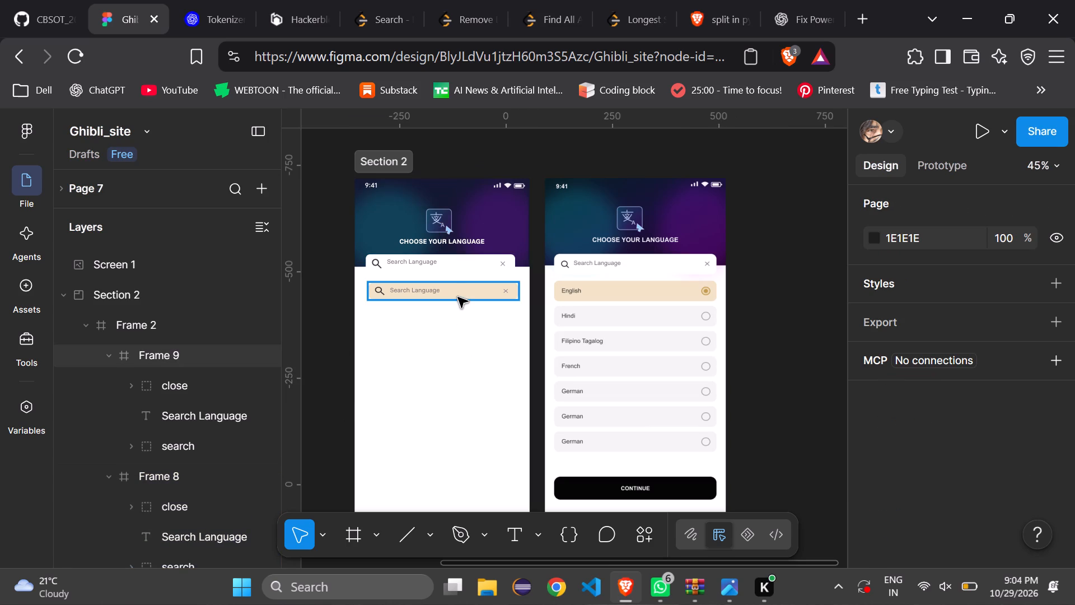
Reposition the white search bar to X 32, Y 185.
click(455, 263)
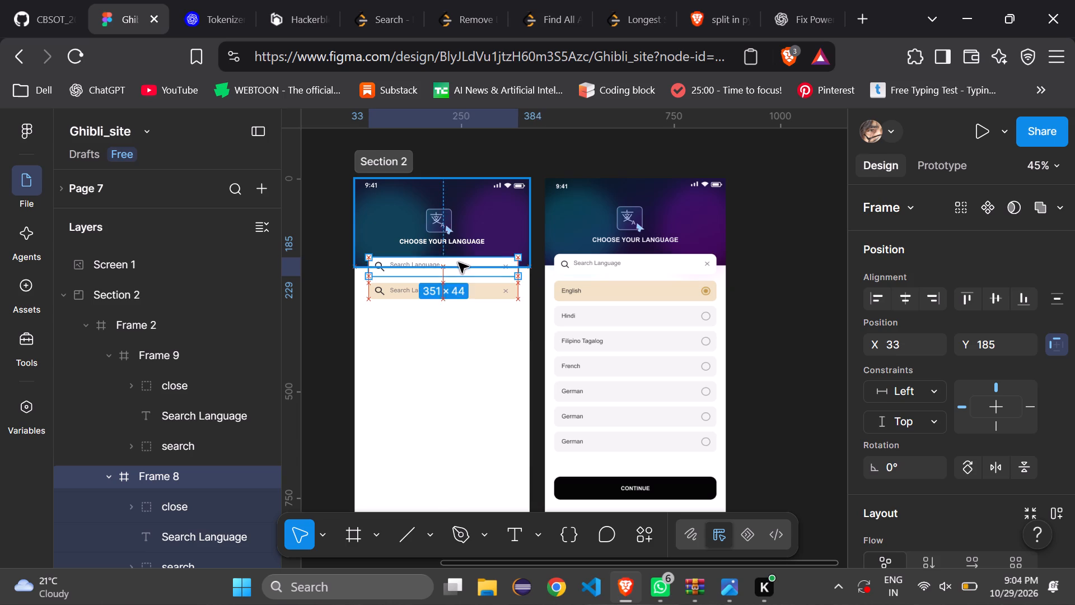
click(436, 402)
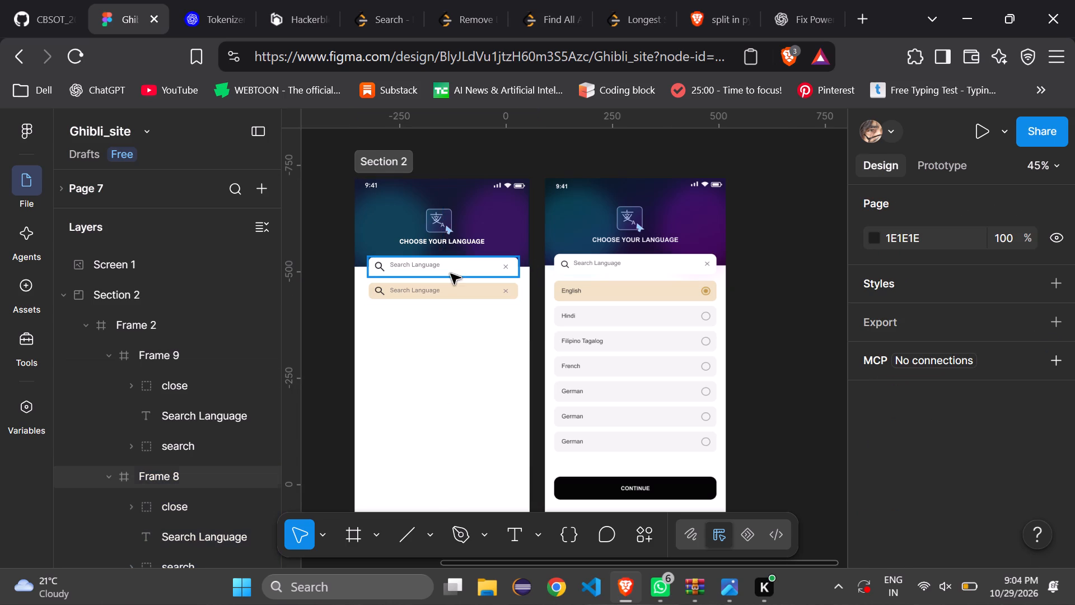
click(450, 269)
key(Left)
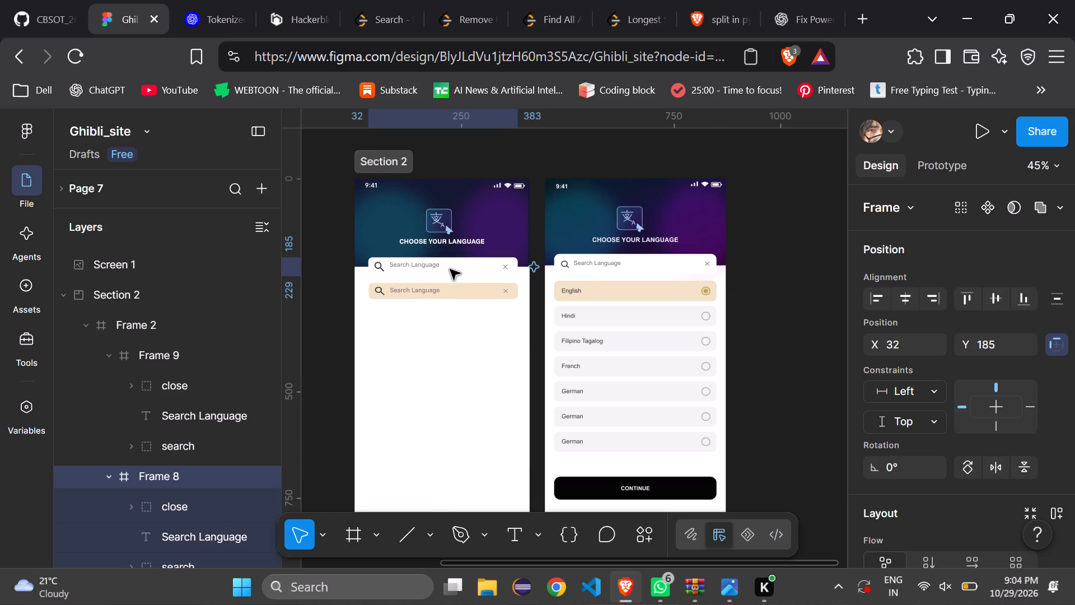
click(448, 266)
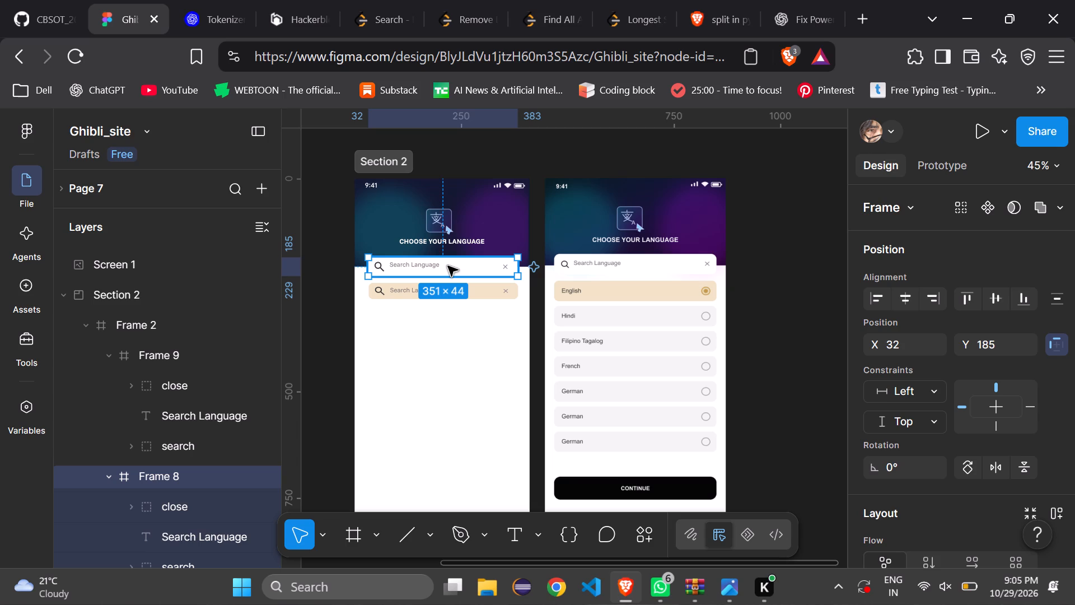
key(Right)
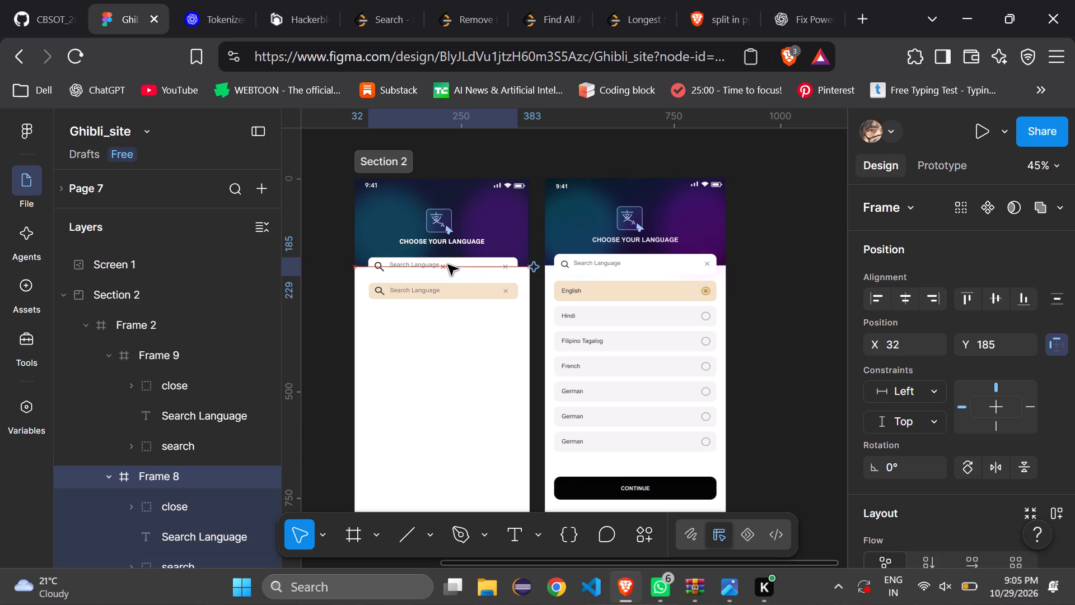
click(431, 368)
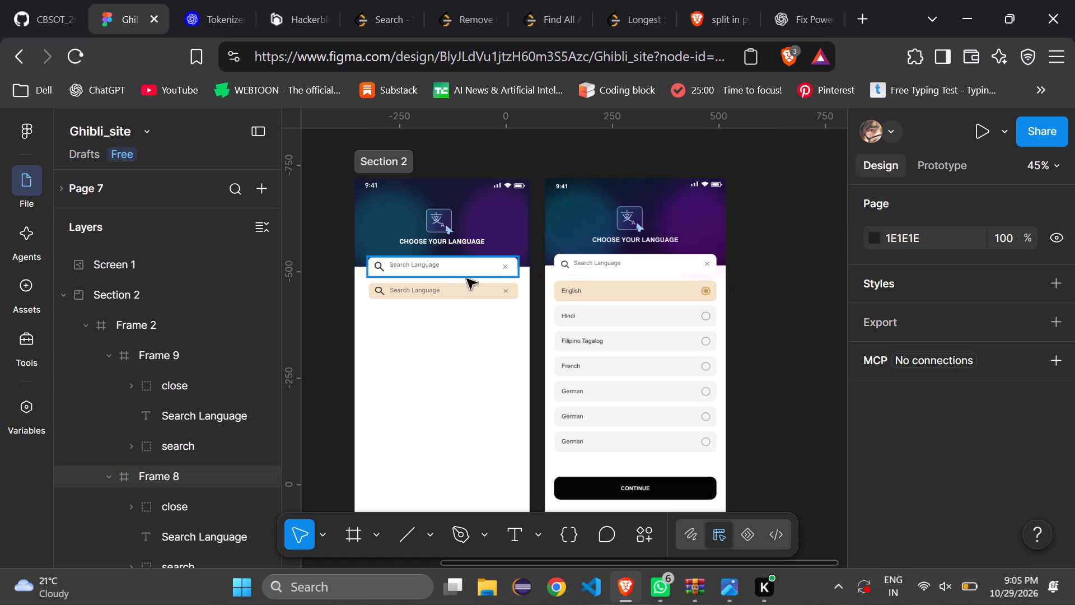
Move the beige bar to X 32, Y 248, lining it up with the white search bar above.
click(452, 295)
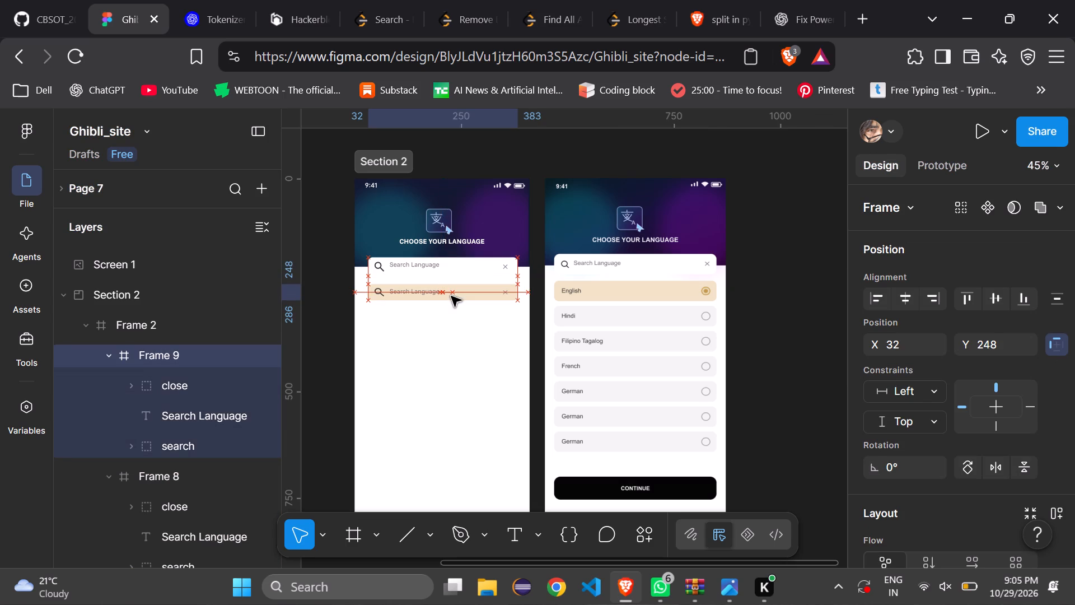
Move the white search bar up to Y 178, keeping it at X 32.
click(470, 266)
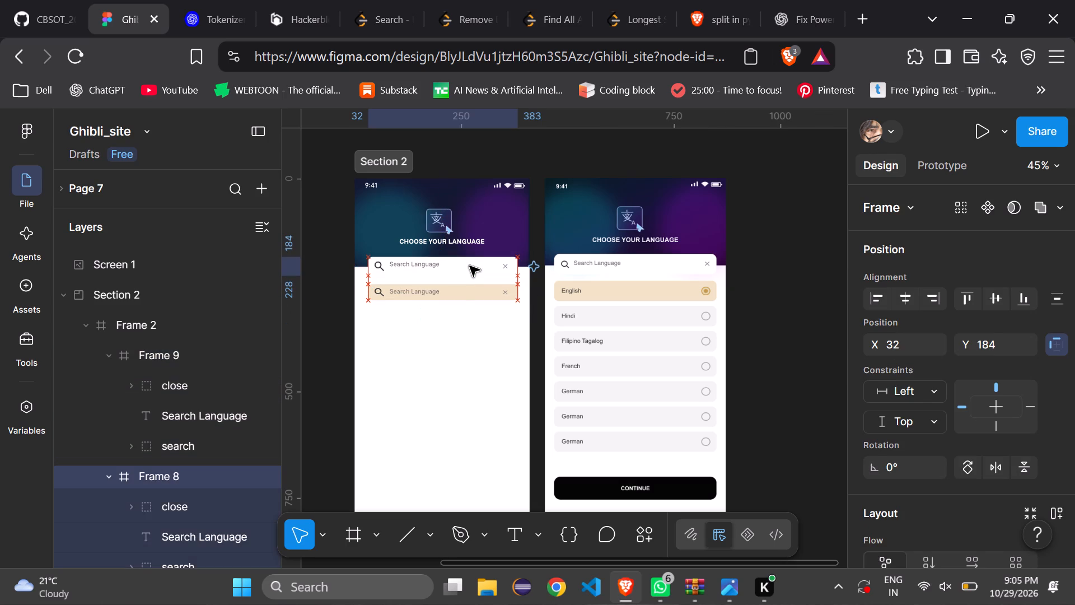
key(Up)
key(Up)
key(Up)
key(Up)
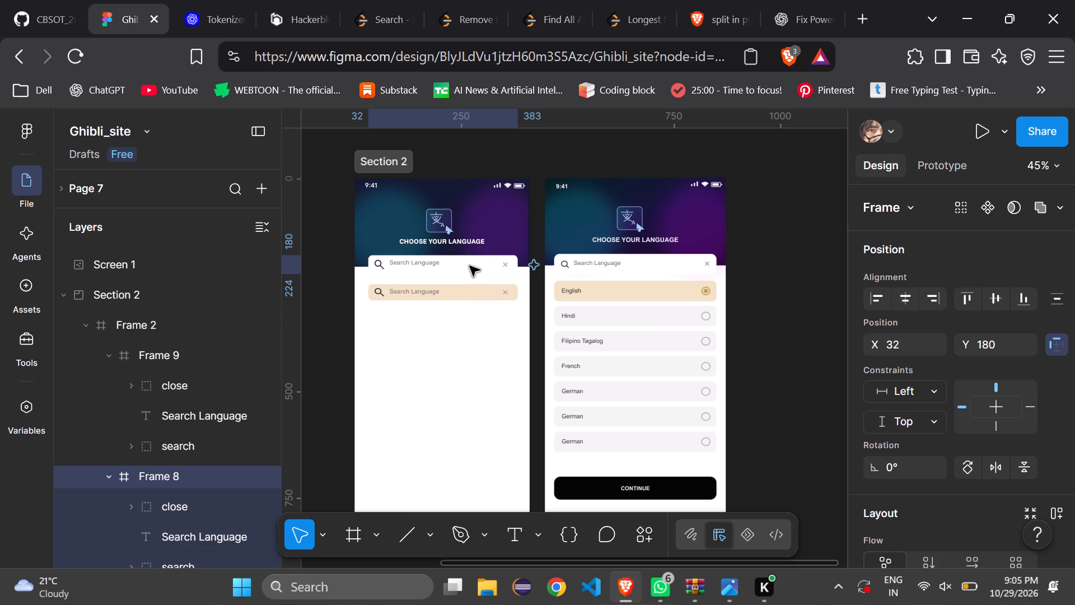
key(Up)
key(Up)
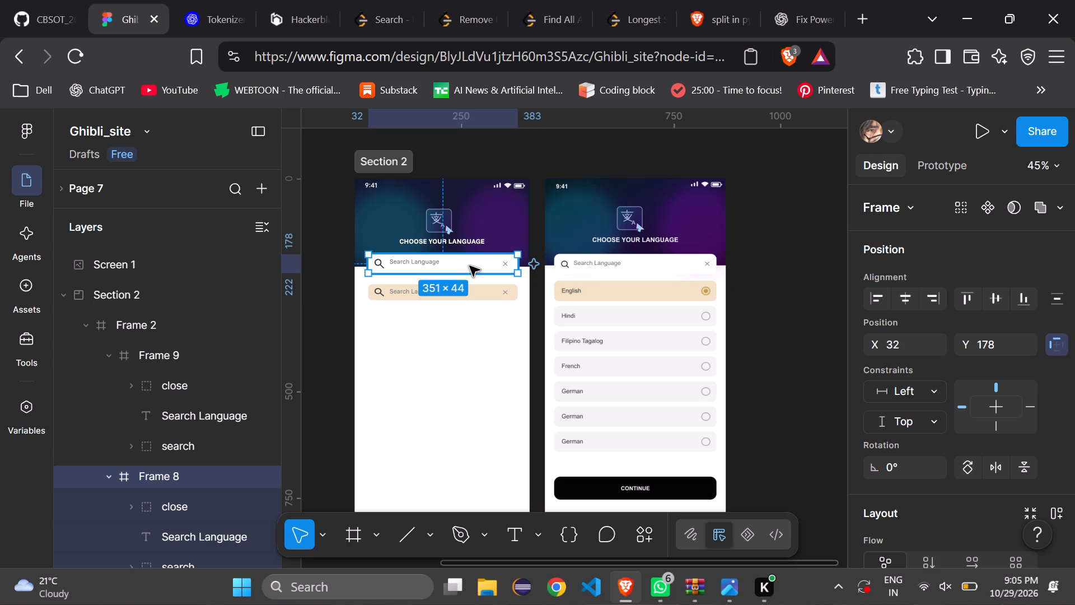
click(426, 343)
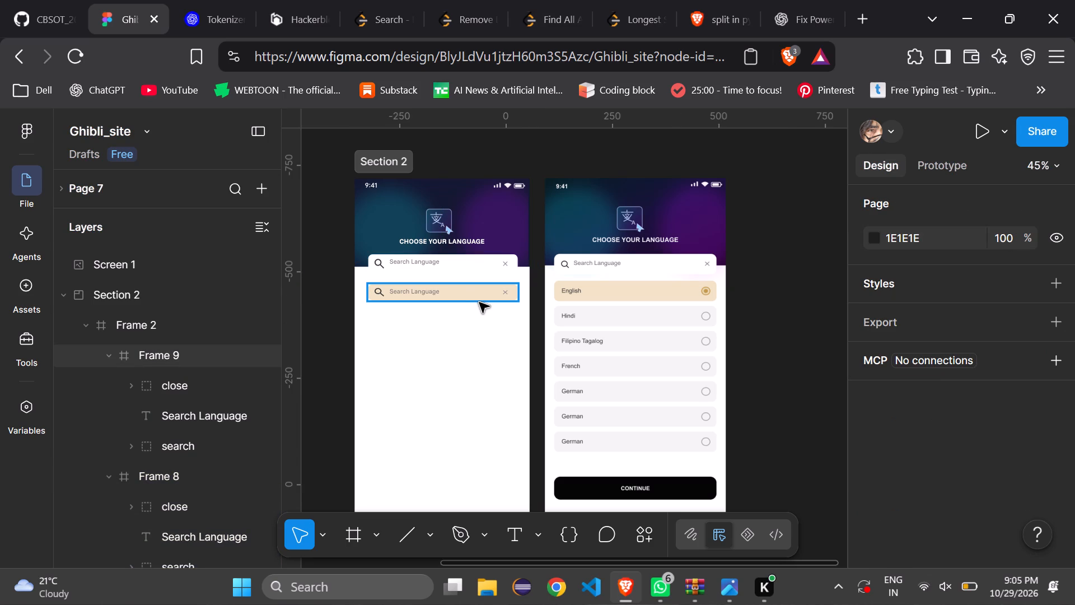
Nudge the beige bar up to Y 242, closer to the white search bar.
click(476, 298)
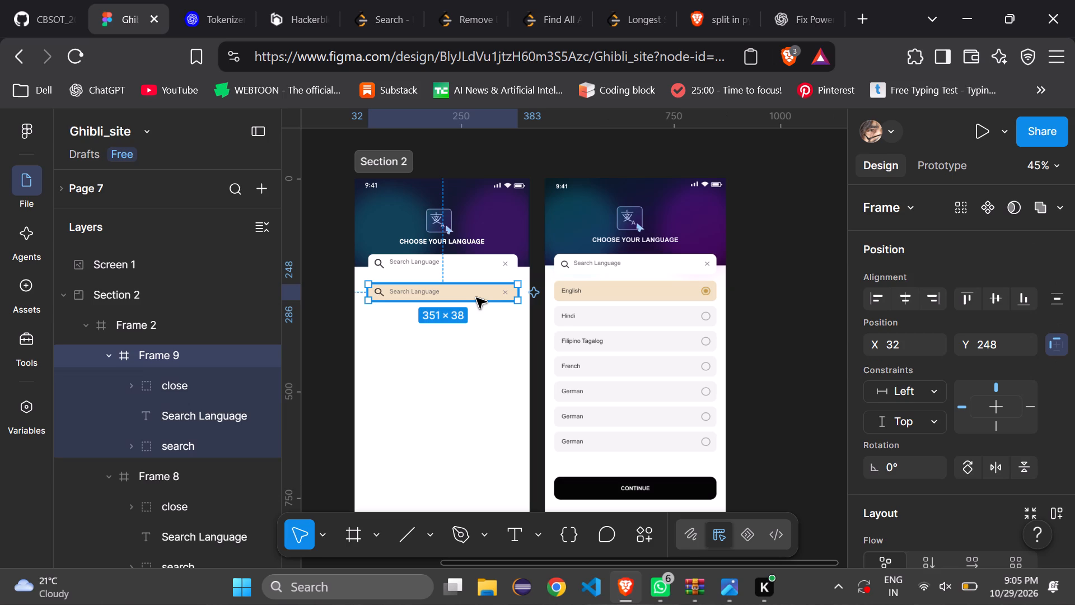
key(Up)
key(Up)
key(Up)
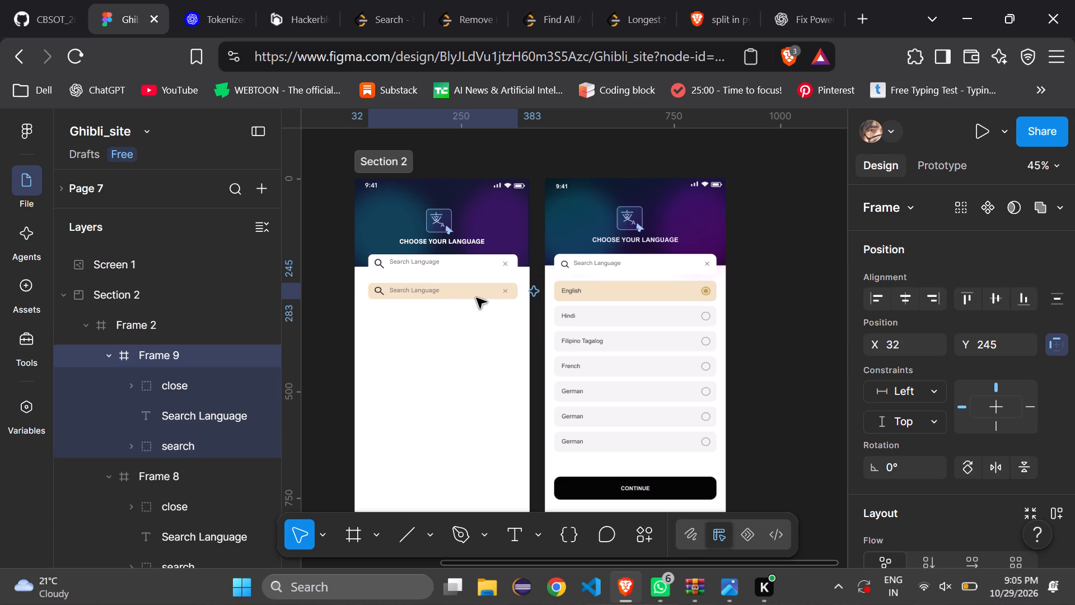
key(Up)
key(Up)
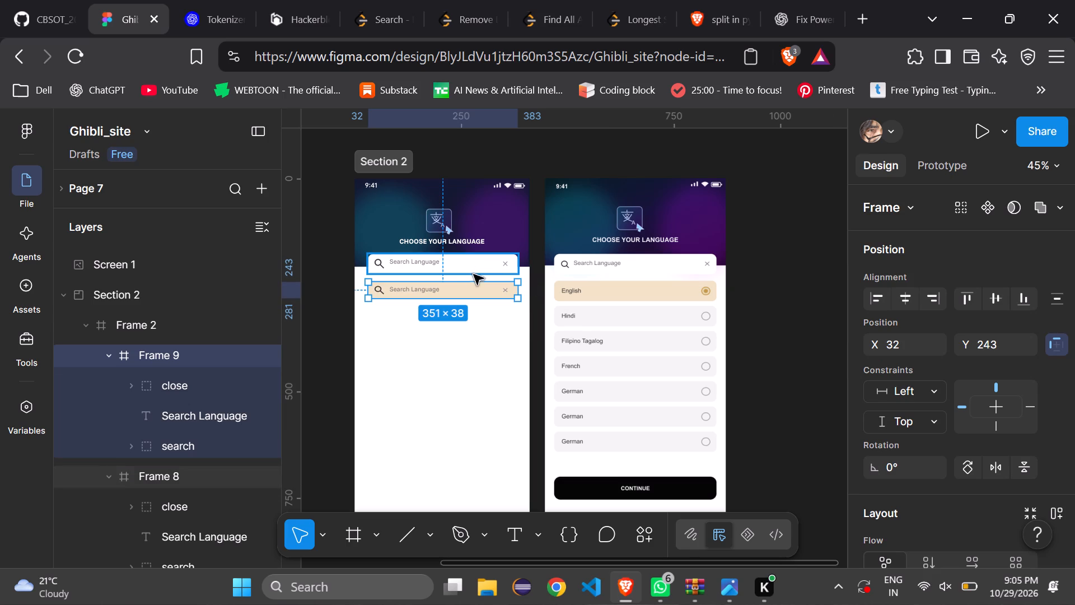
key(Up)
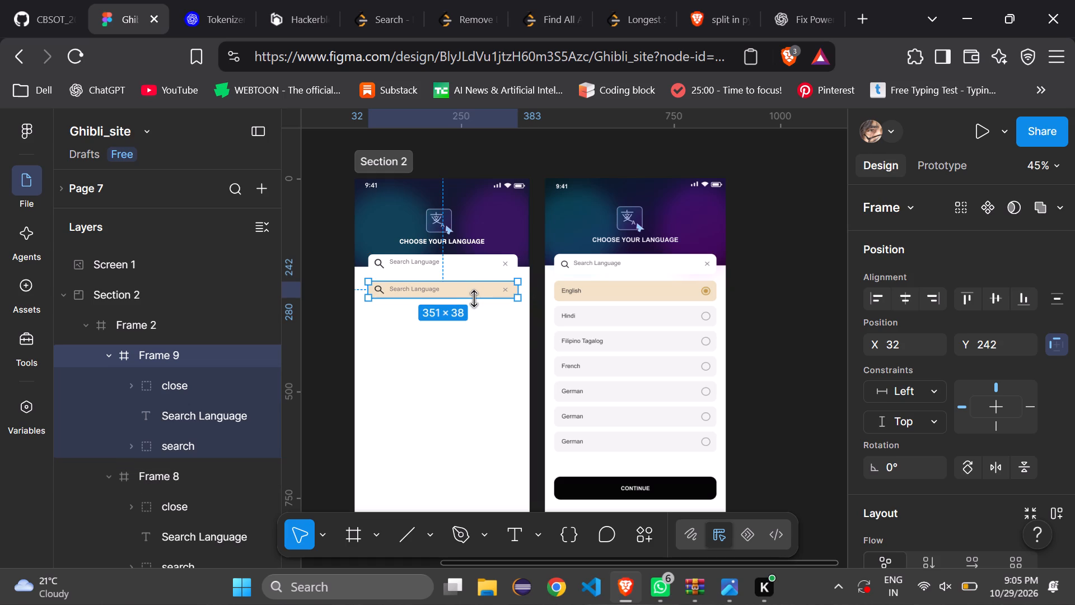
Extend the beige bar's bottom edge to make it 351 × 44.
click(474, 299)
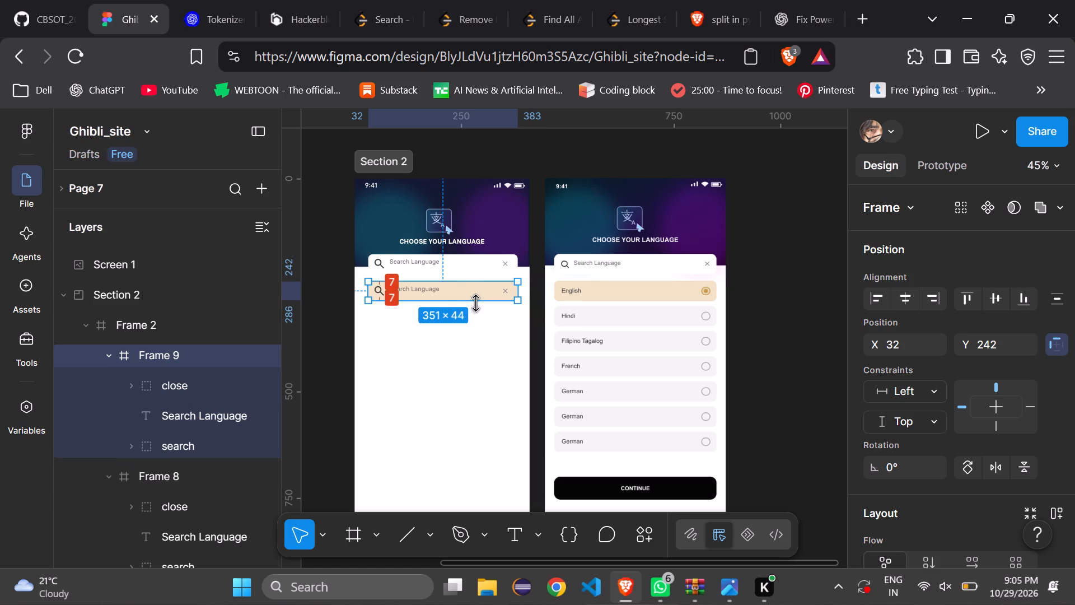
Delete the close icon and the search icon from the beige bar.
click(488, 341)
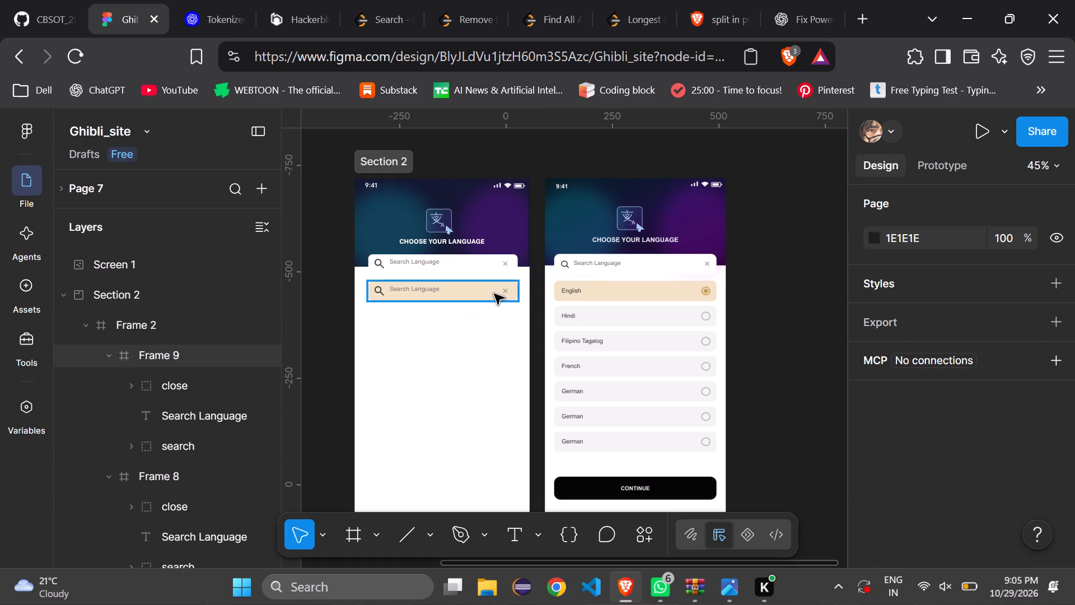
click(507, 297)
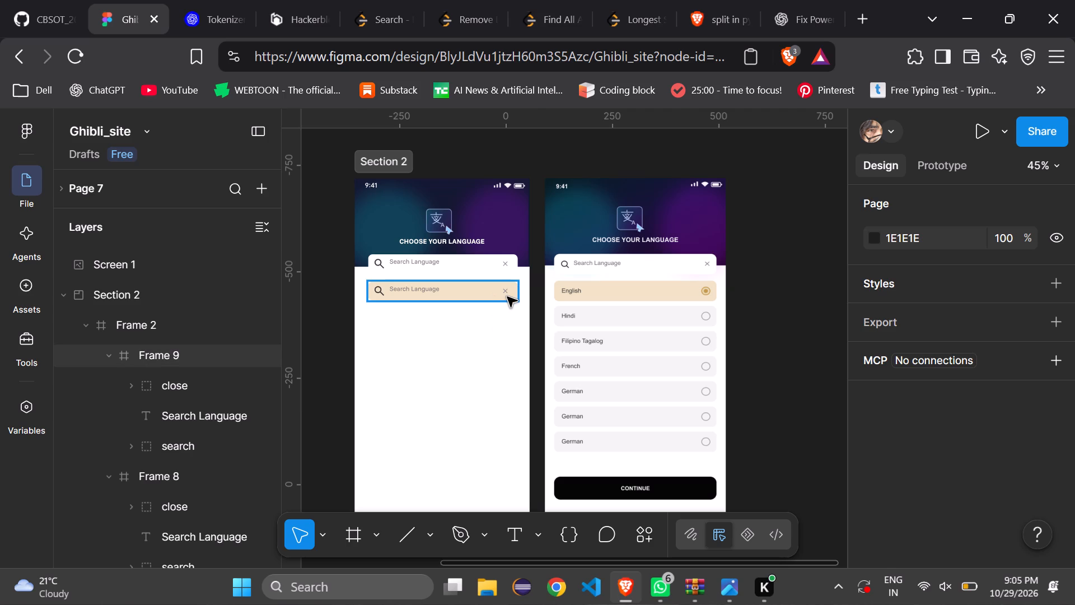
double_click(506, 291)
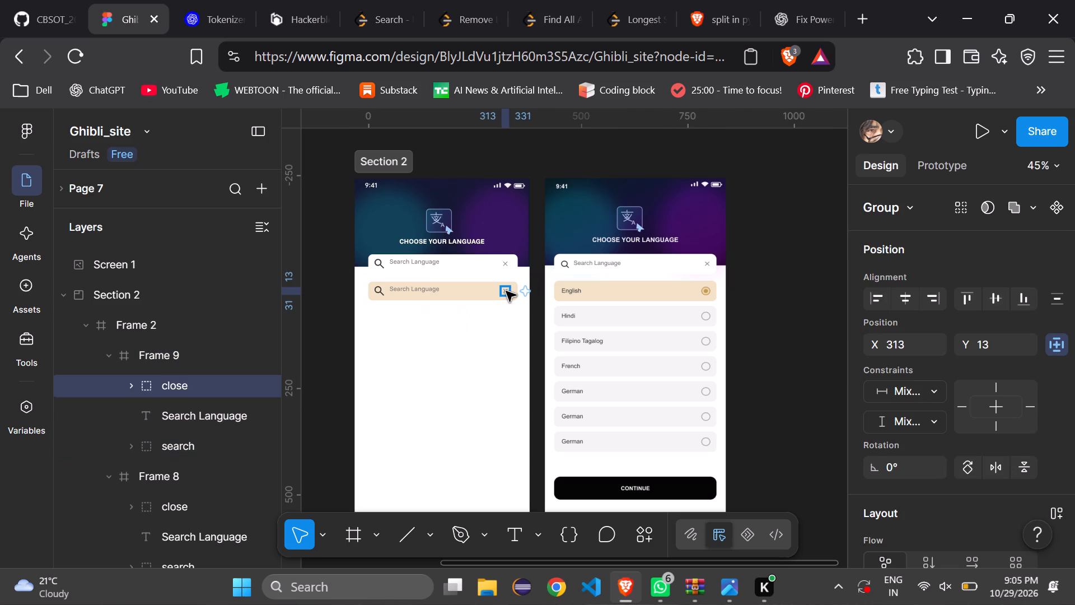
key(BackSpace)
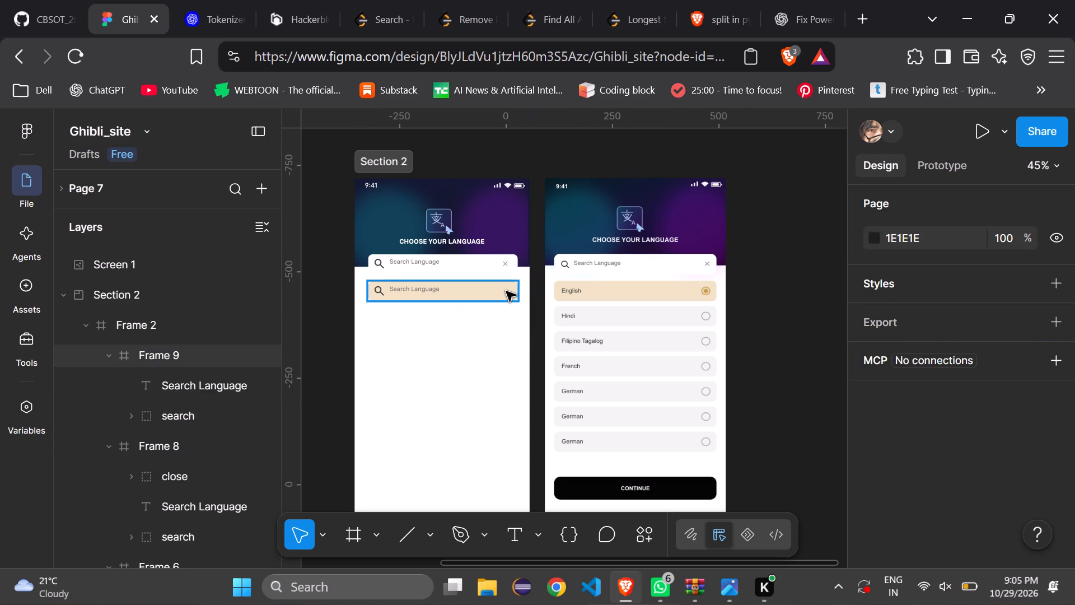
double_click(382, 283)
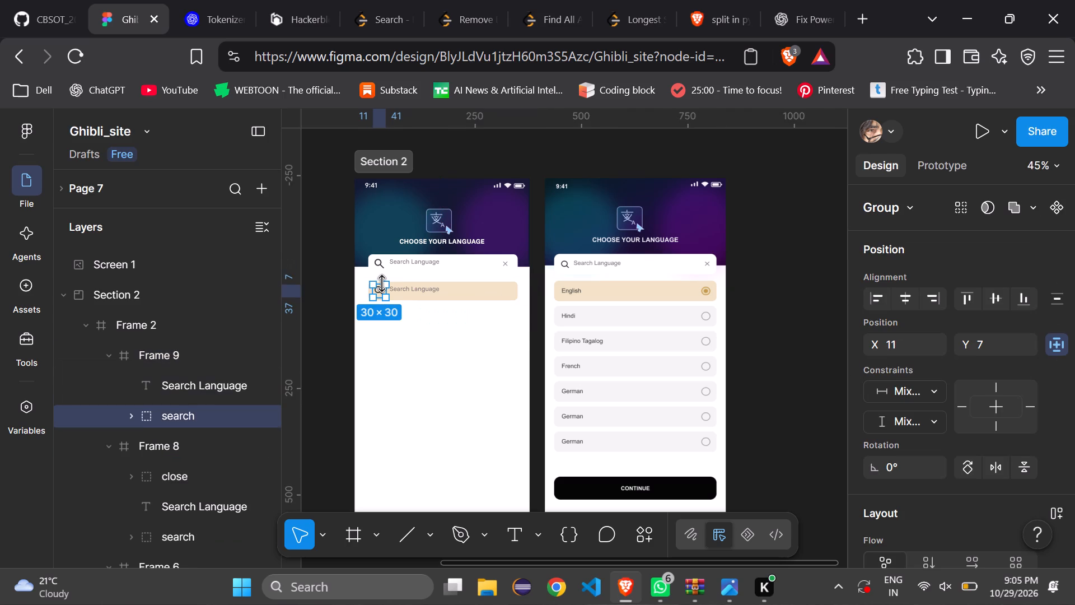
key(Delete)
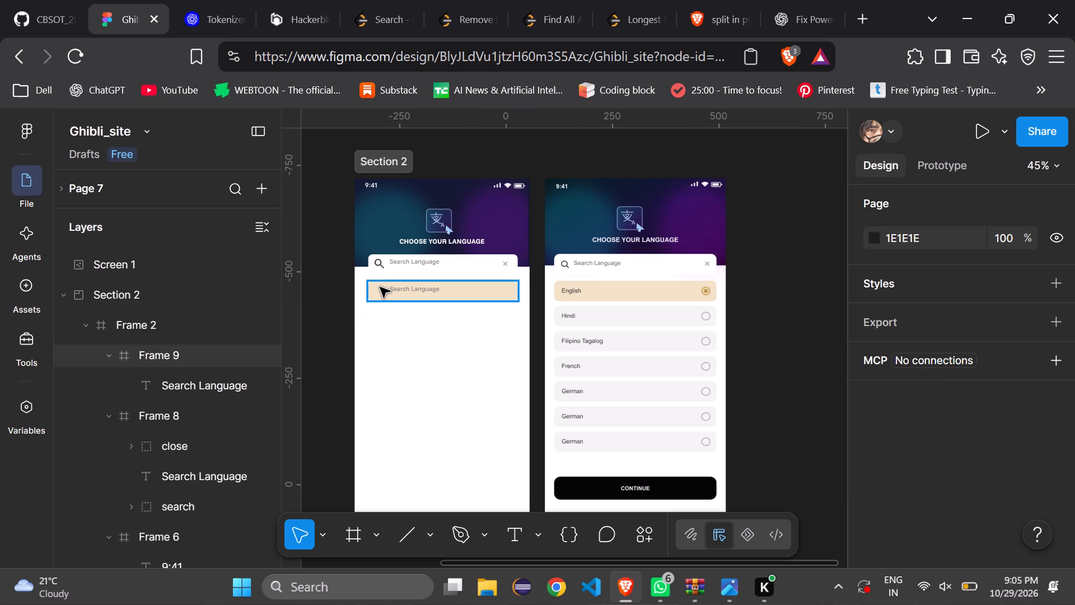
Replace the beige bar's Search Language text with English.
triple_click(403, 290)
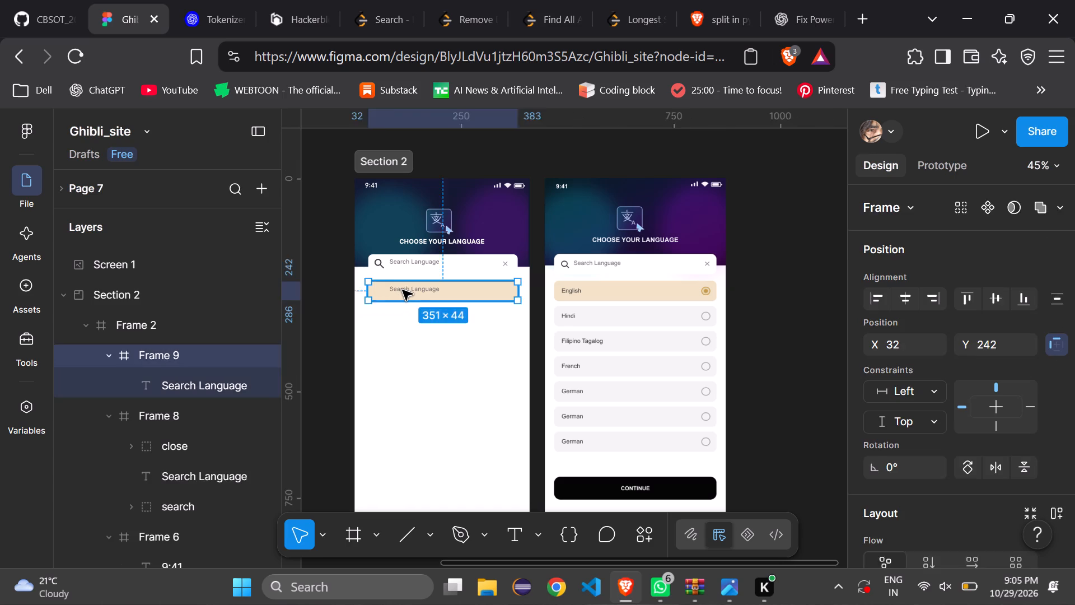
double_click(403, 290)
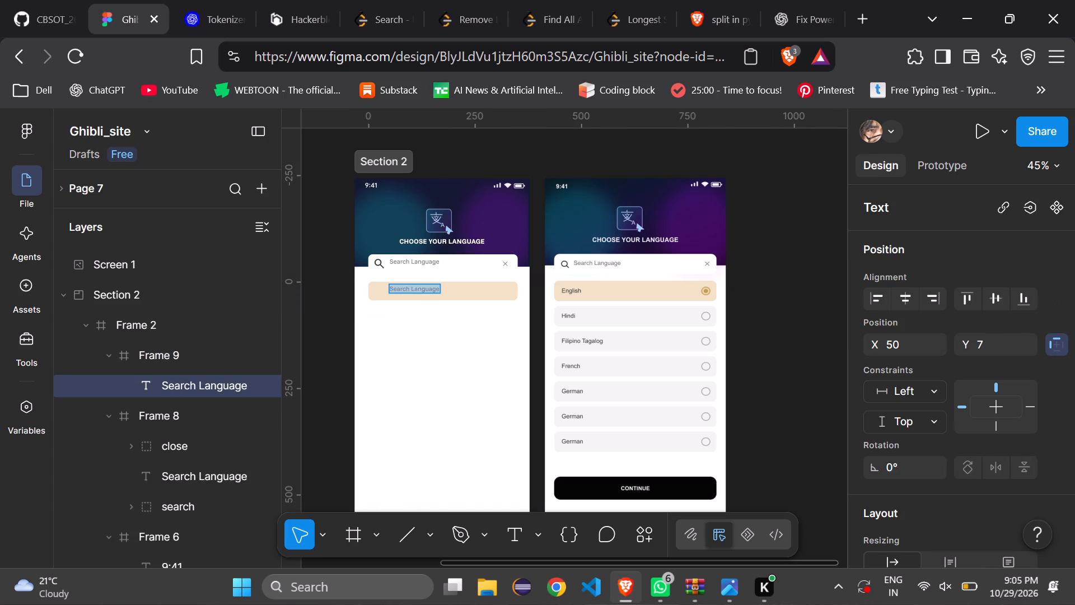
key(e)
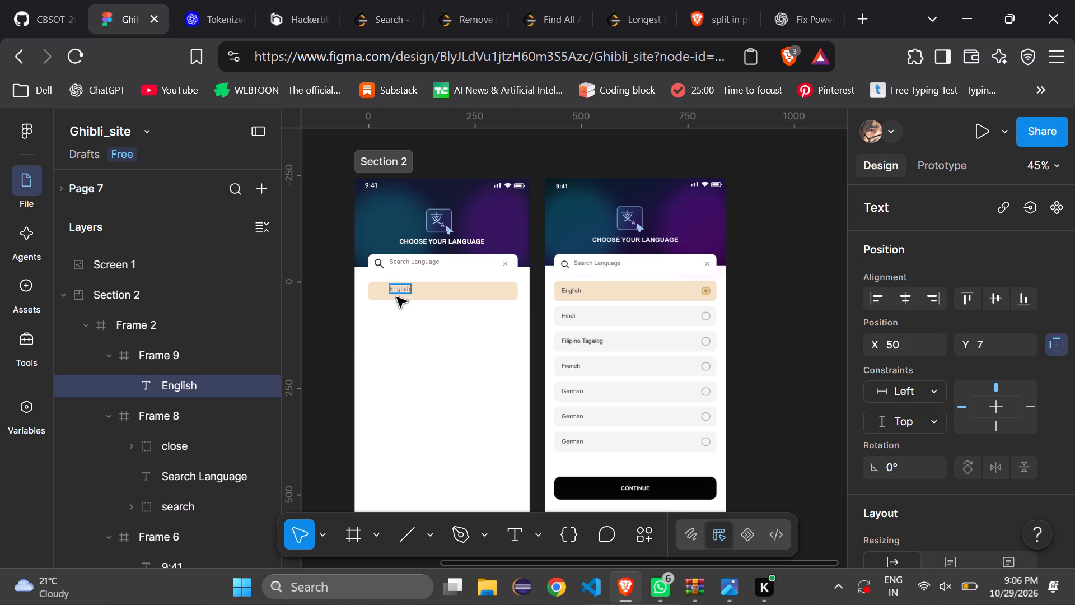
click(405, 321)
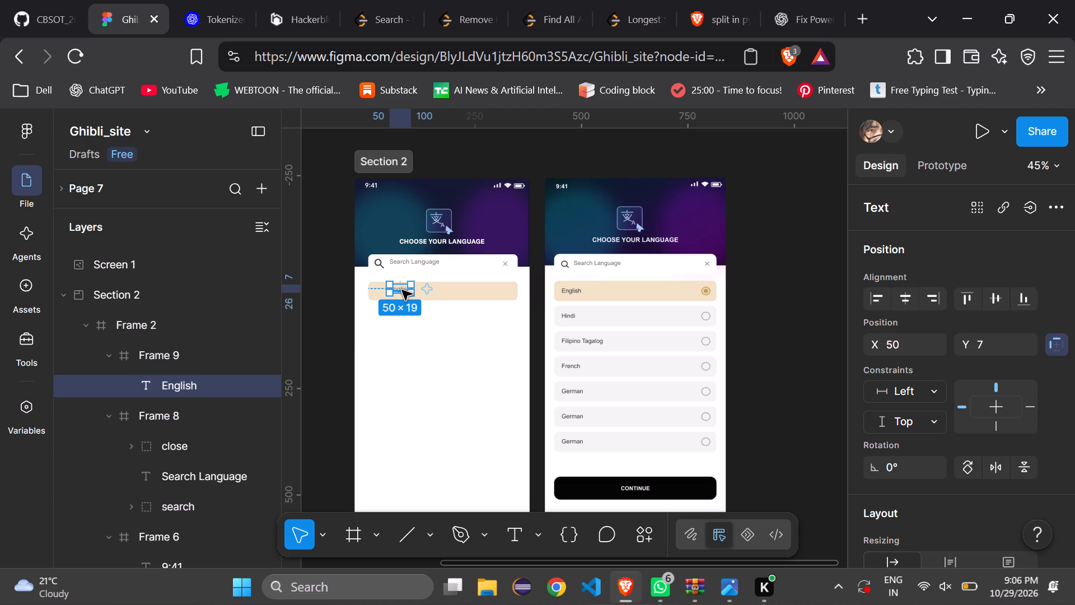
Move the English label within the beige bar to X 19, Y 13.
drag(402, 290, 389, 294)
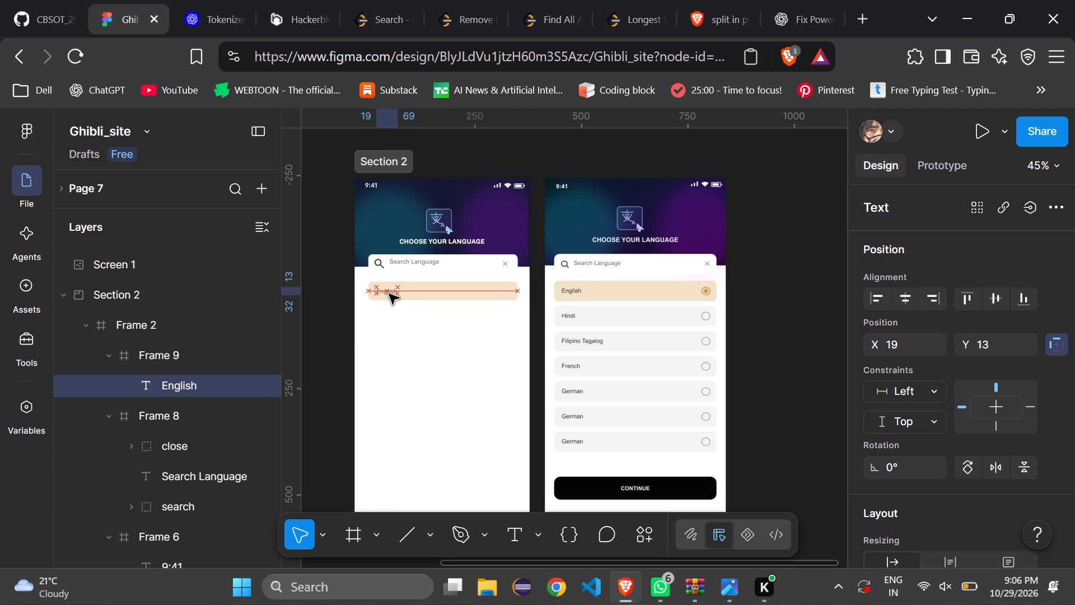
drag(389, 294, 389, 294)
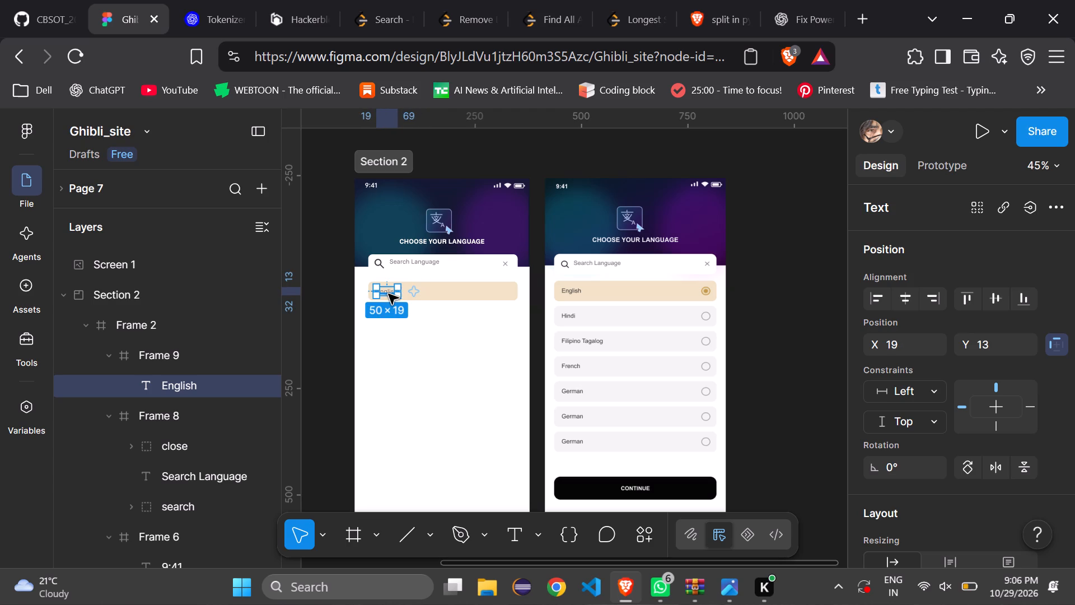
click(407, 343)
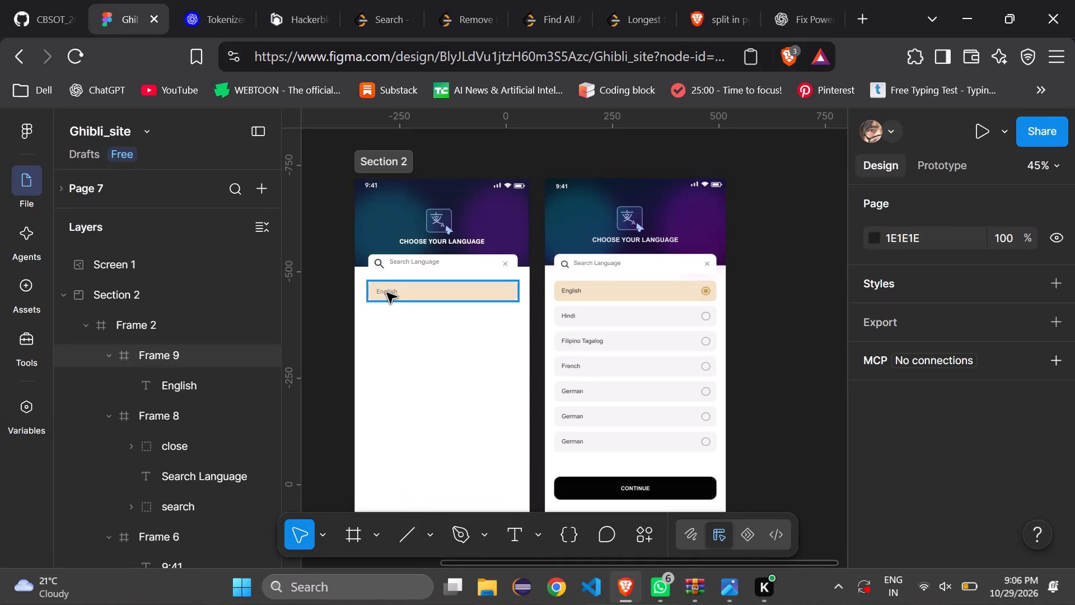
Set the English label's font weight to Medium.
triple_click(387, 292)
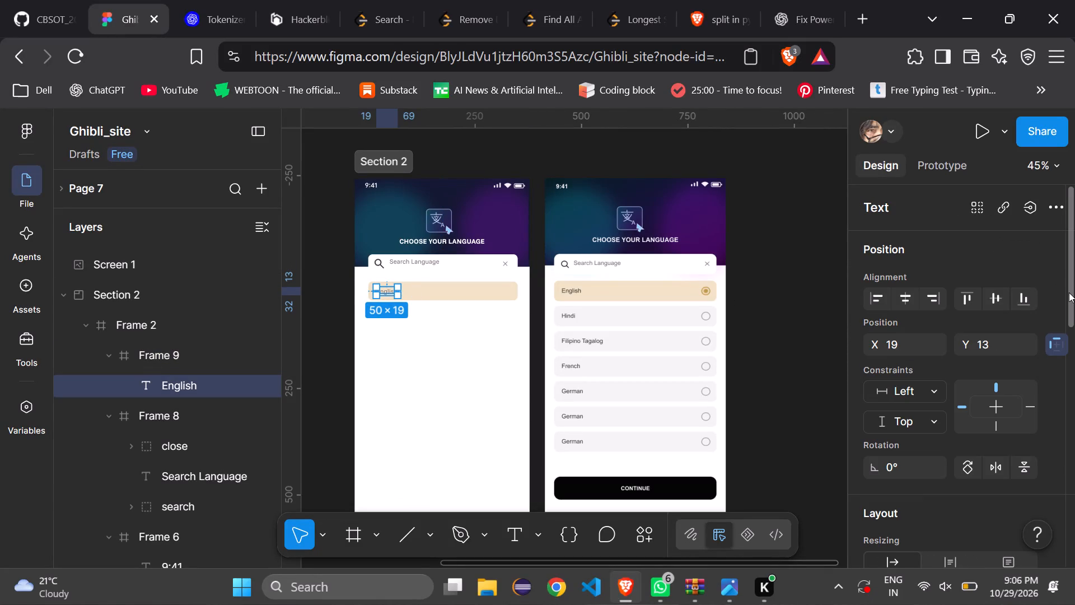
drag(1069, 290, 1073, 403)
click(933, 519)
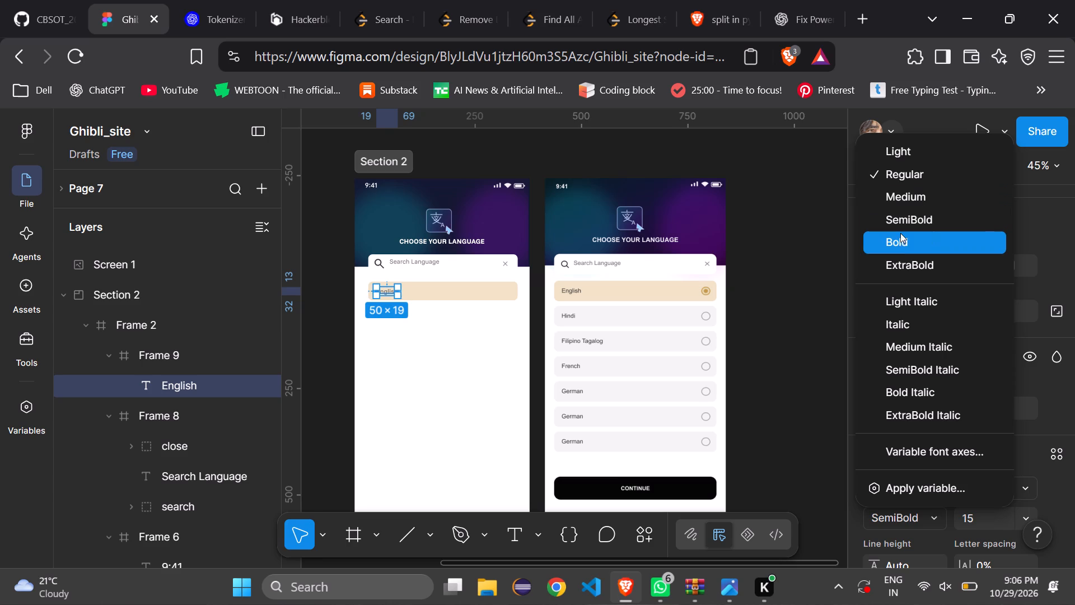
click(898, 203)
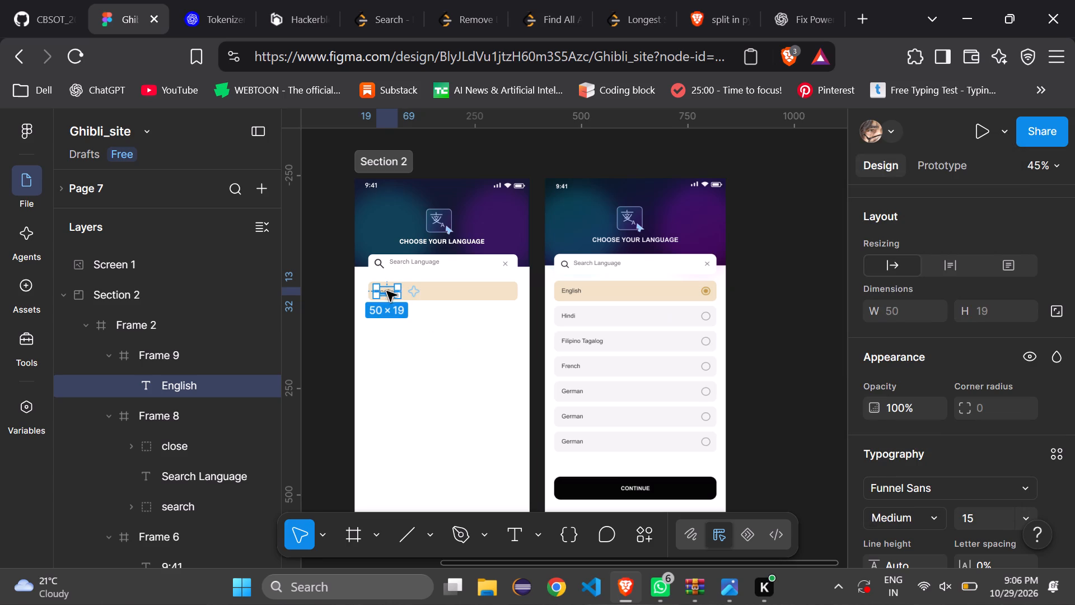
Darken the English label's fill to the grey 5C5858.
drag(1073, 358, 1060, 525)
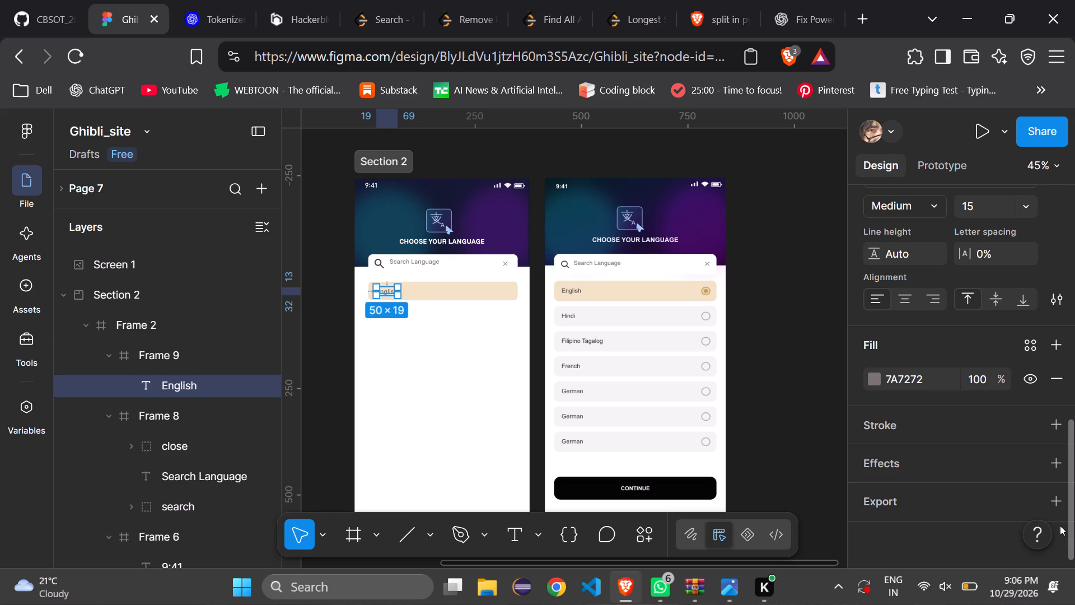
double_click(871, 375)
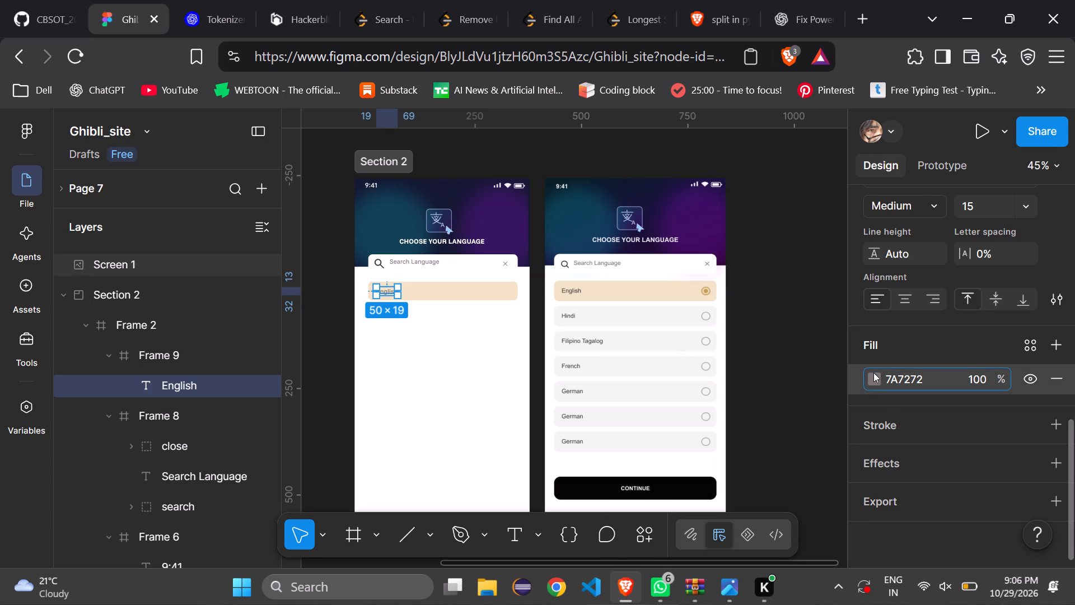
click(871, 379)
click(653, 412)
drag(653, 412, 643, 400)
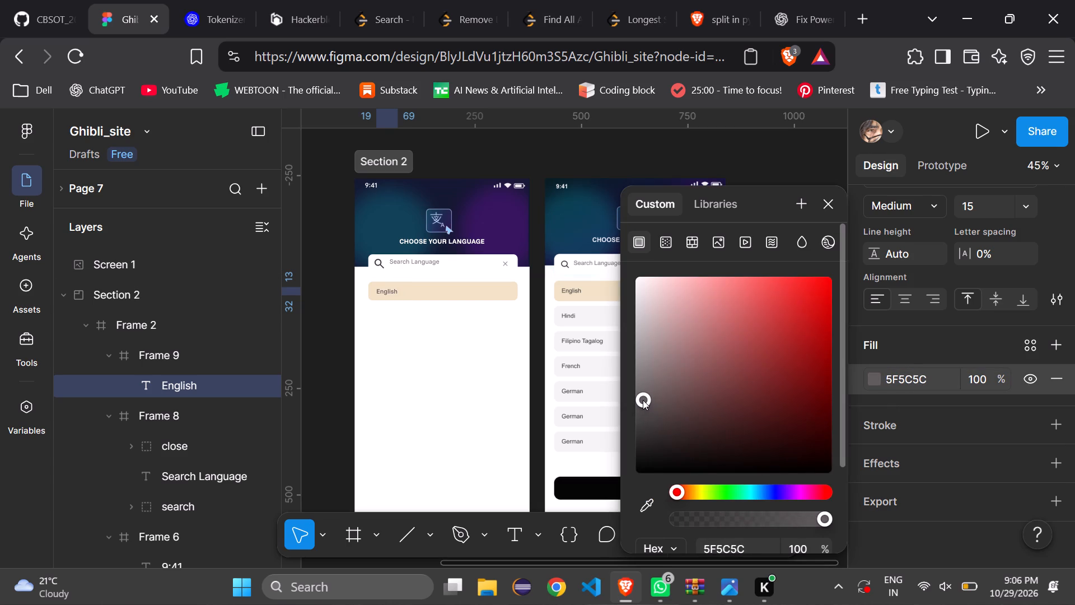
drag(643, 400, 644, 402)
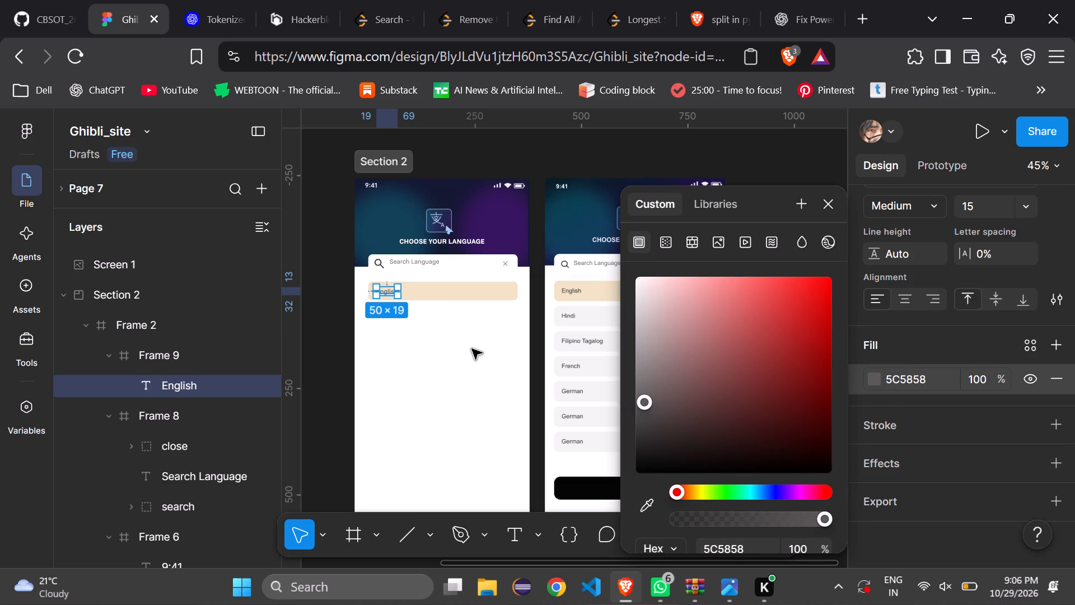
Set the English label's font weight to Regular.
click(937, 202)
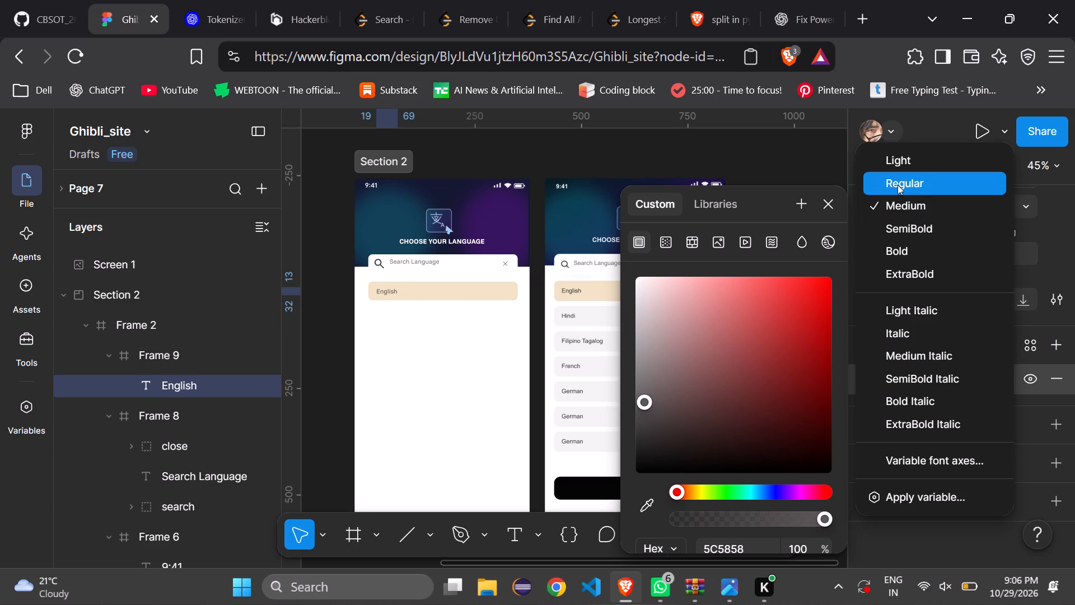
click(898, 185)
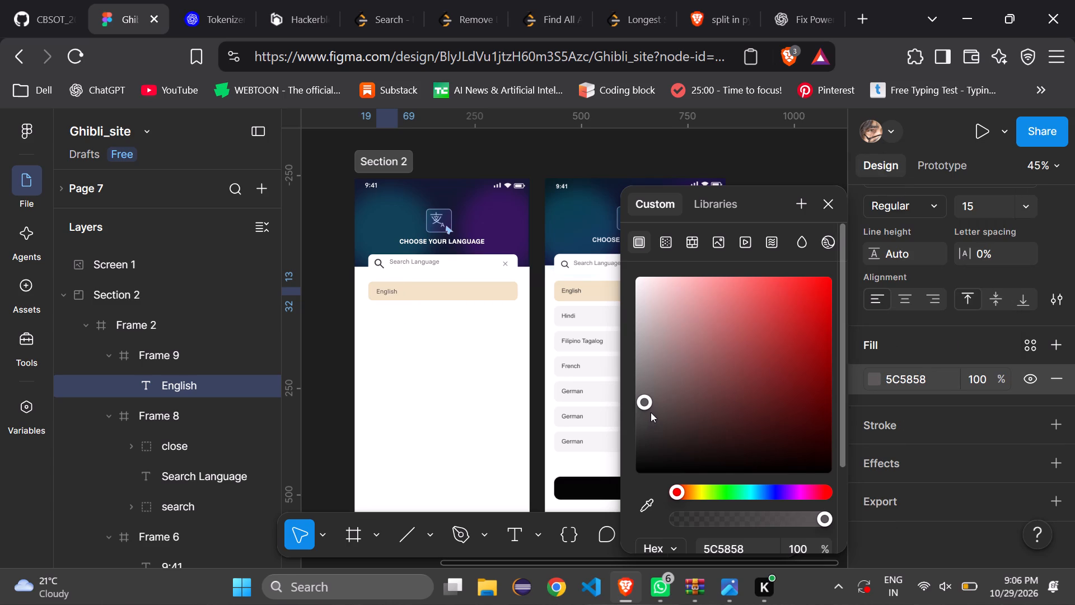
Darken the English label's fill to 4D4848 and deselect the label.
click(646, 415)
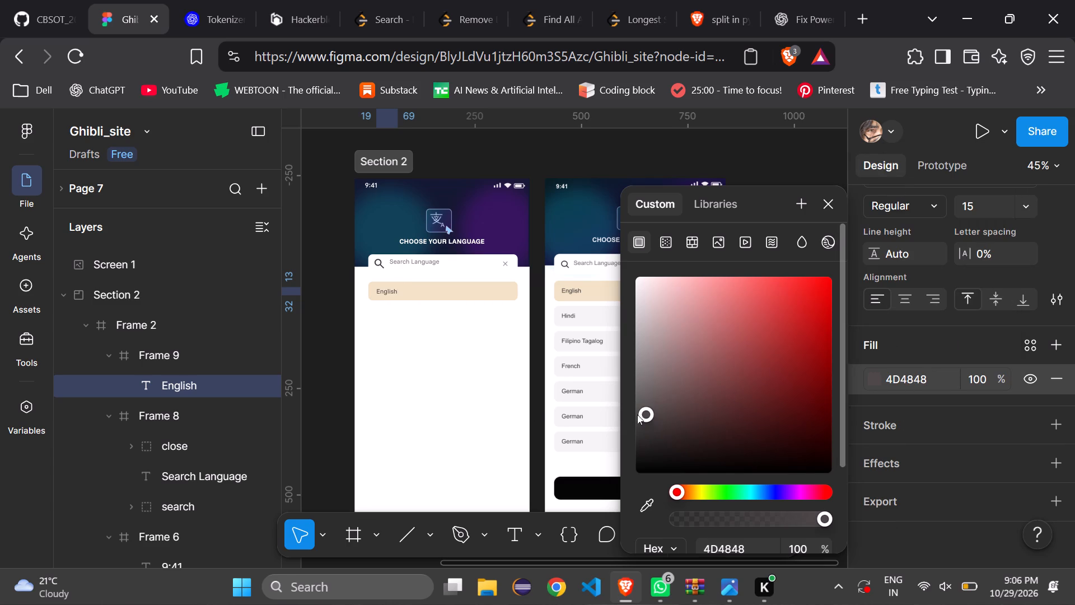
click(456, 385)
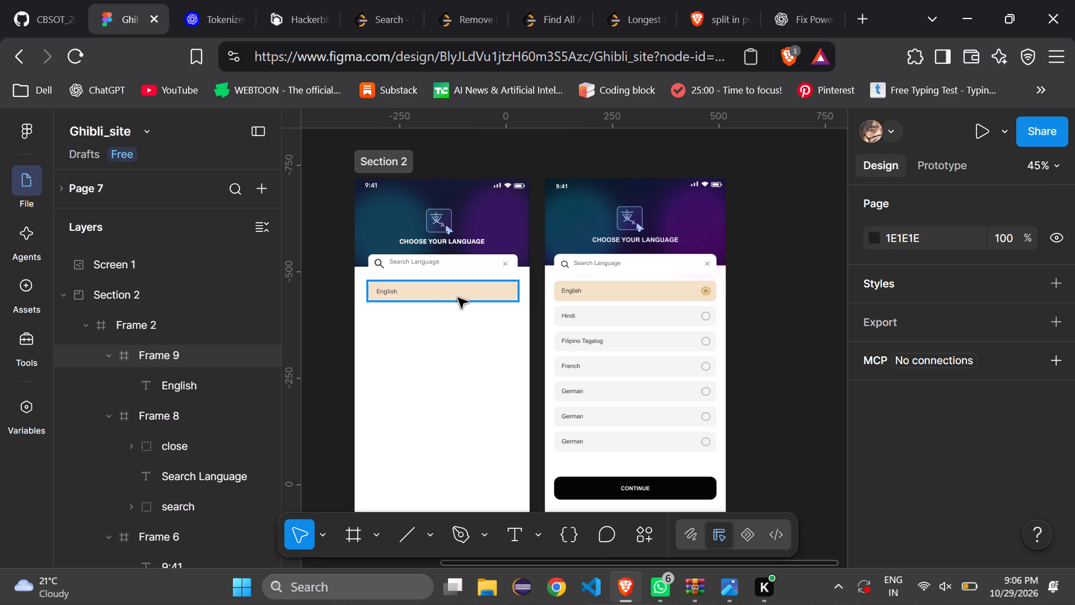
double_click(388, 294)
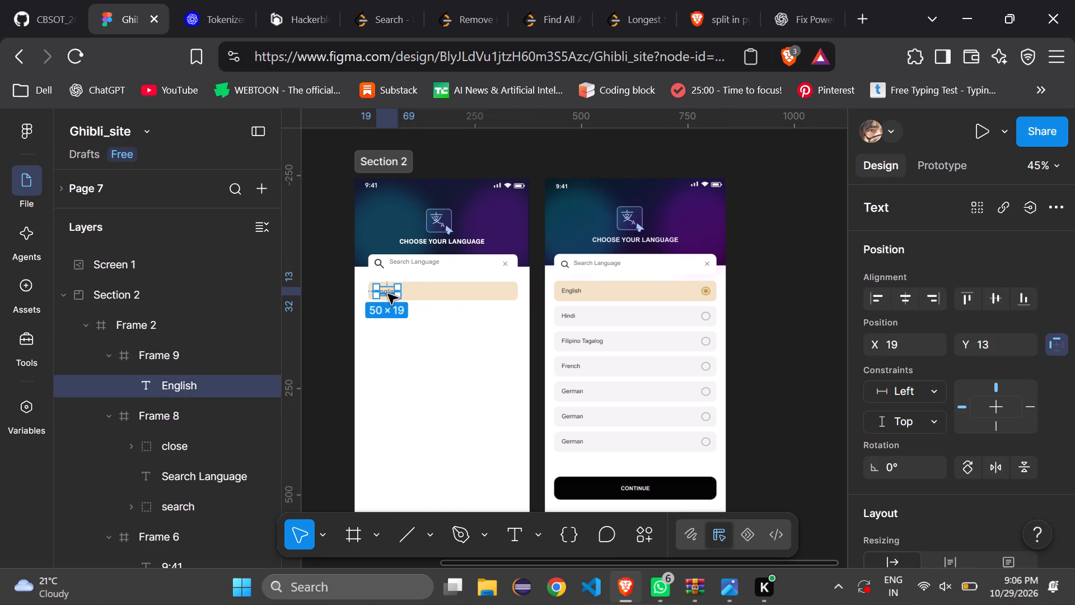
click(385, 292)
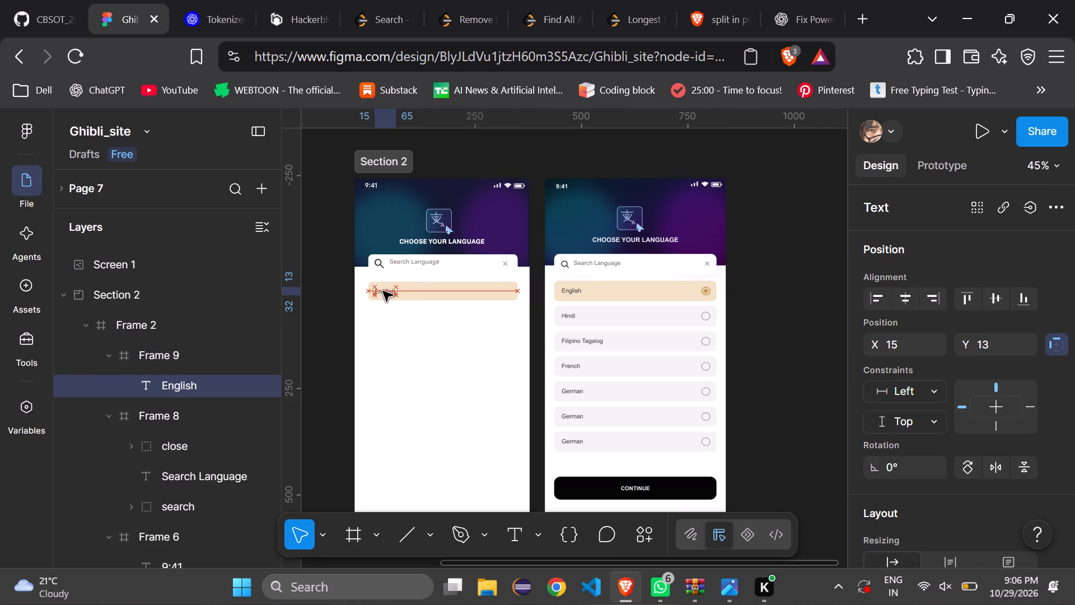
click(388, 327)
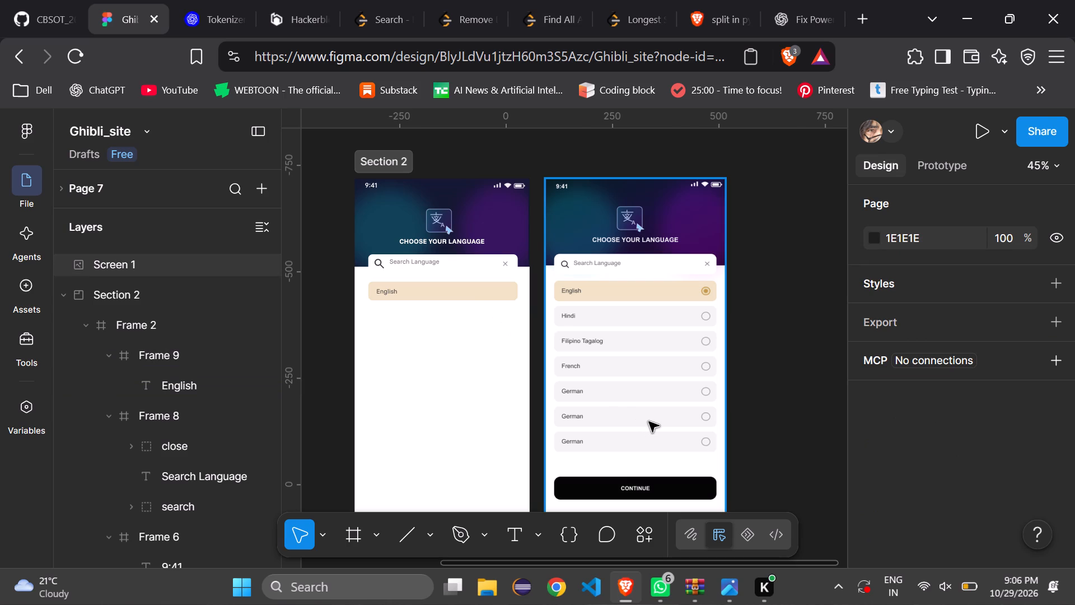
Draw a small ellipse about 14 × 13 at X 320, Y 19 near the right end of the beige English bar.
click(377, 539)
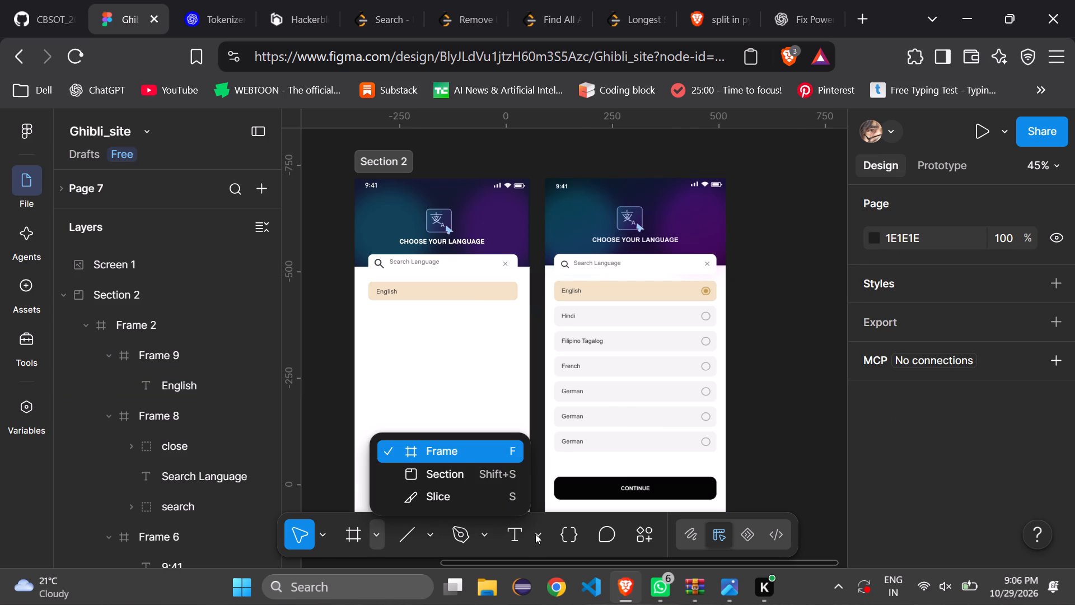
click(432, 531)
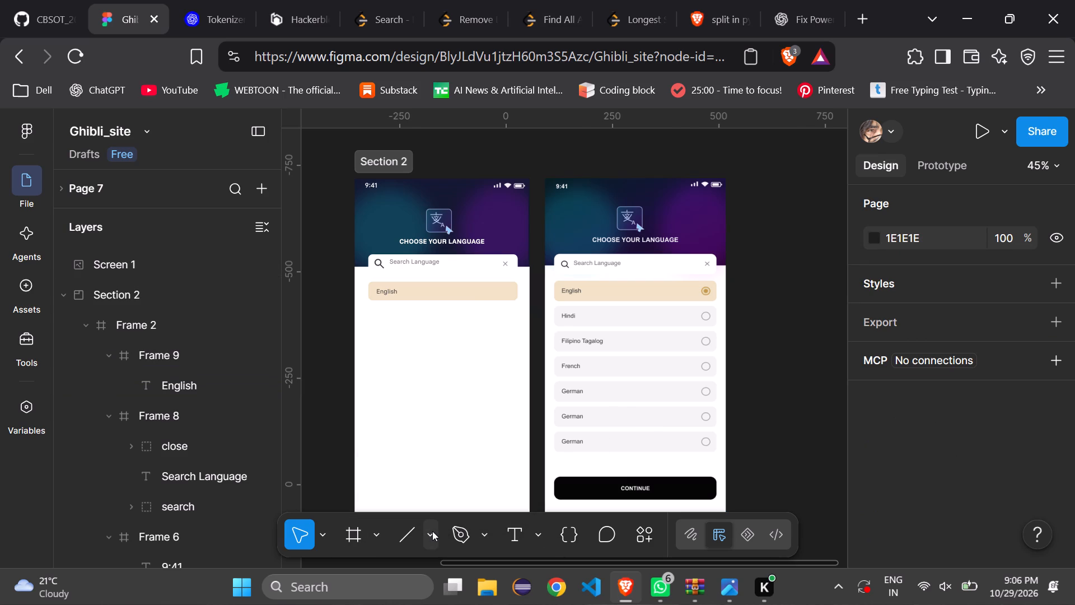
click(432, 531)
click(498, 427)
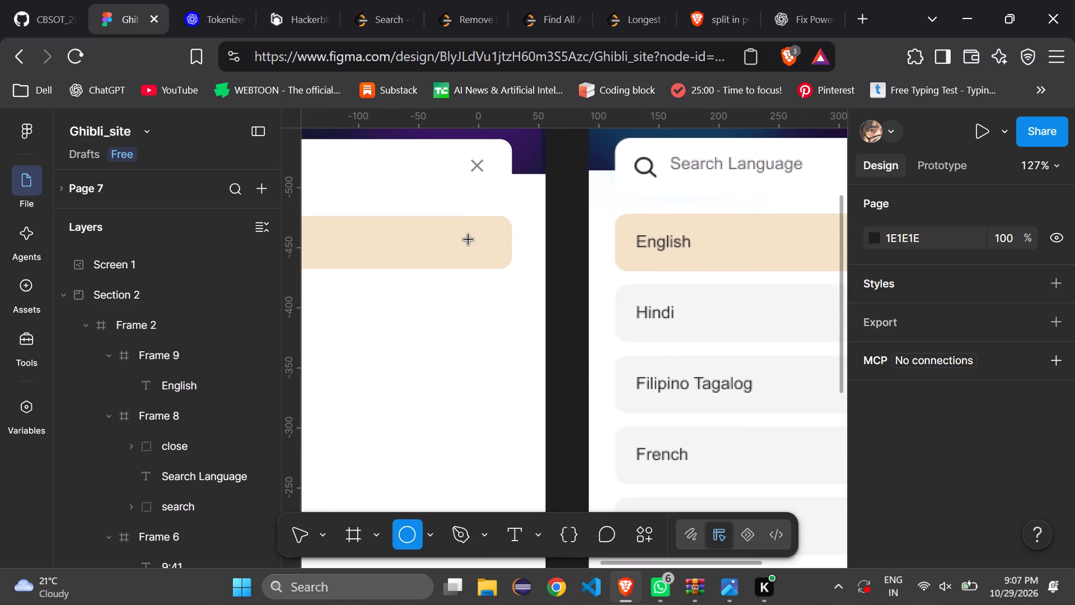
drag(475, 238, 490, 254)
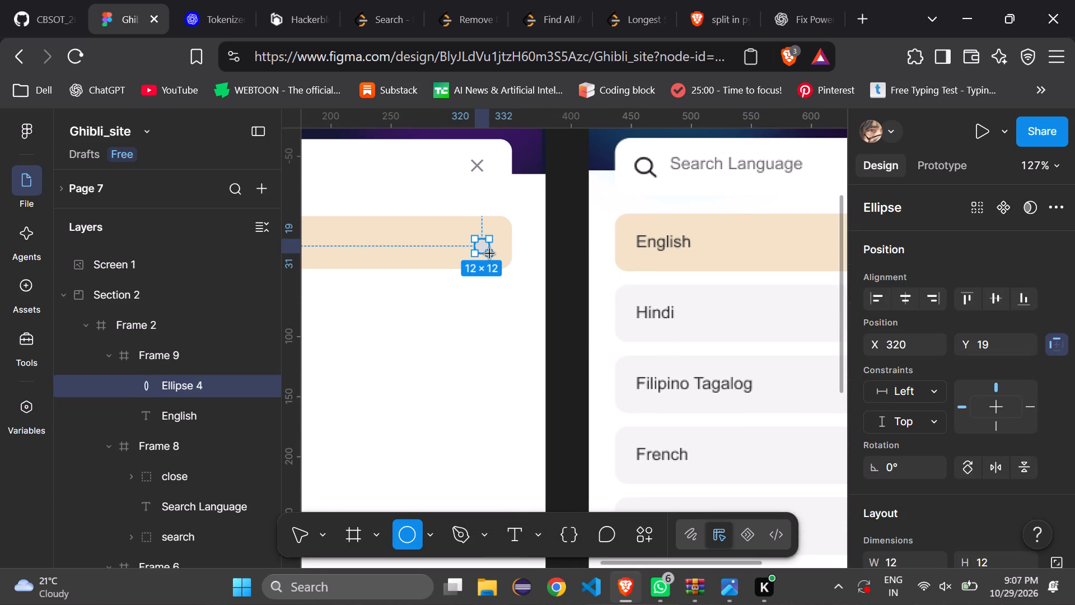
drag(490, 254, 490, 256)
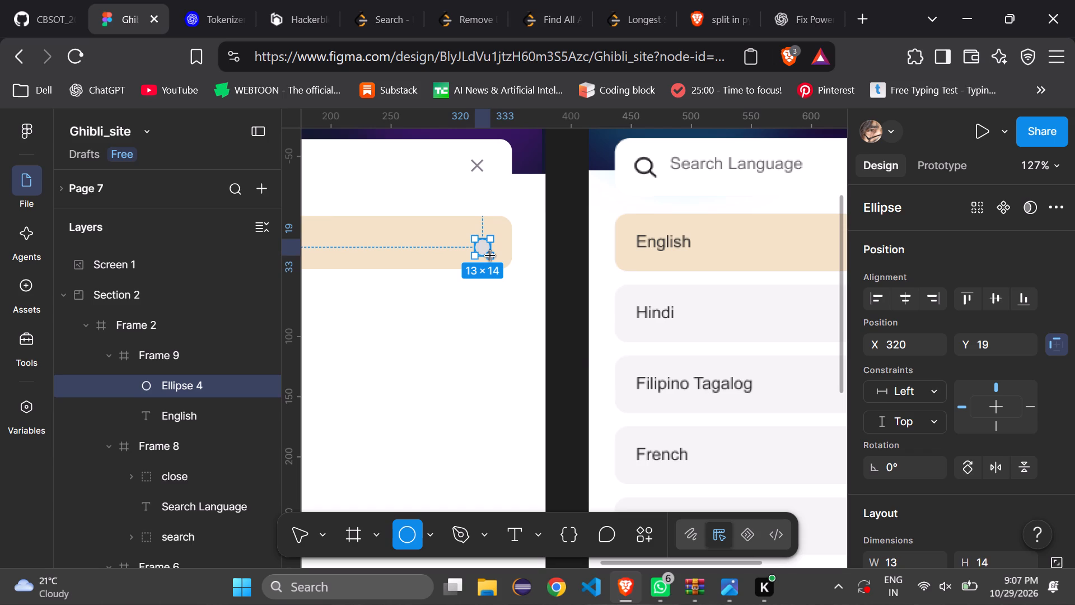
drag(490, 256, 490, 254)
click(492, 250)
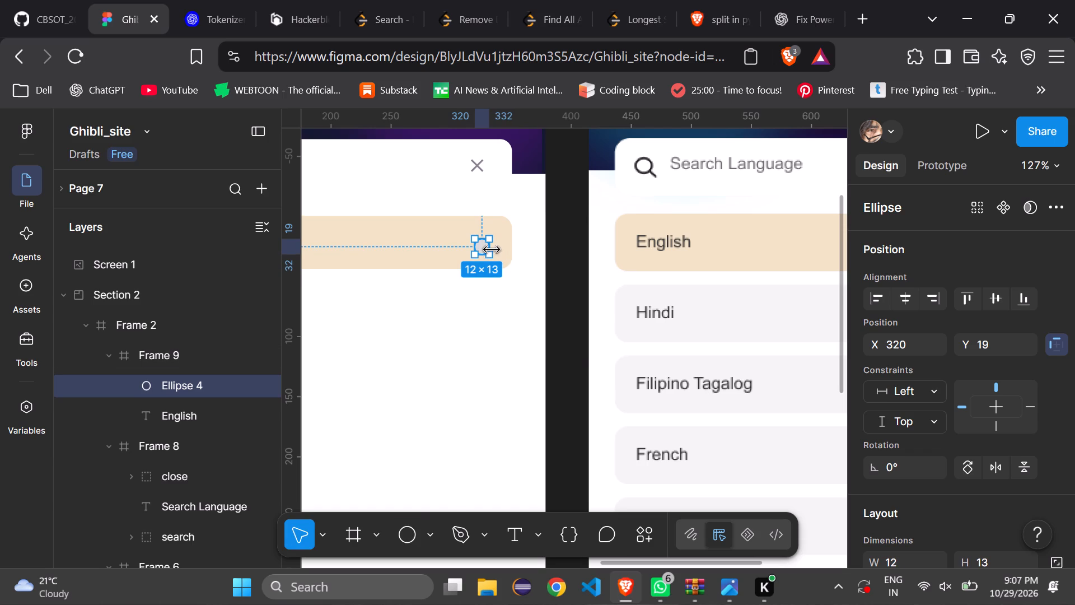
click(496, 330)
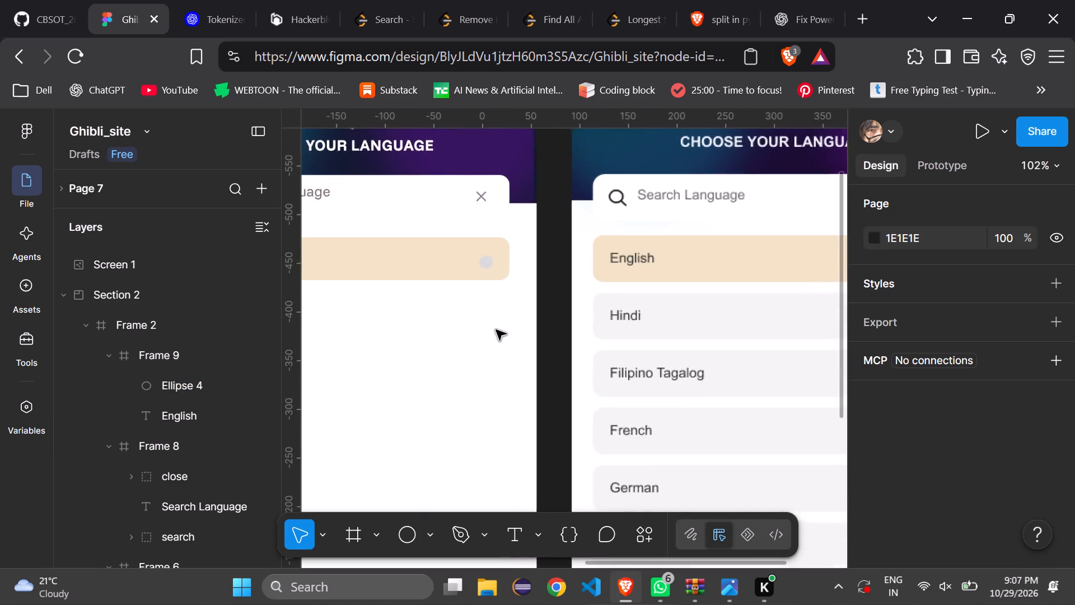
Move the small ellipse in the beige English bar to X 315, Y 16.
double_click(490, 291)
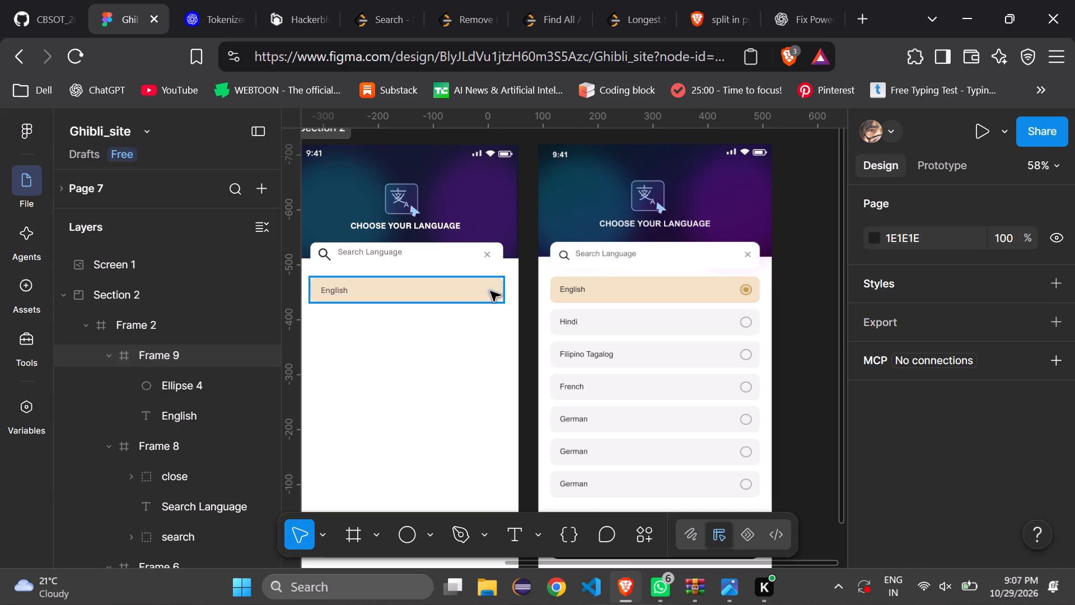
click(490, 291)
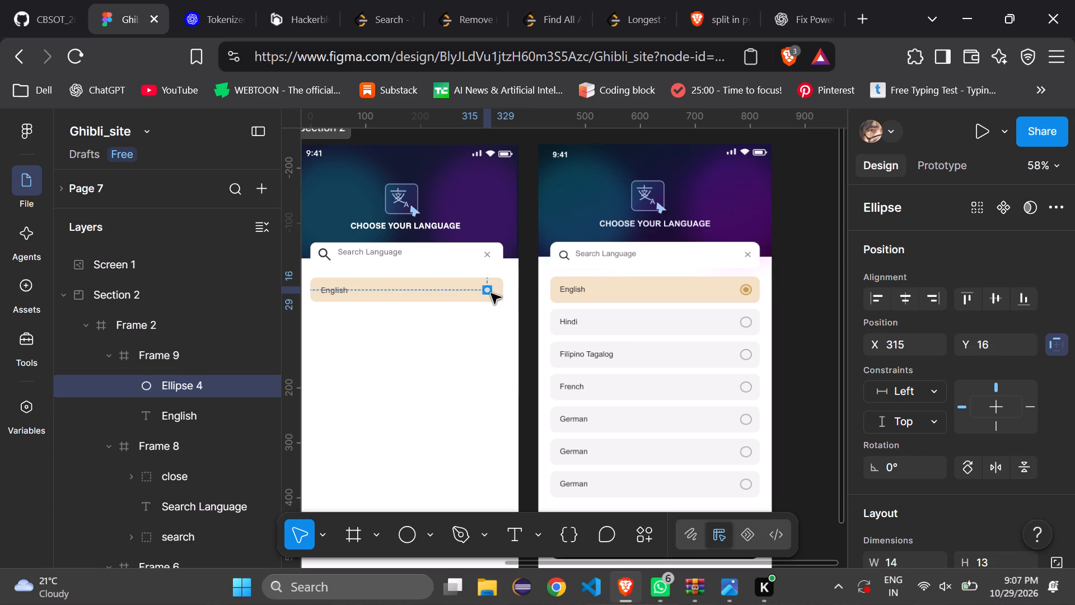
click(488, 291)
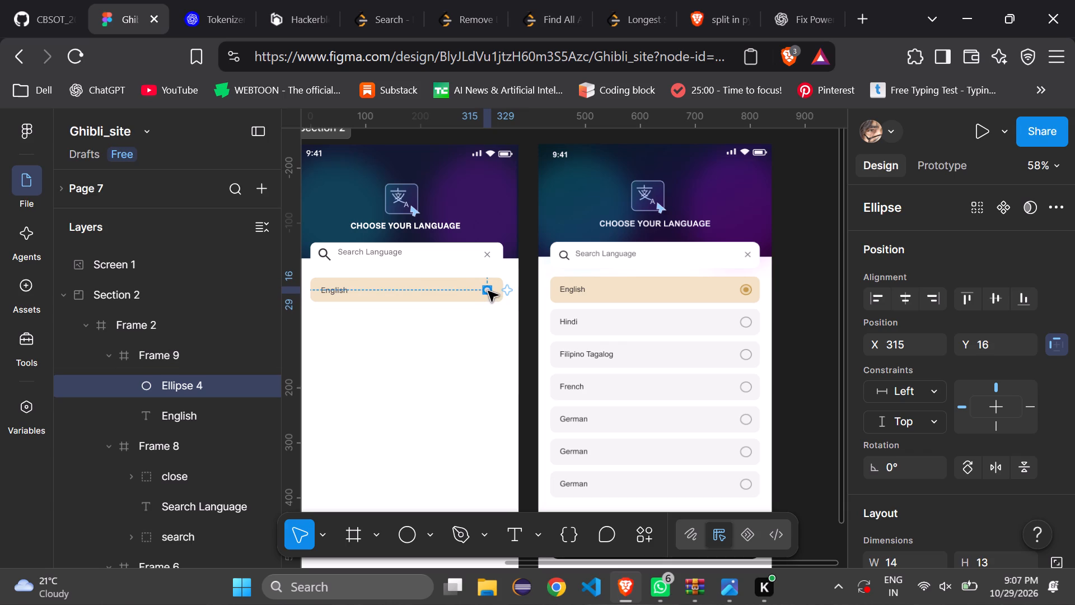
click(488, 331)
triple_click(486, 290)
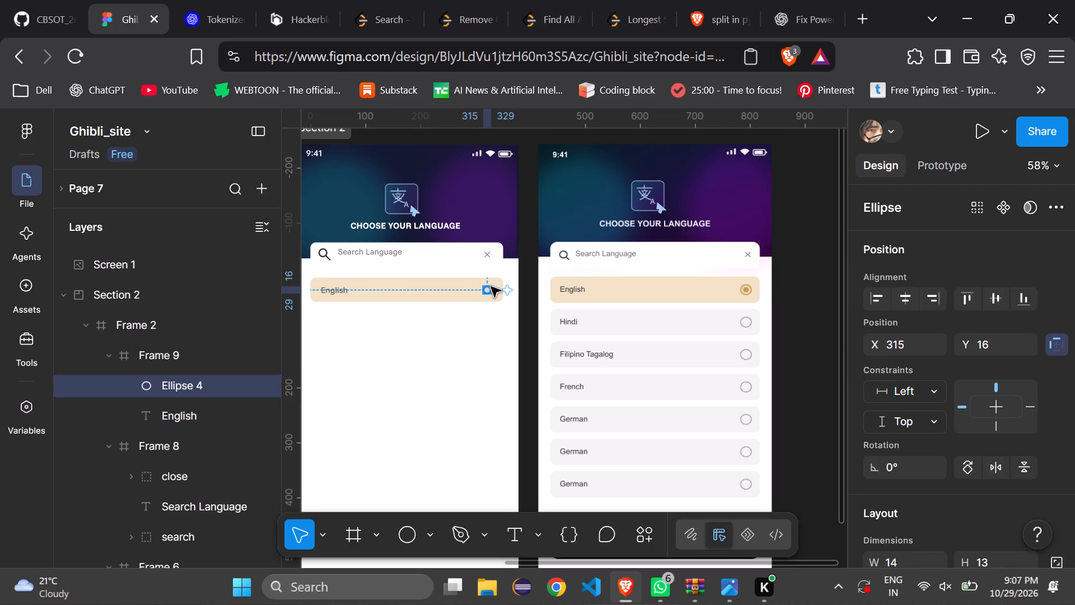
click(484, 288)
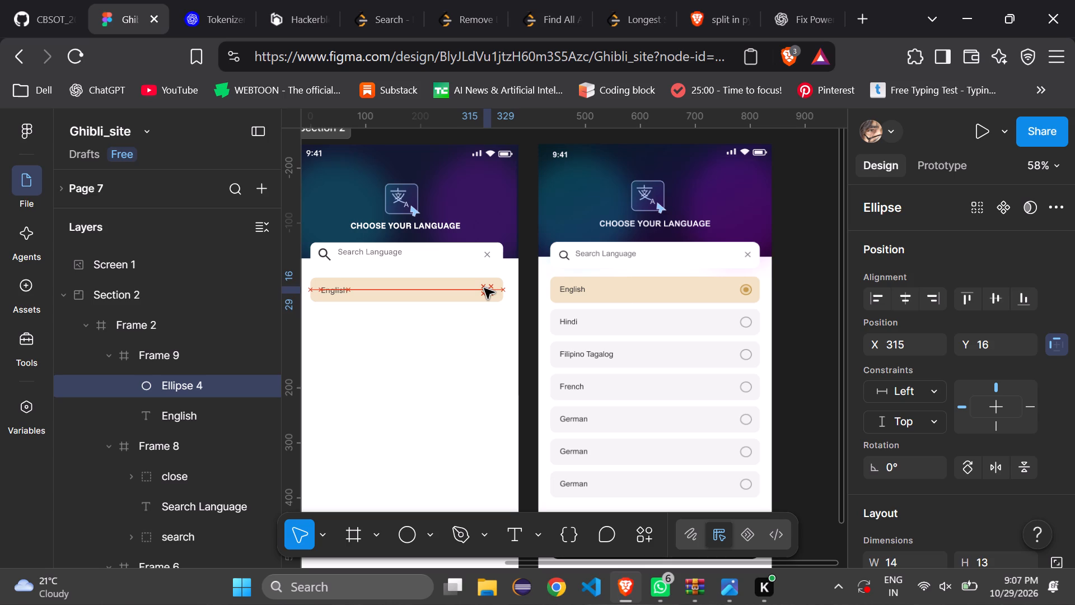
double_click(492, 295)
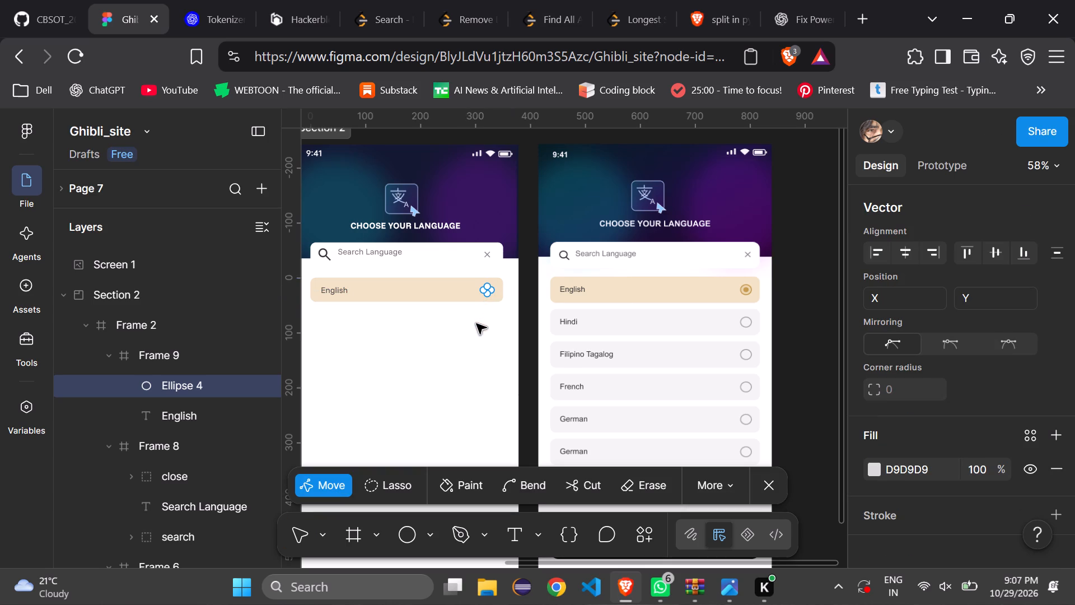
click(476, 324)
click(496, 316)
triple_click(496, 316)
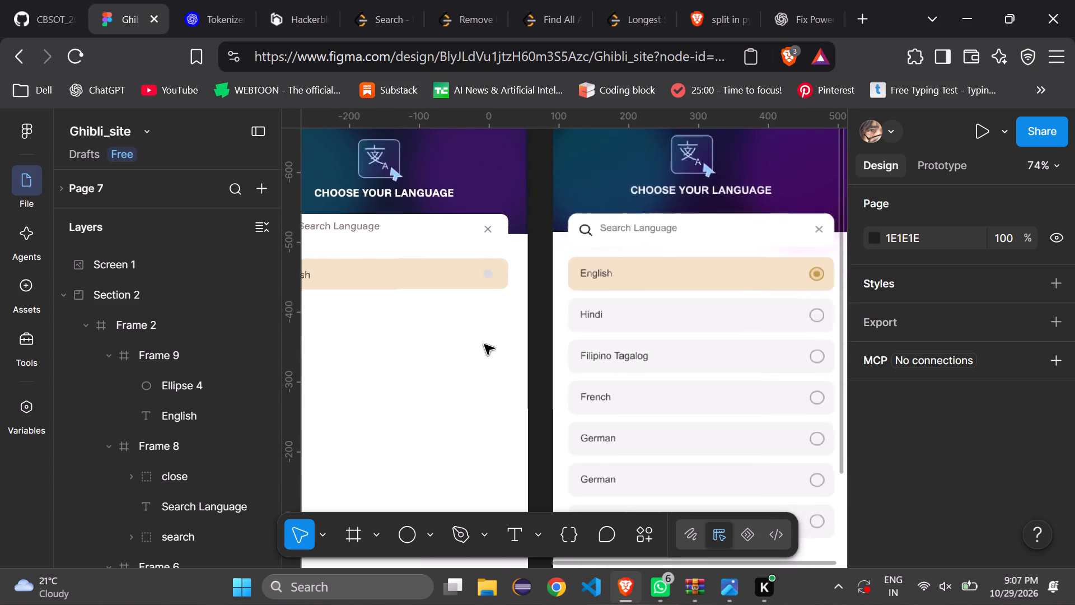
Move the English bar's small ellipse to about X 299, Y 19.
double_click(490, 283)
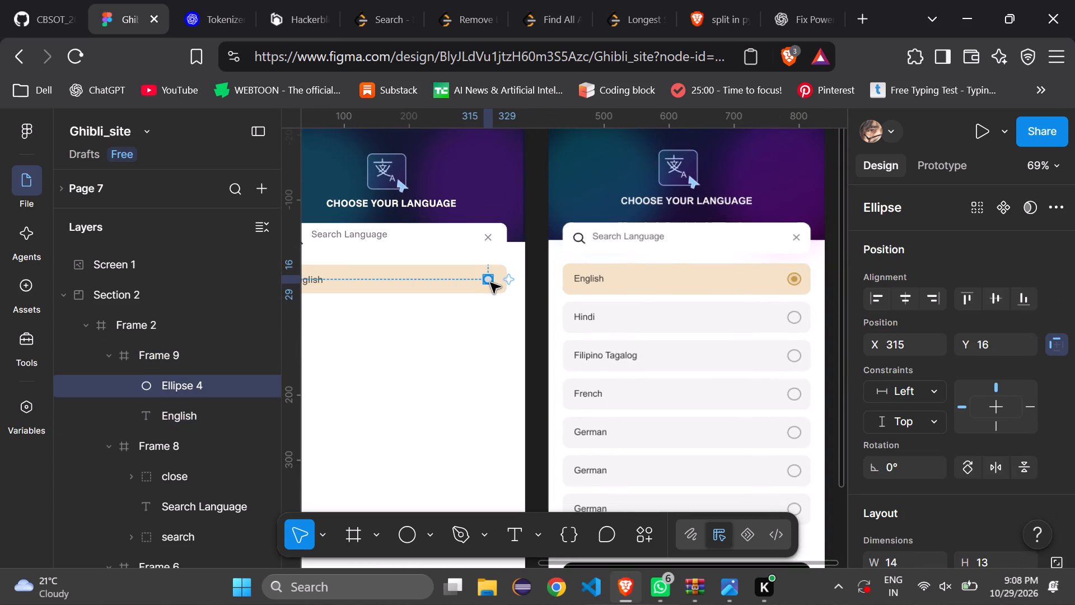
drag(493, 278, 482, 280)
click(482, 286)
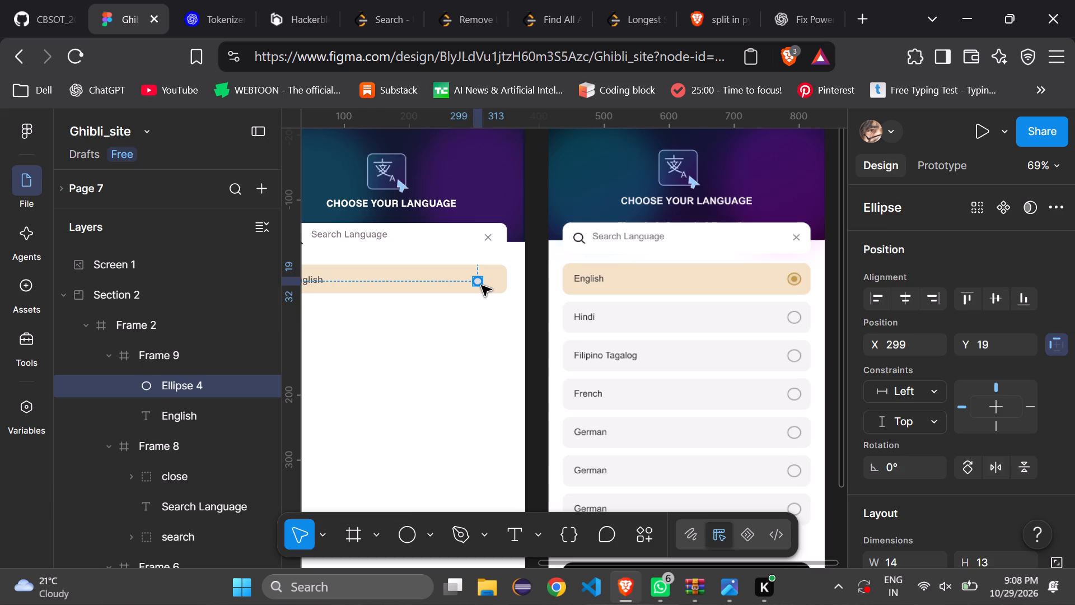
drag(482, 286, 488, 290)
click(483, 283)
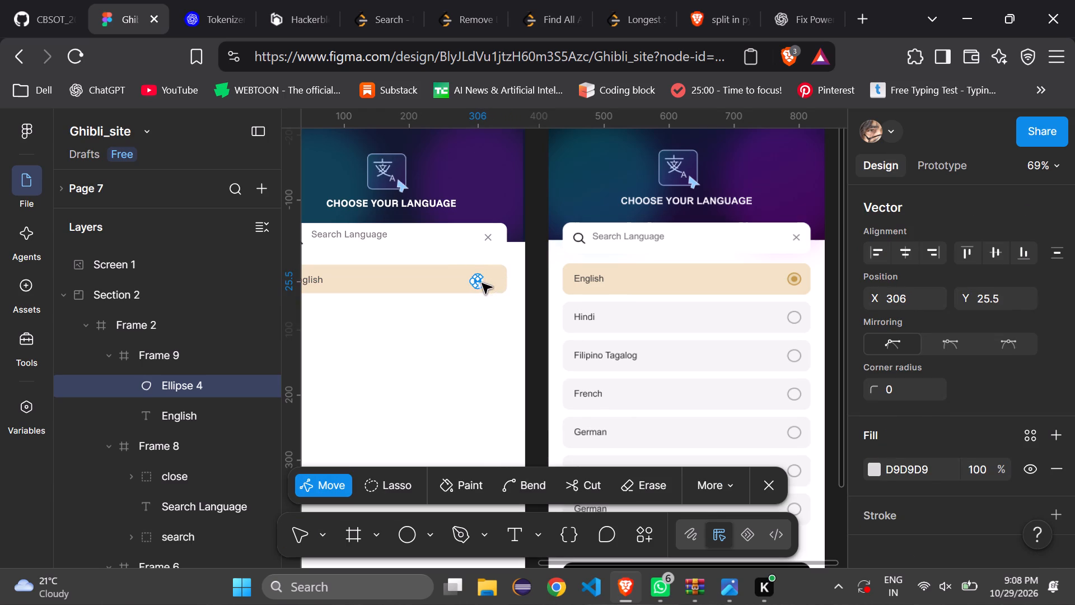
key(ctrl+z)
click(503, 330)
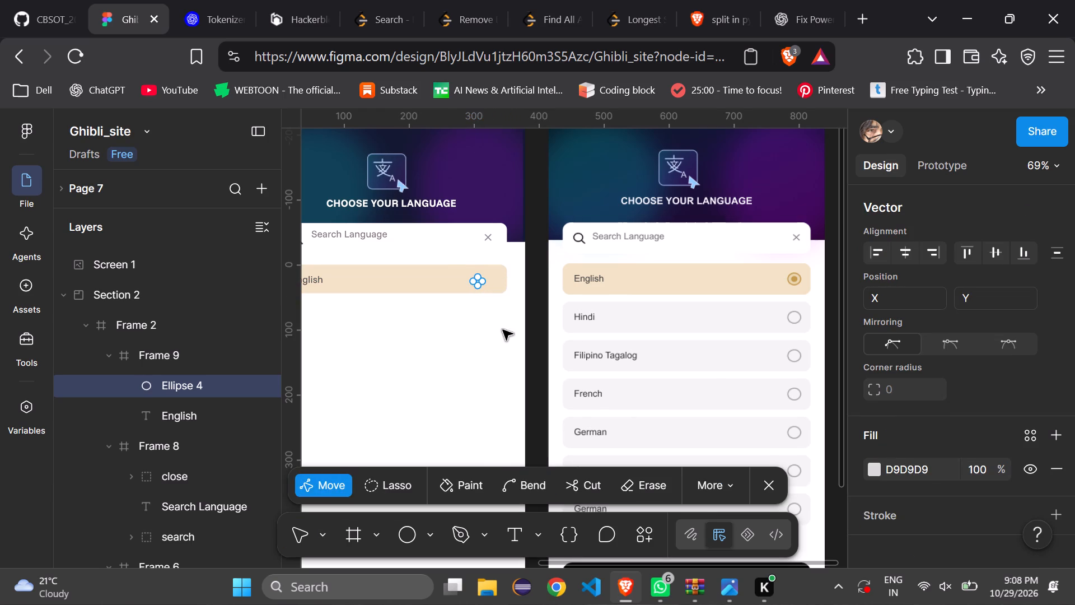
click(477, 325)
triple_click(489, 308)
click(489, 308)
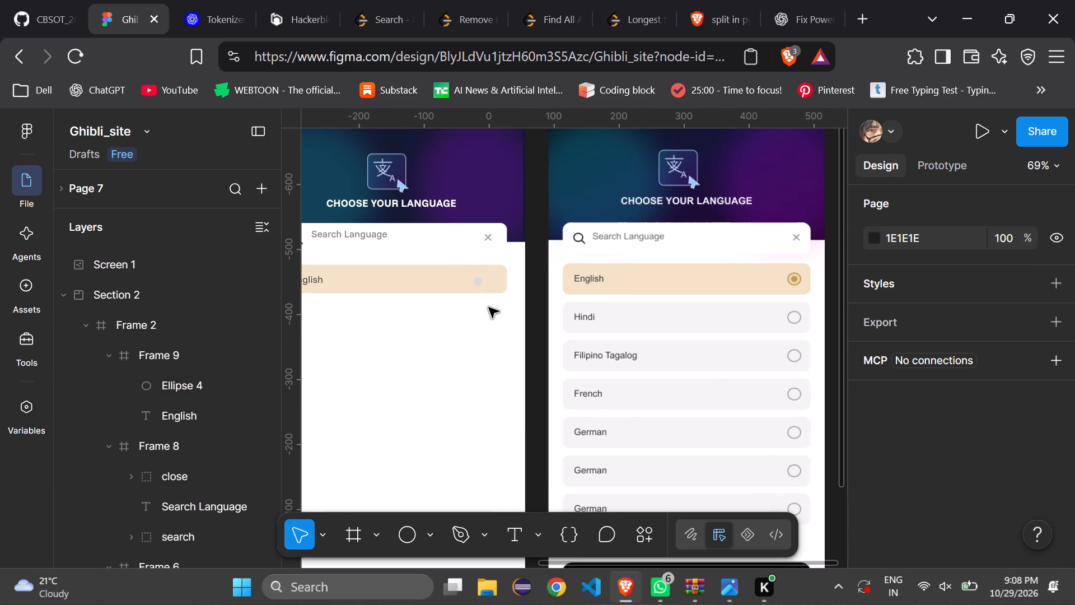
Shrink the small ellipse in the English bar to a 9 × 9 circle.
triple_click(476, 279)
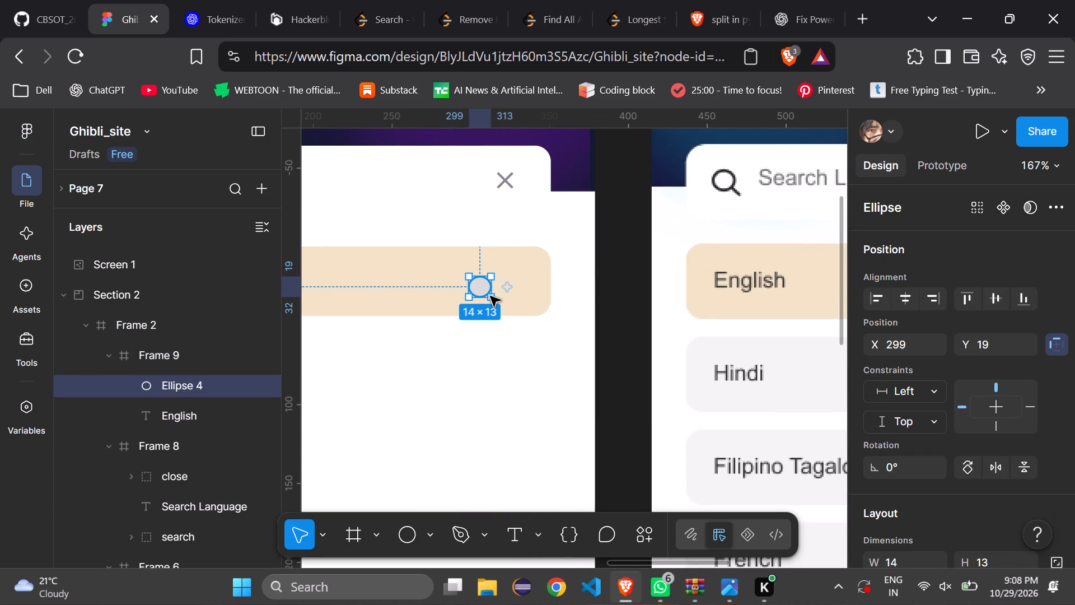
click(490, 296)
drag(494, 299, 486, 296)
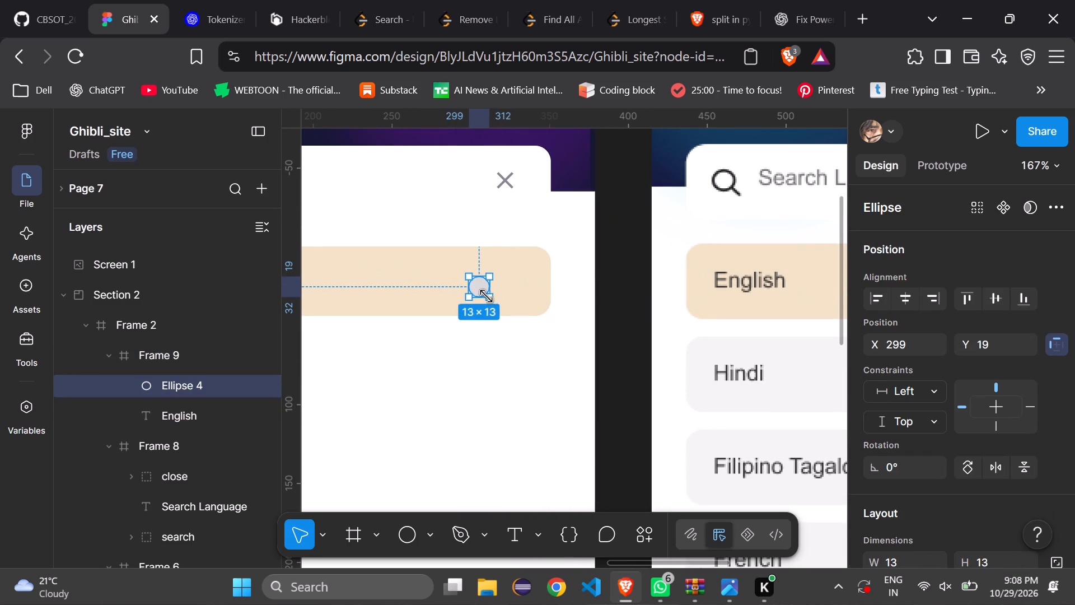
drag(486, 296, 483, 291)
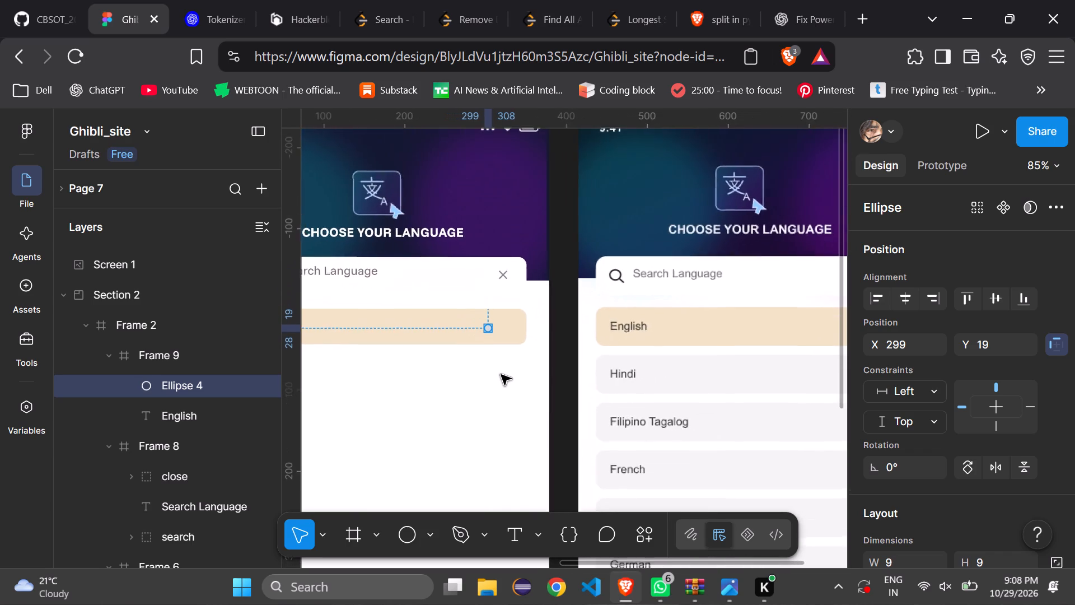
Move the circle to X 317, Y 18 so it sits under the search bar's close icon, and deselect it.
drag(491, 339, 505, 337)
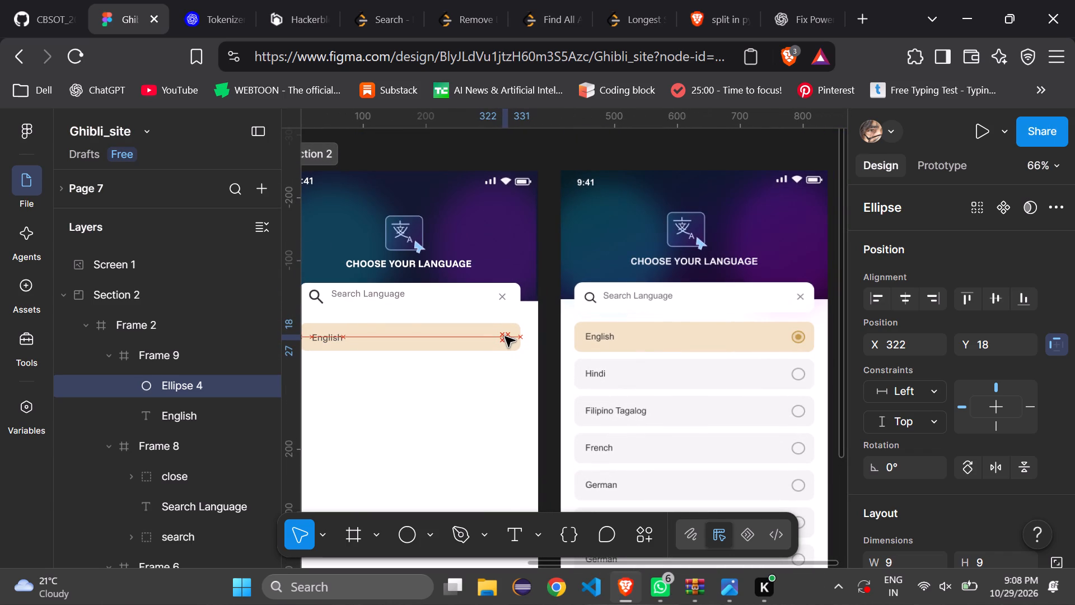
drag(505, 337, 501, 337)
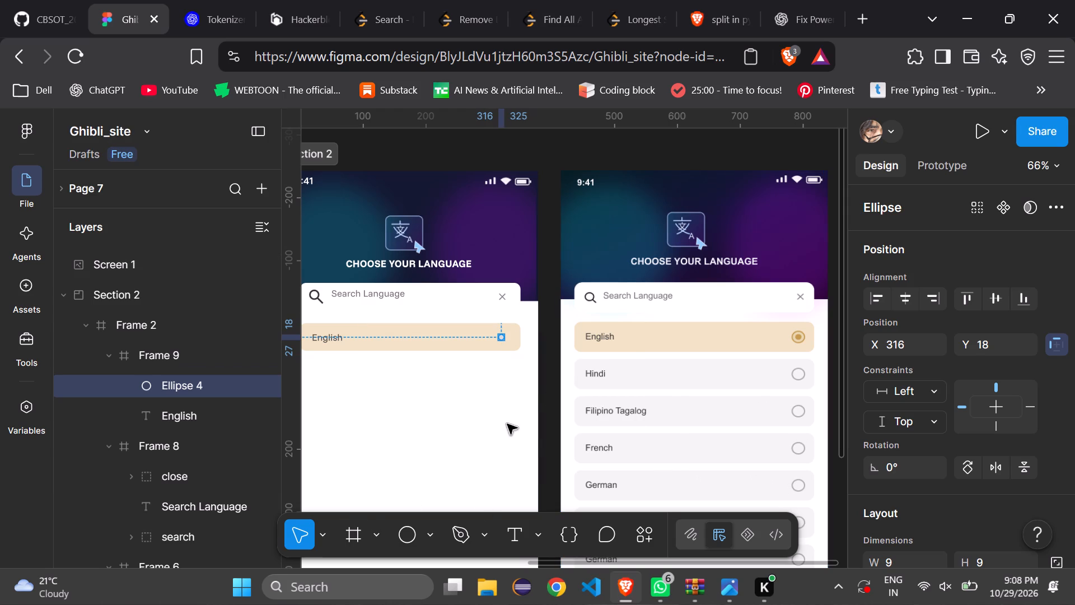
click(501, 341)
key(Right)
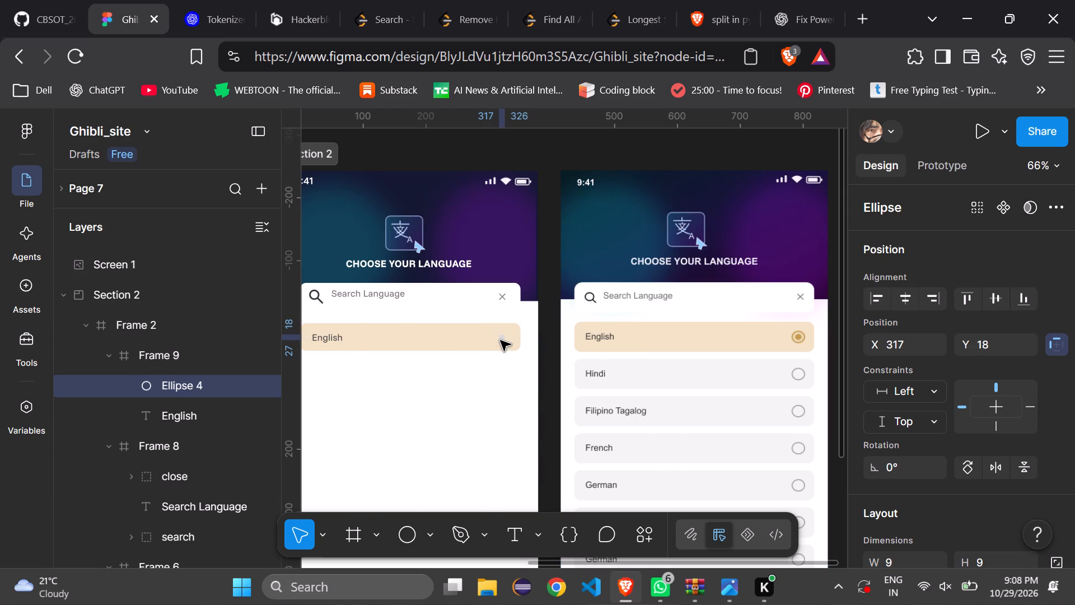
click(493, 404)
key(Right)
key(Right)
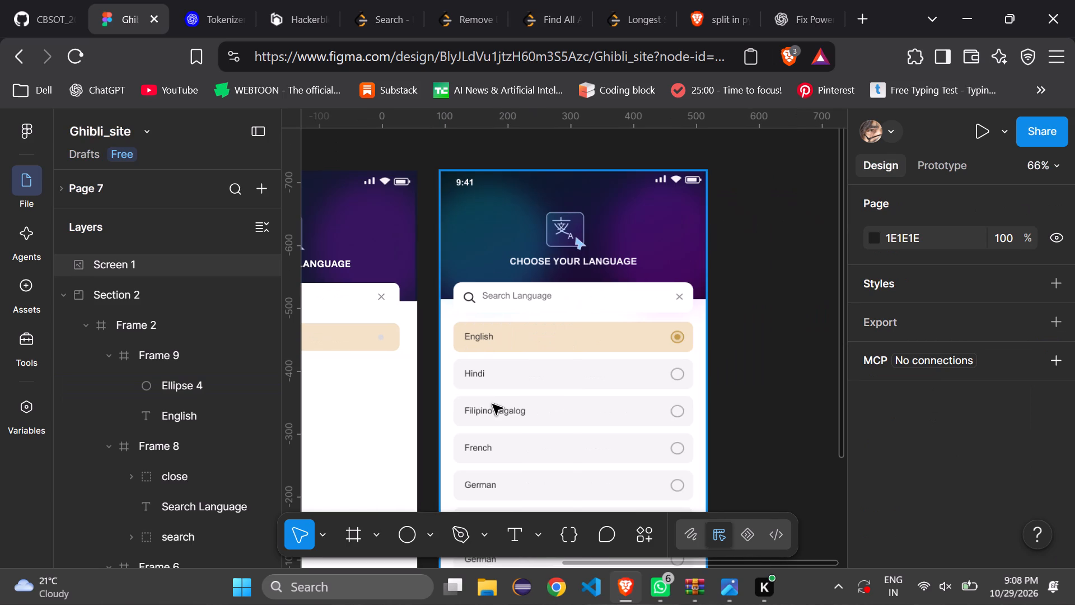
Enlarge the circle in the English bar to 10 × 10 and deselect it.
click(389, 338)
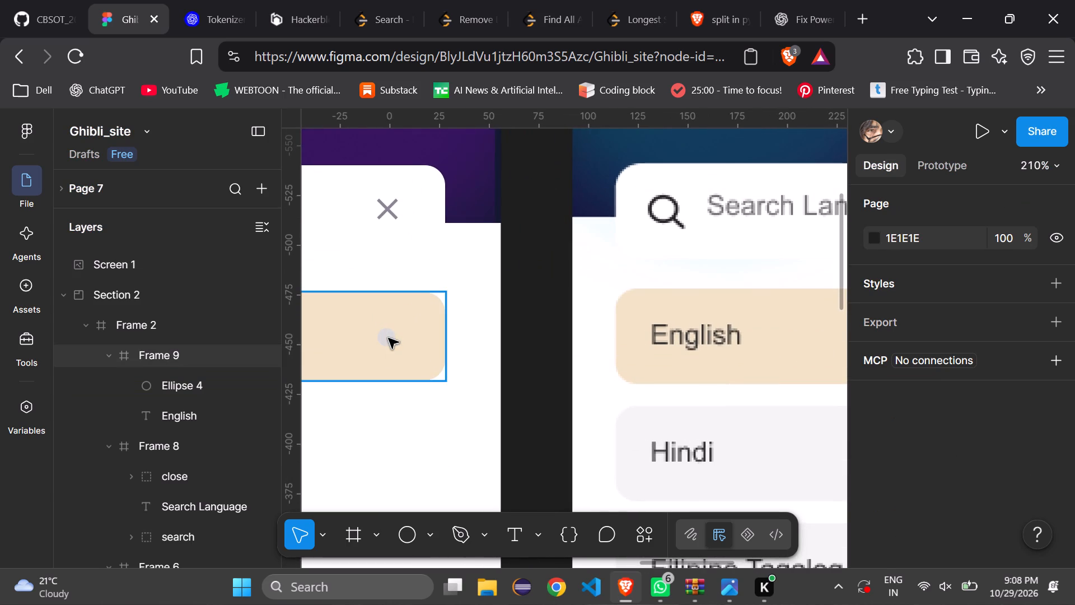
click(391, 345)
click(391, 345)
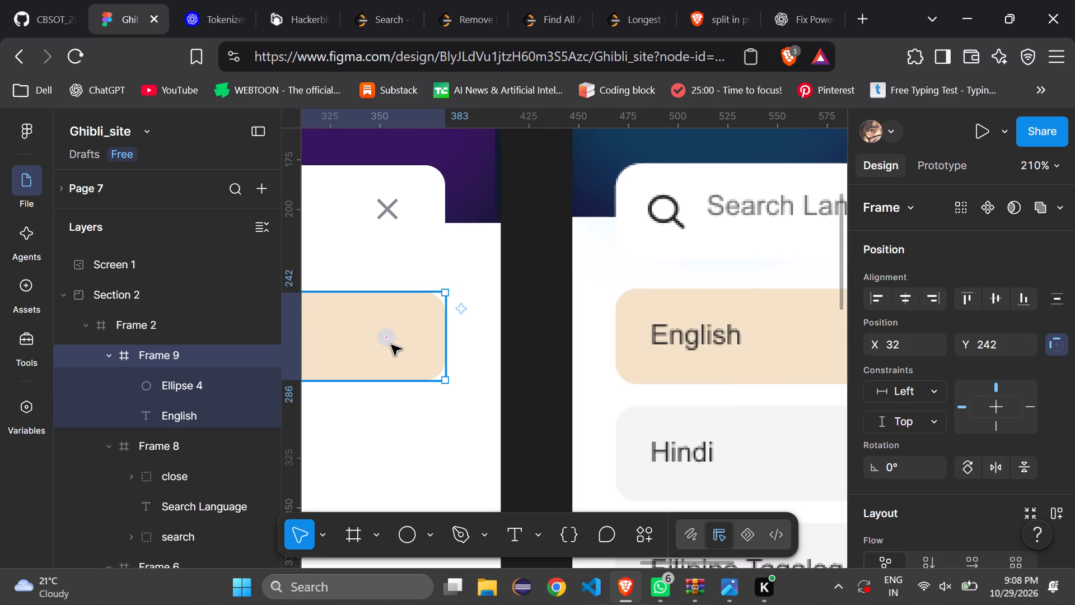
click(389, 339)
double_click(389, 339)
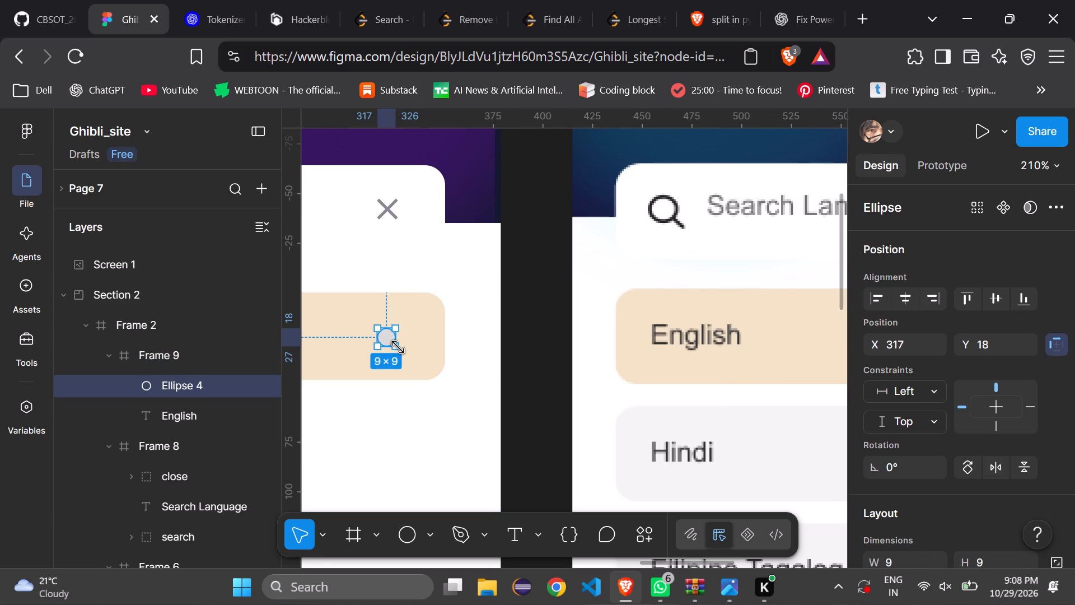
click(398, 349)
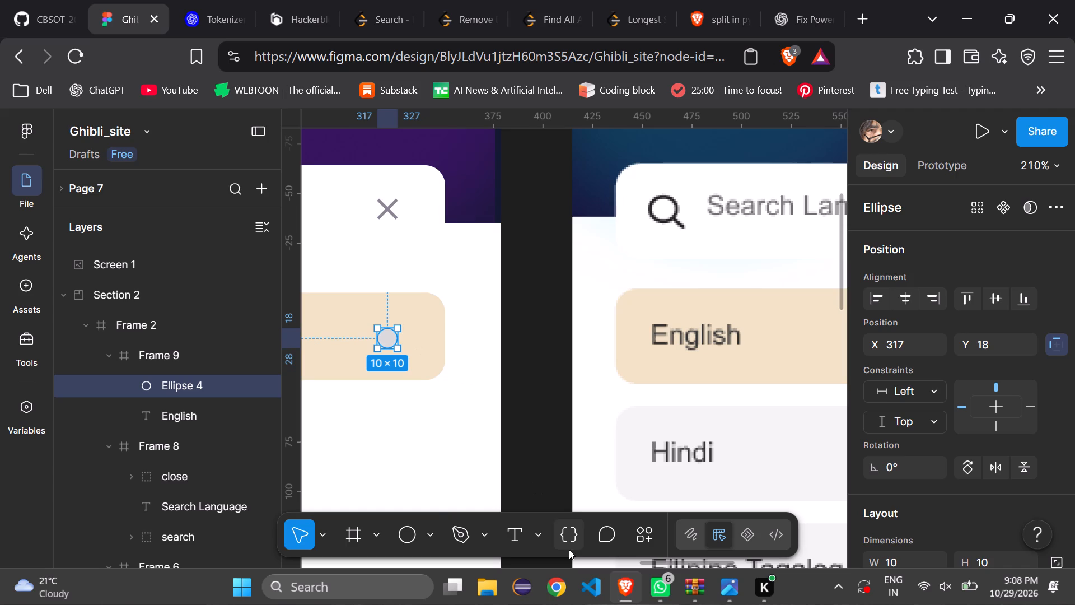
click(515, 424)
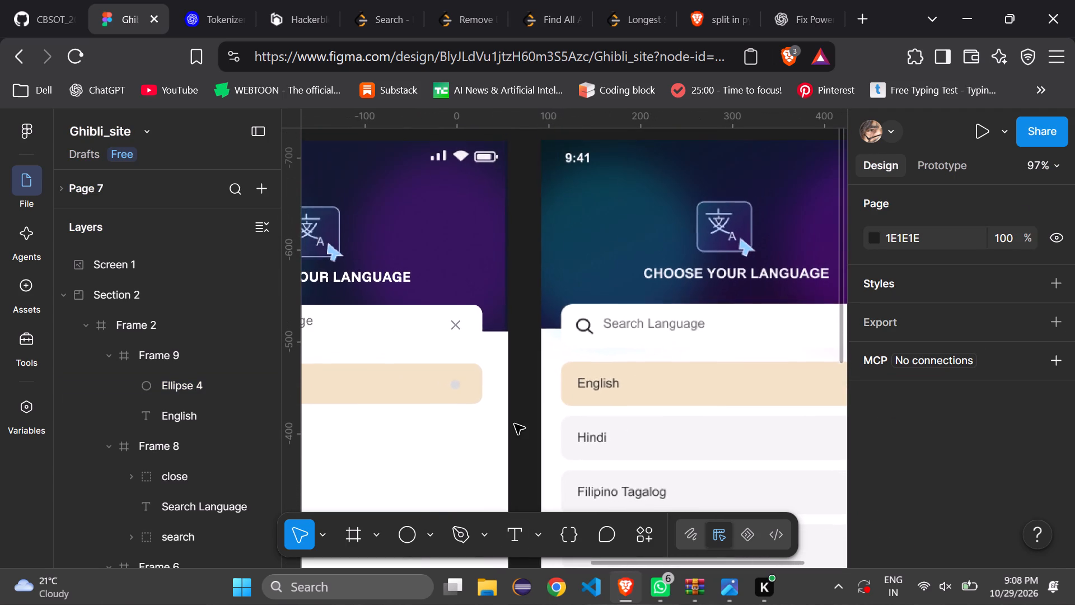
Fill the English bar's circle with gold C49A4B, sampled from the selected radio dot in the reference screen.
key(Right)
key(Right)
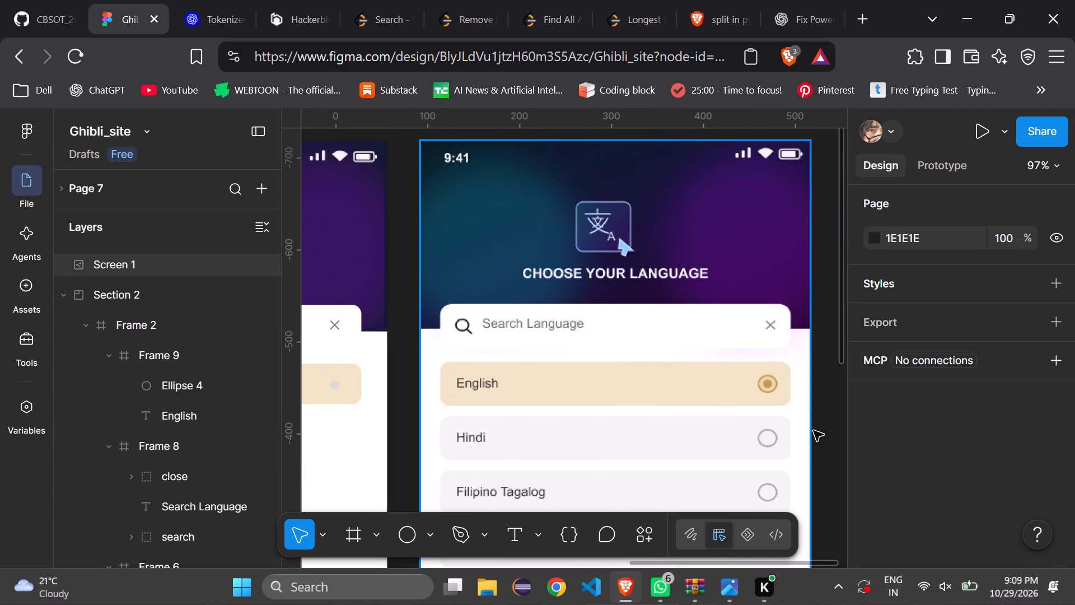
key(Down)
key(Down)
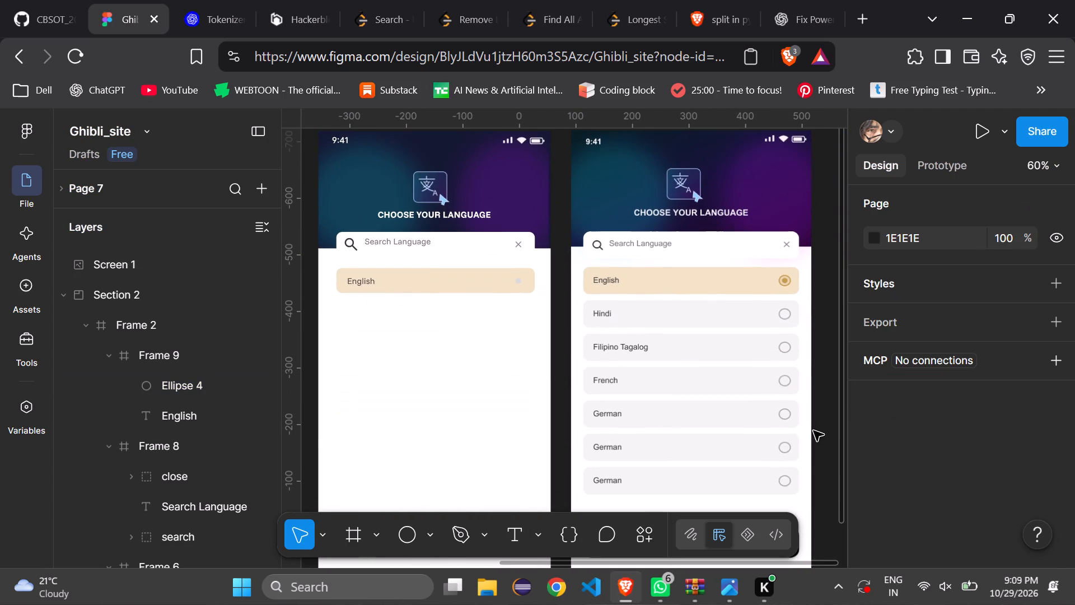
click(521, 285)
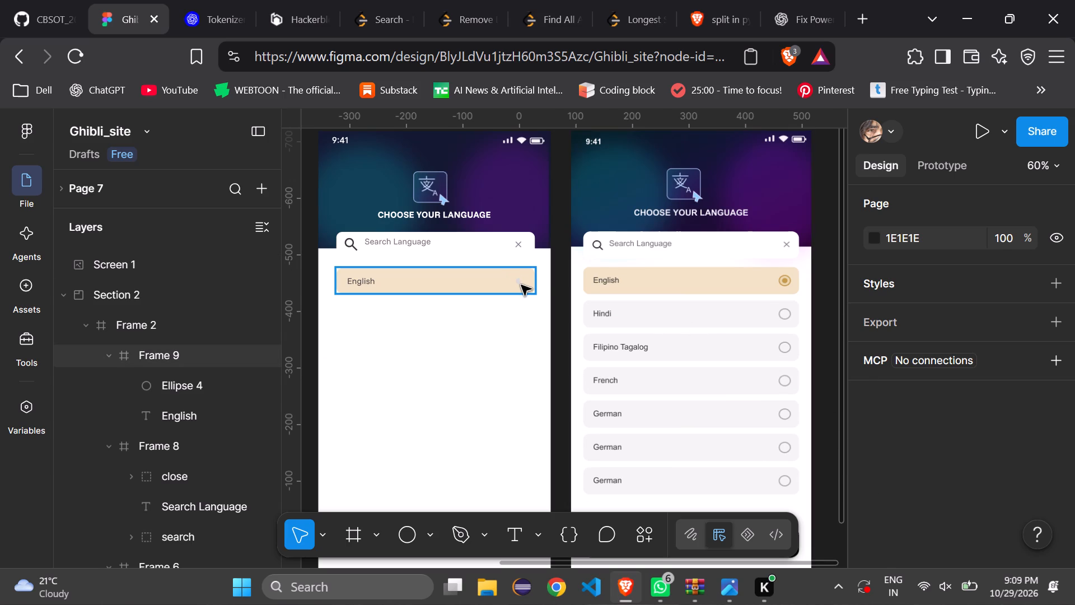
triple_click(521, 283)
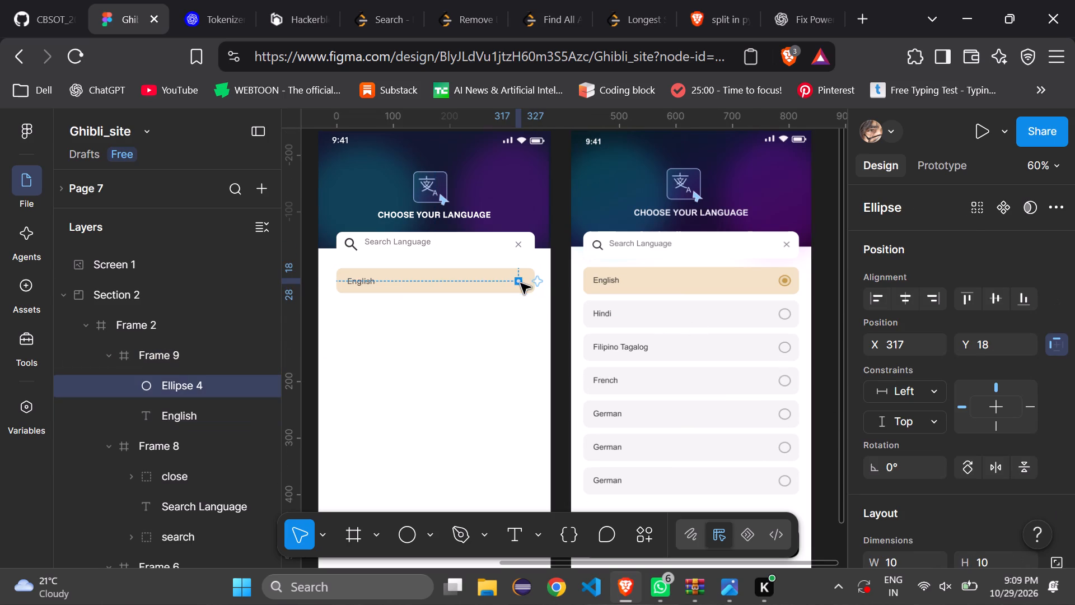
click(1072, 406)
drag(1072, 406, 1063, 452)
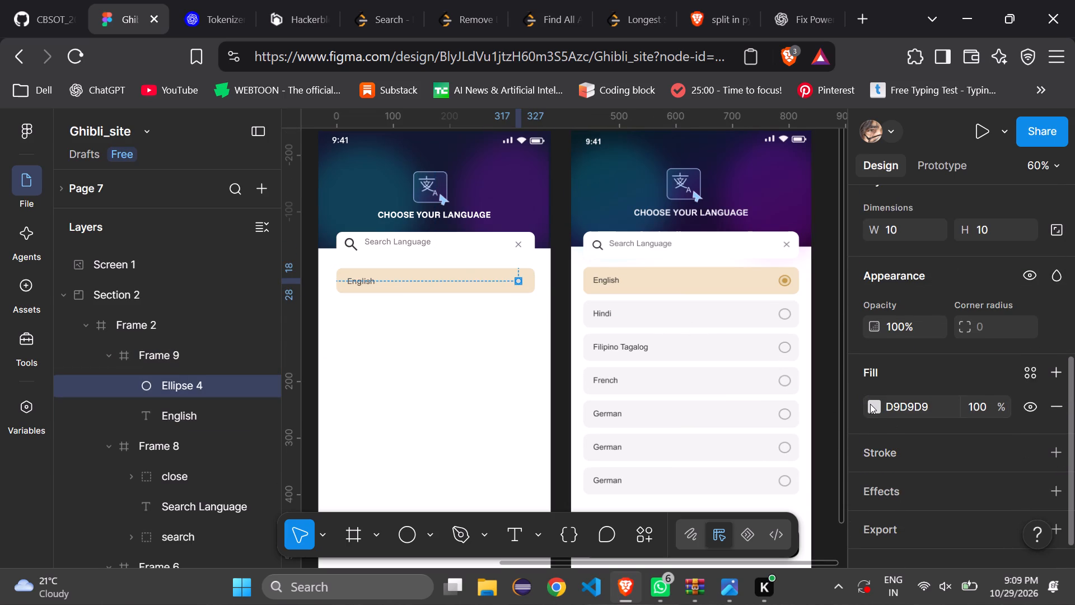
click(871, 406)
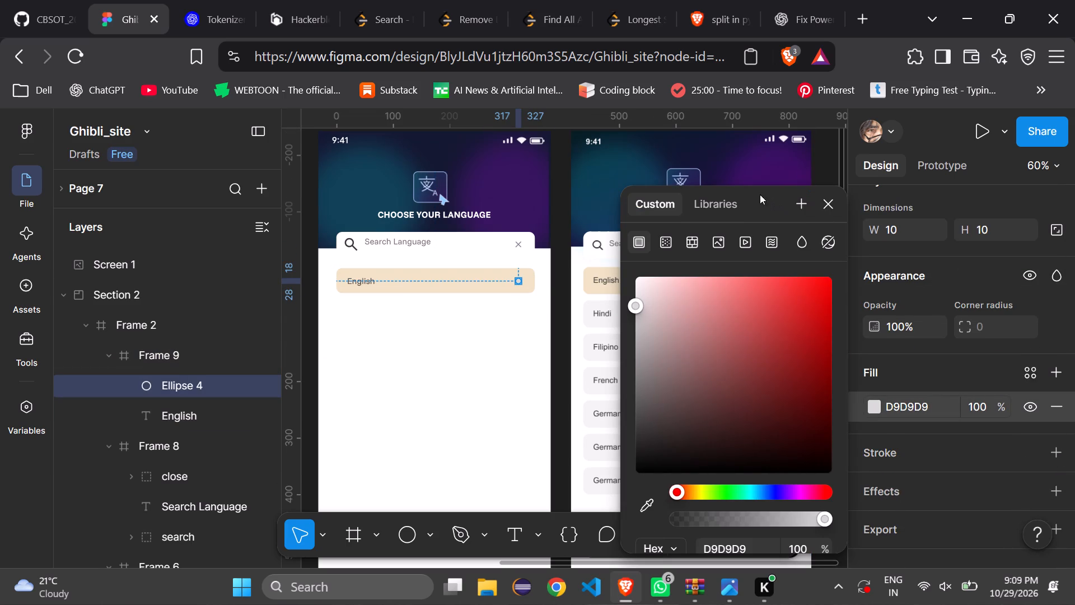
drag(759, 205, 739, 264)
drag(739, 264, 463, 234)
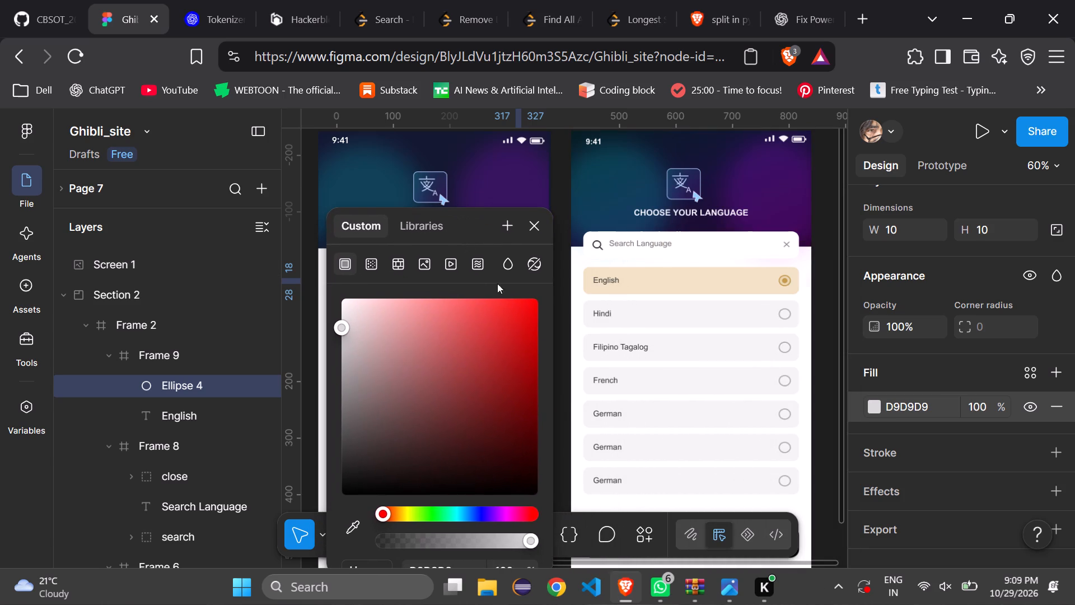
click(346, 526)
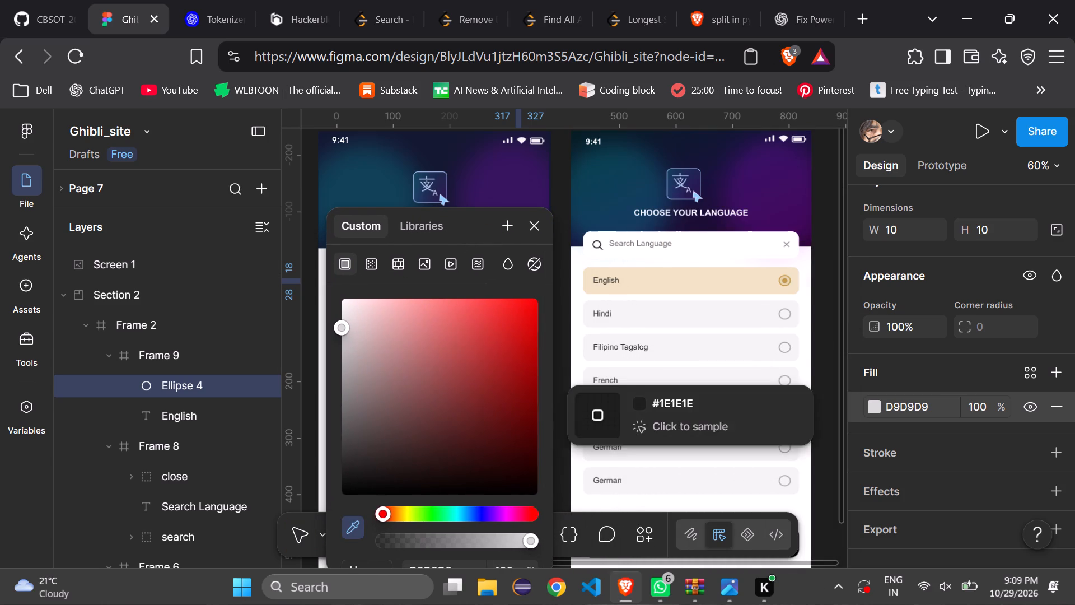
click(784, 281)
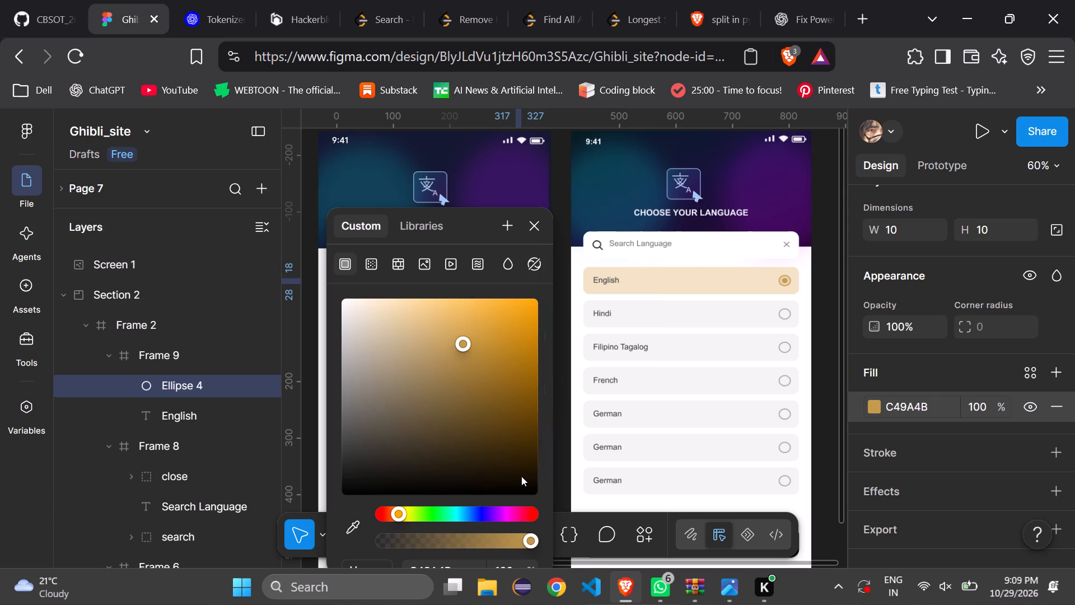
Draw a second ellipse about 17 × 9 beside the gold dot in the English bar.
click(560, 452)
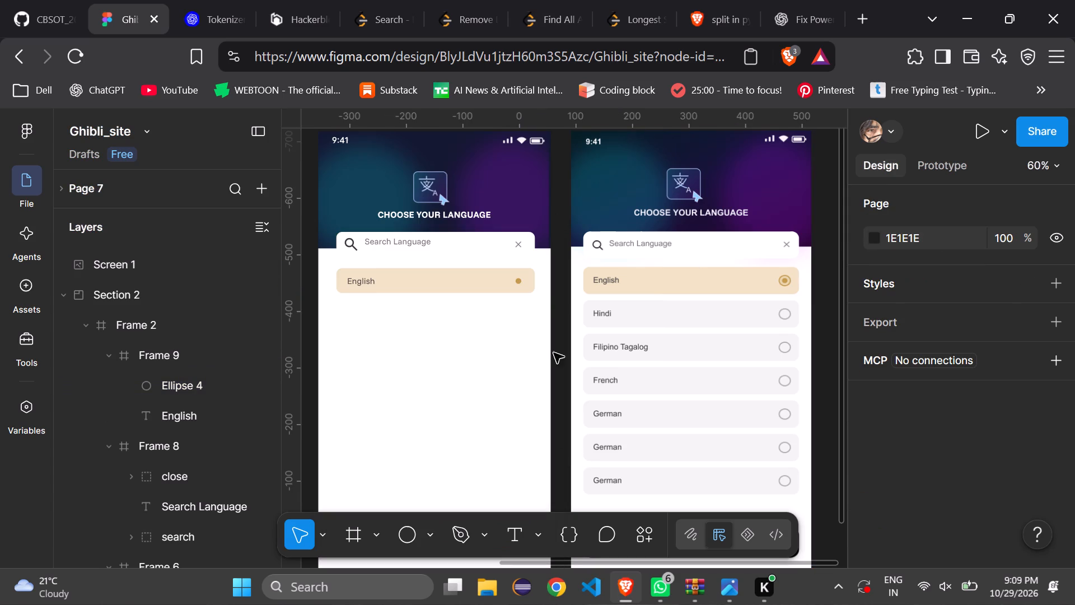
scroll(494, 341, left, 1)
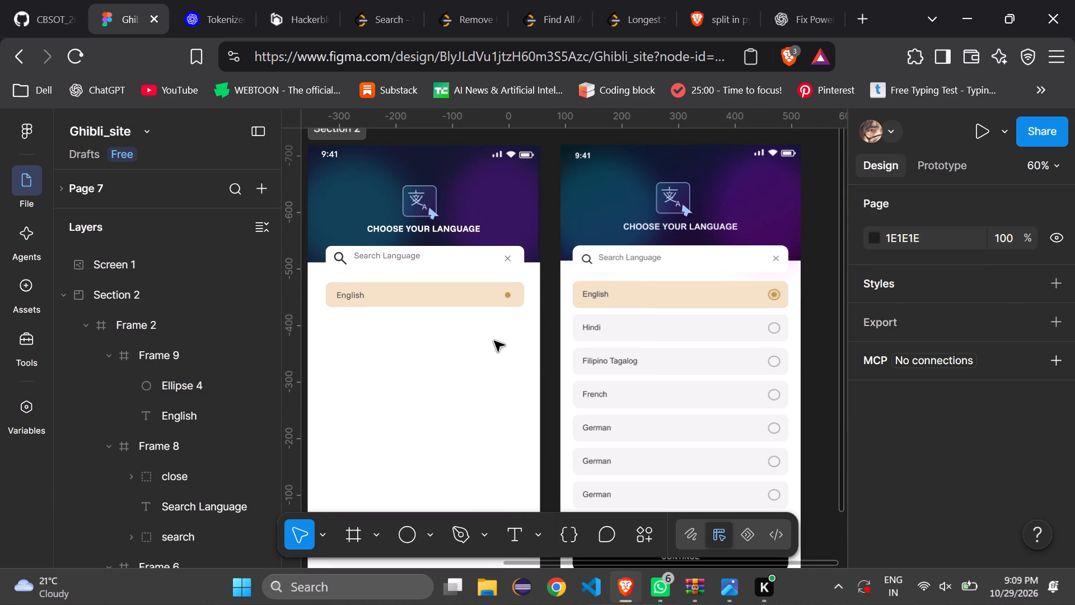
scroll(494, 341, left, 1)
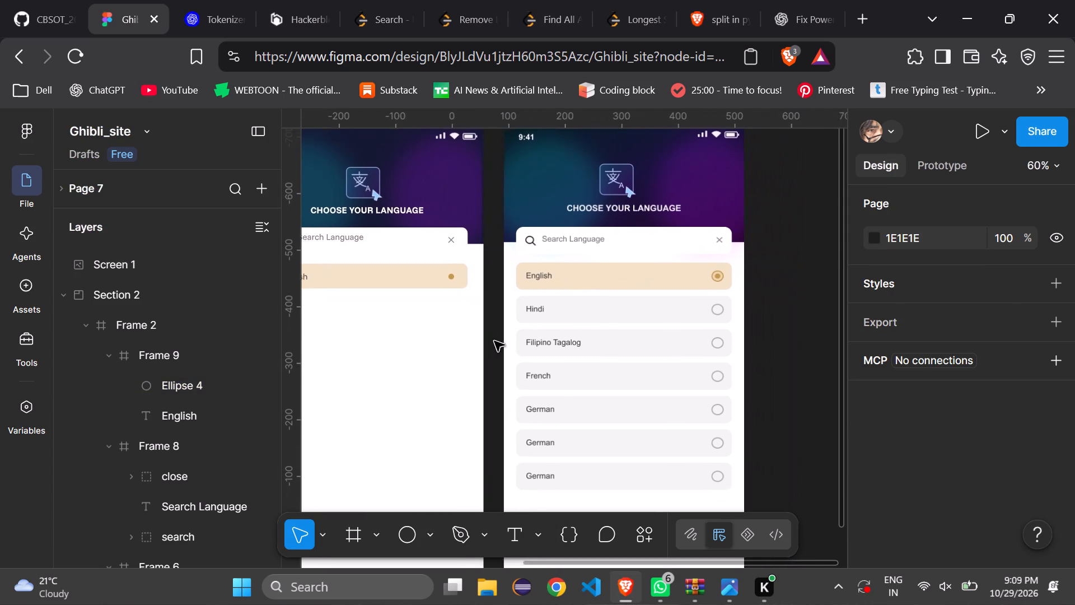
scroll(494, 341, left, 1)
click(428, 546)
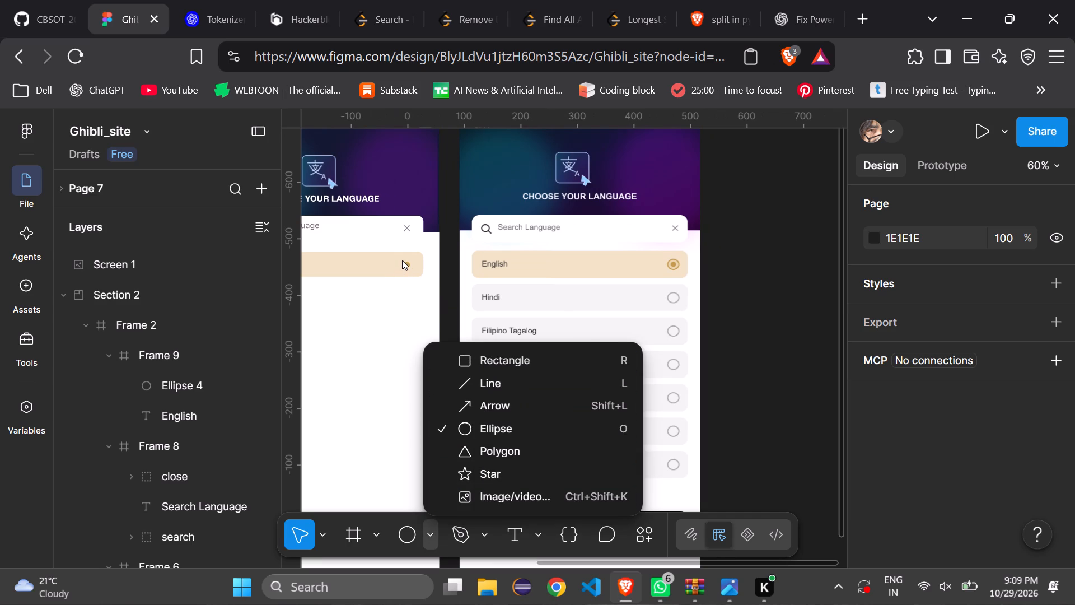
click(484, 426)
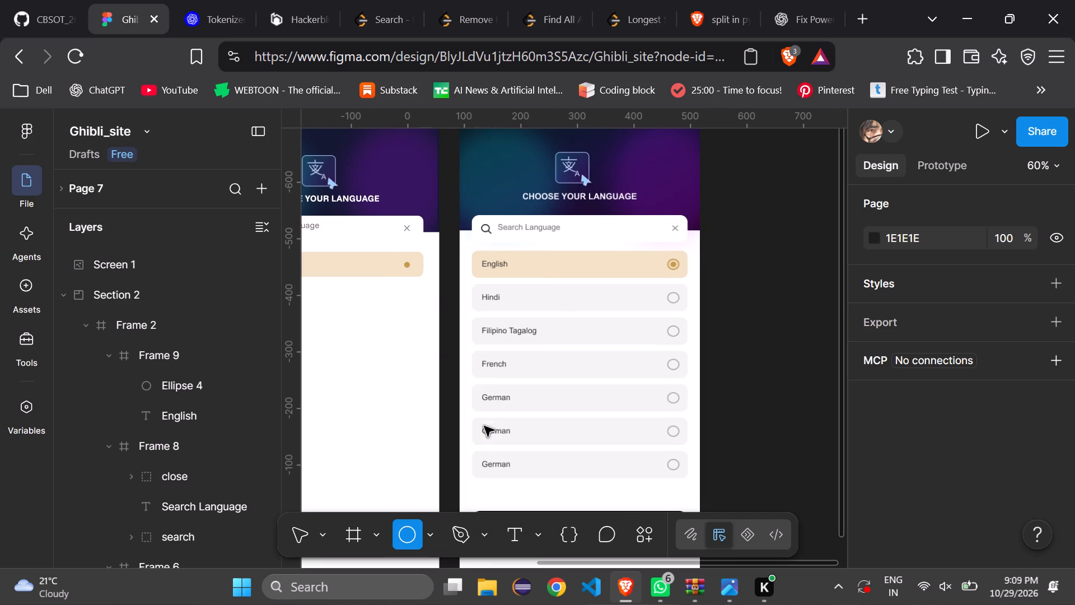
drag(403, 262, 415, 274)
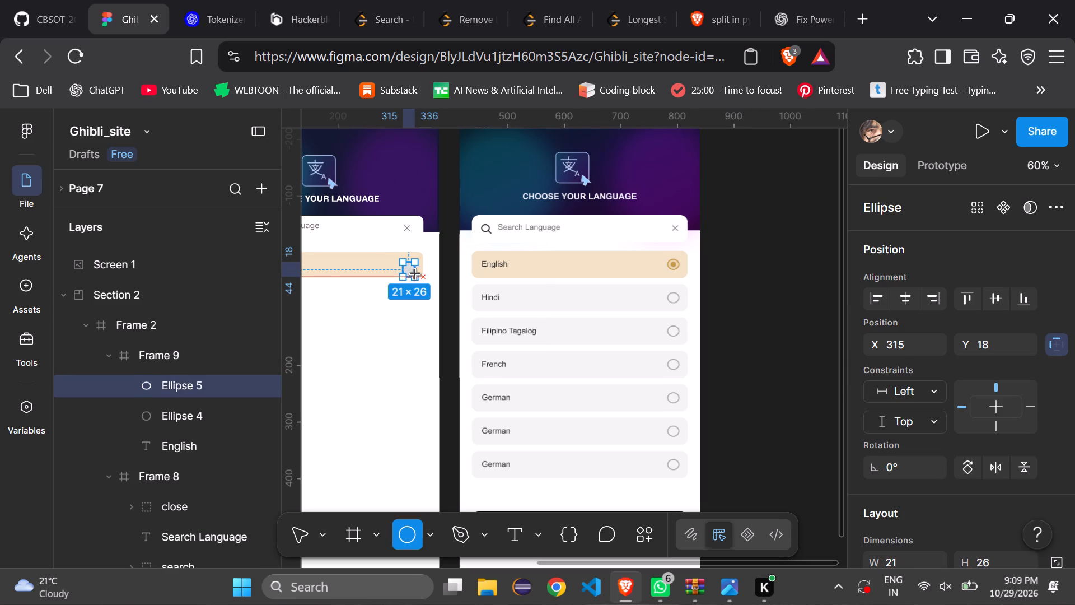
drag(415, 274, 415, 273)
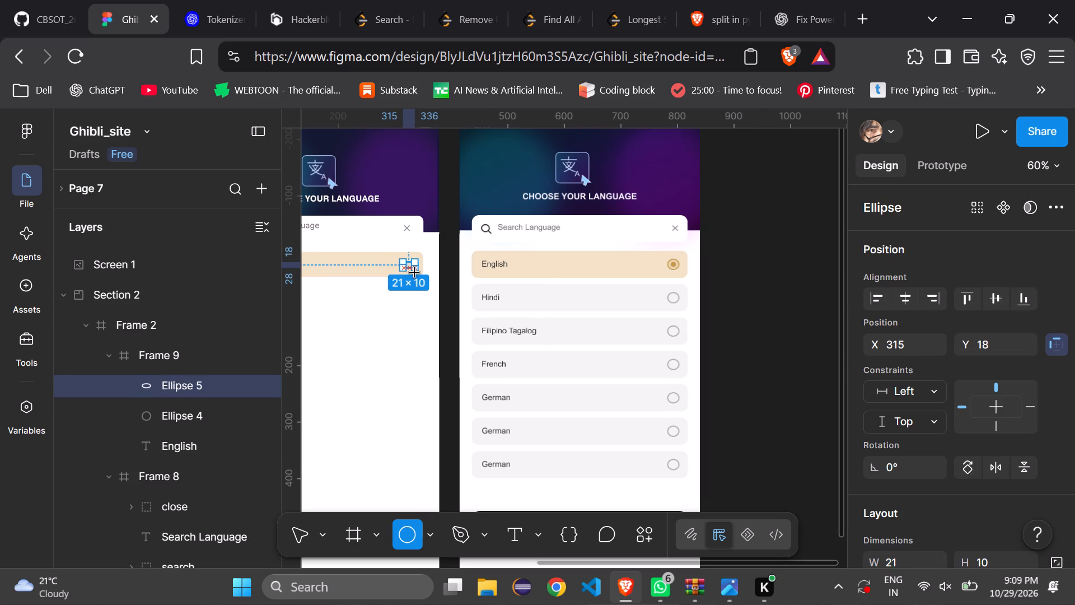
drag(415, 273, 415, 272)
drag(415, 272, 415, 266)
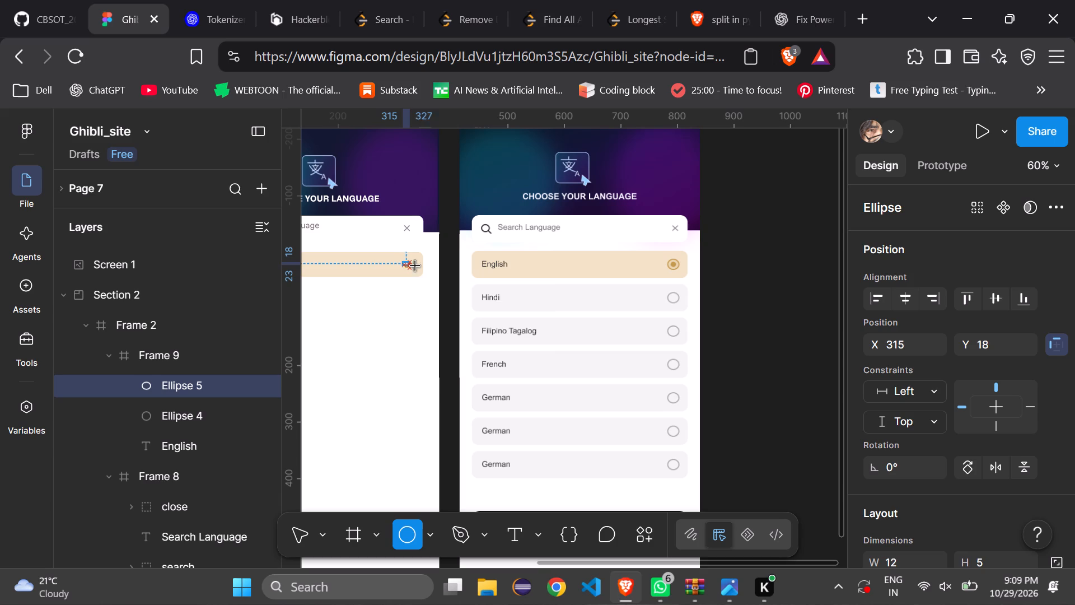
drag(415, 266, 413, 270)
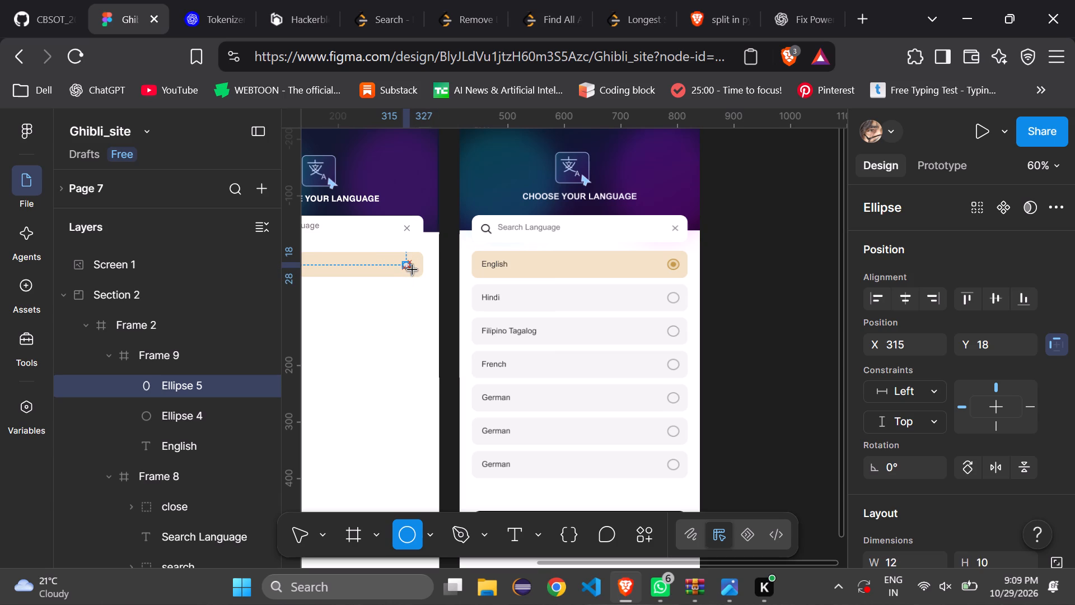
drag(413, 270, 412, 270)
drag(412, 270, 414, 272)
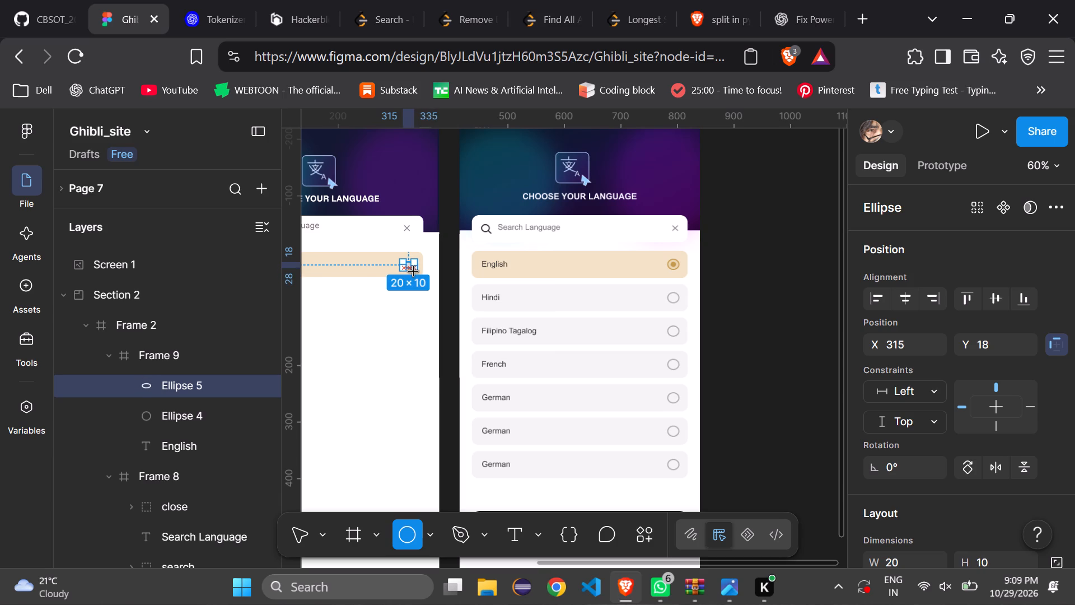
drag(414, 272, 389, 259)
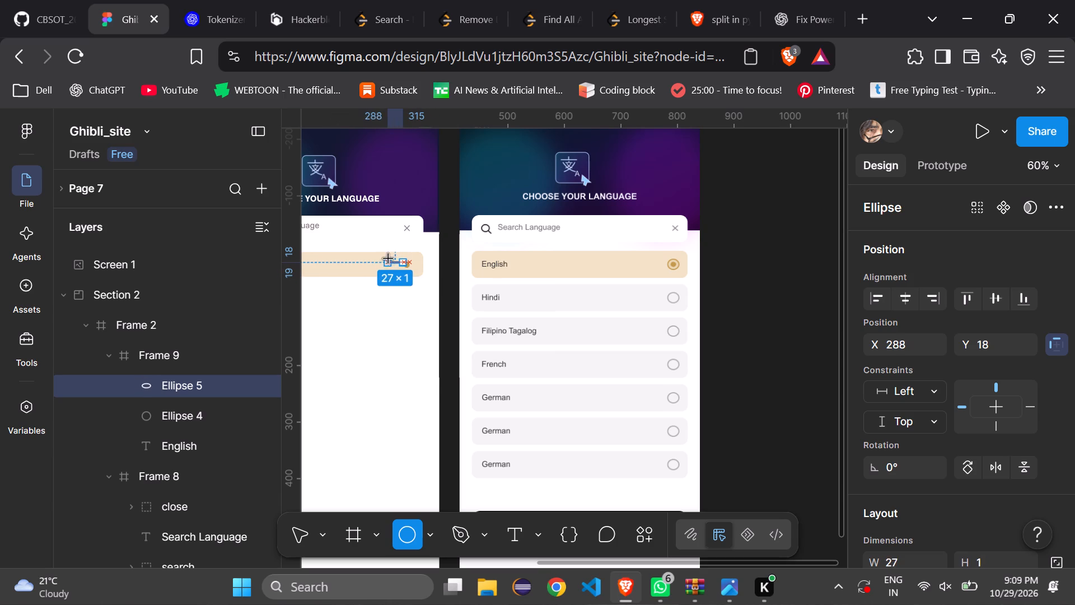
drag(389, 259, 394, 258)
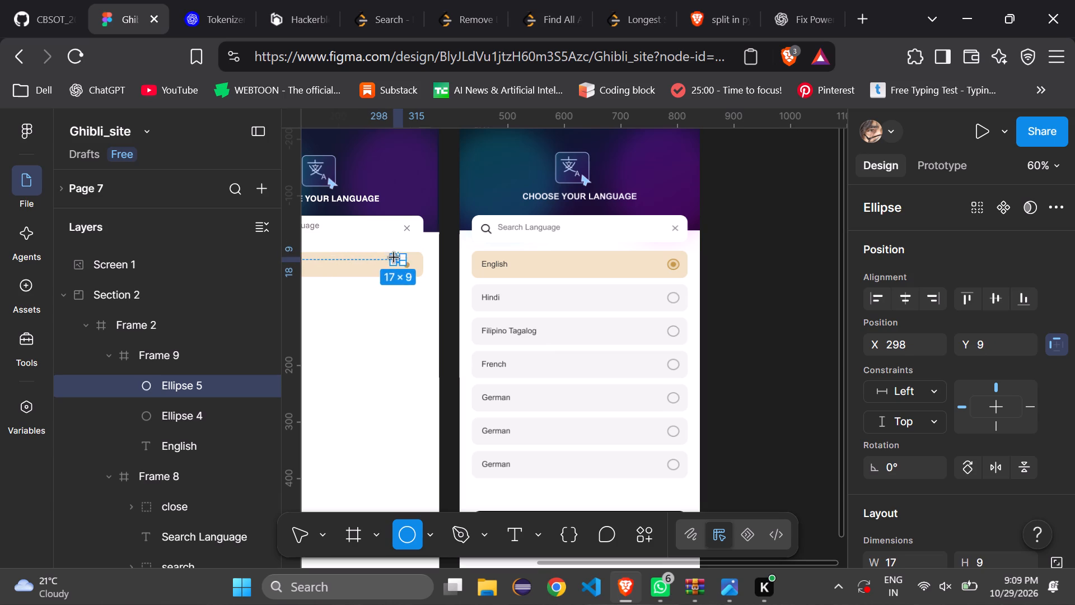
drag(394, 258, 394, 255)
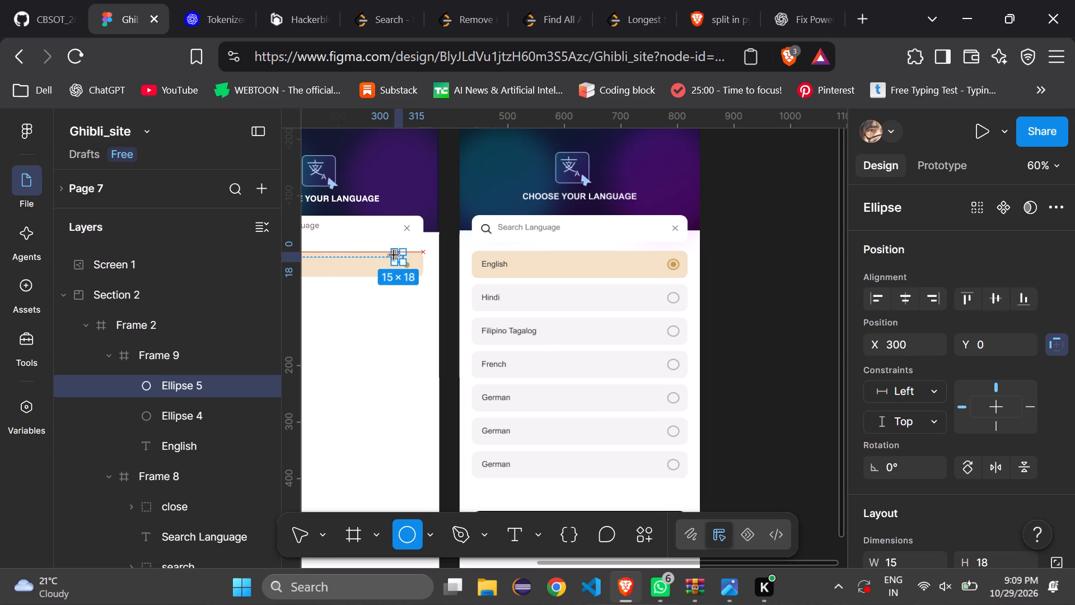
drag(394, 255, 394, 257)
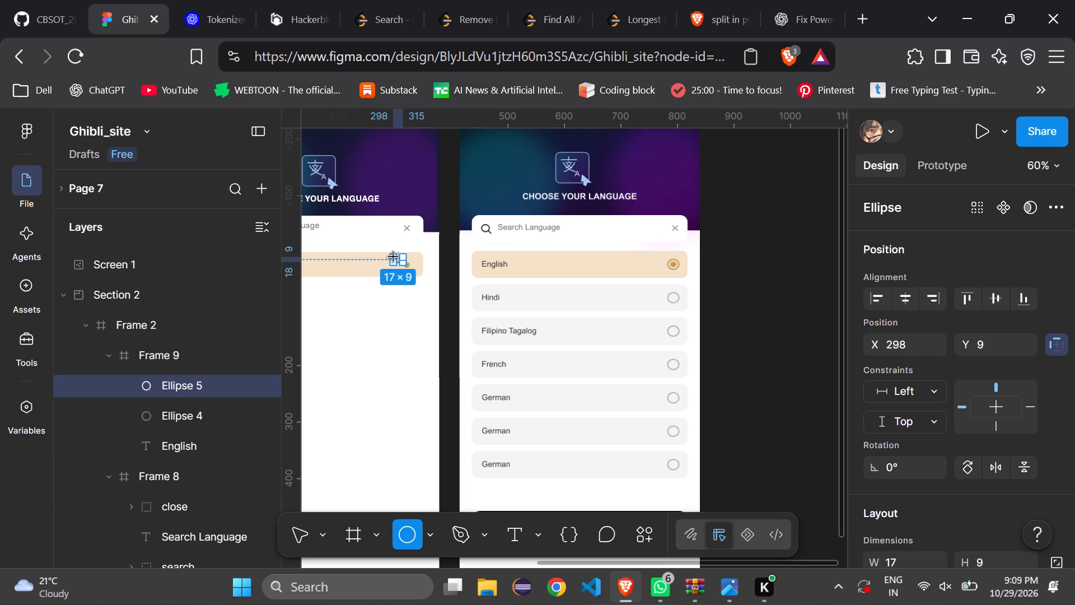
drag(394, 257, 394, 257)
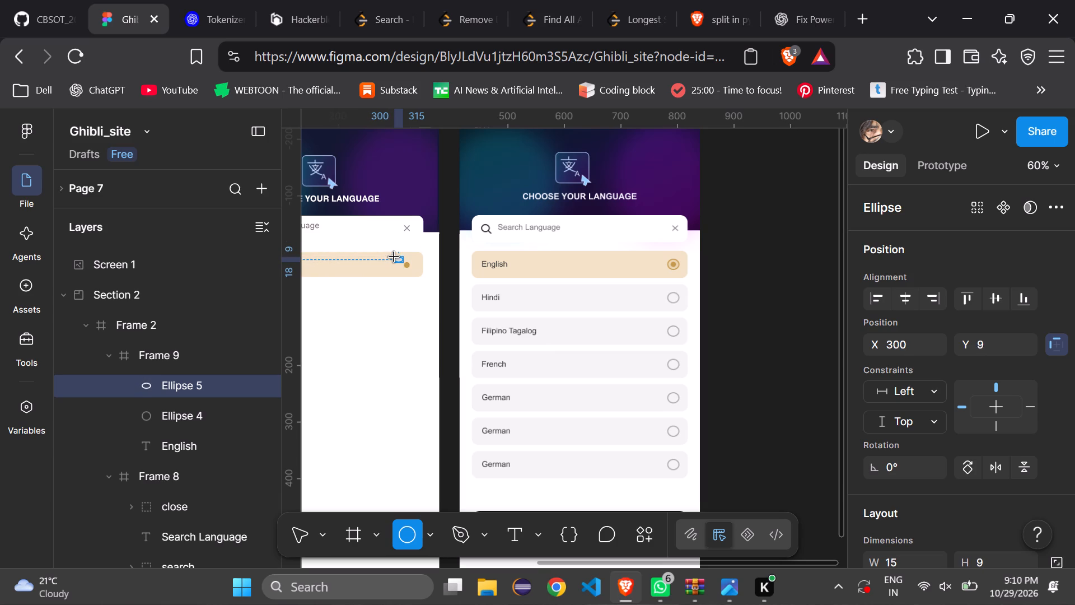
drag(394, 257, 394, 257)
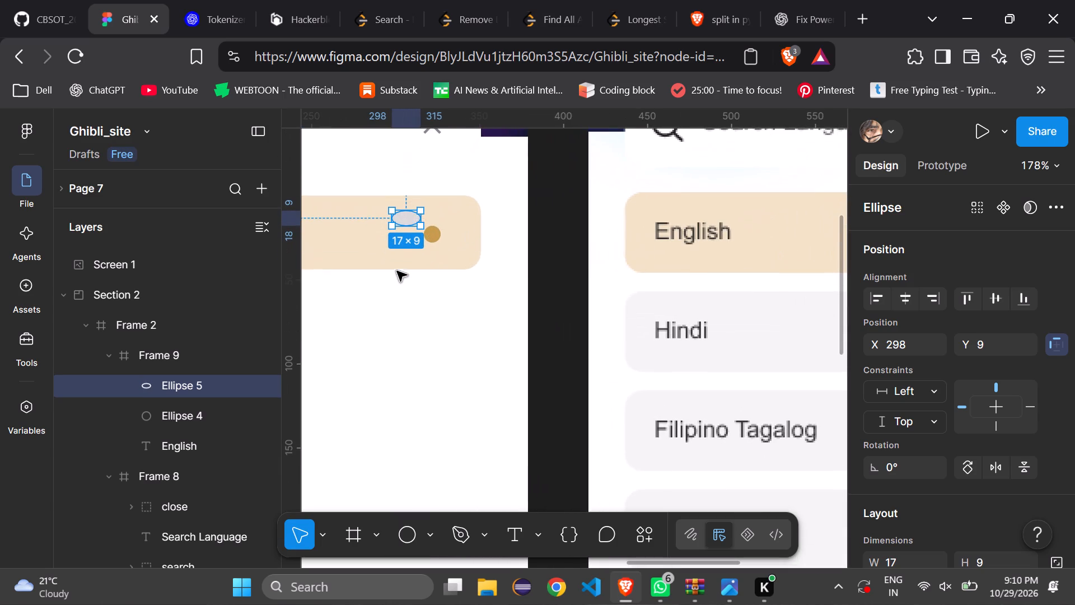
Resize the new ellipse in the English bar into a 12 × 12 circle.
drag(391, 226, 398, 226)
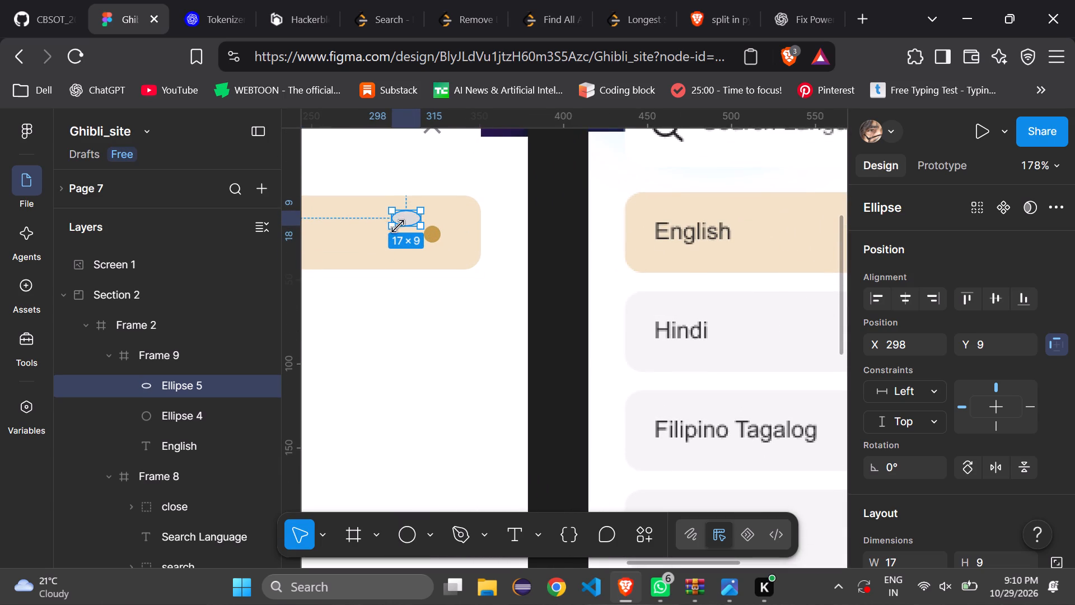
drag(398, 226, 402, 222)
click(402, 224)
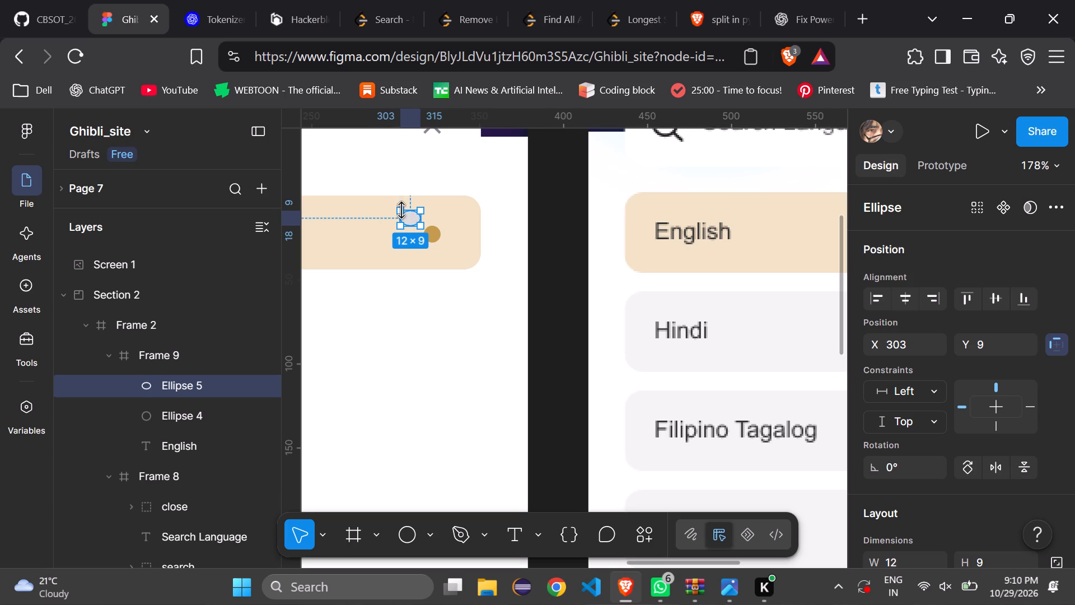
click(402, 210)
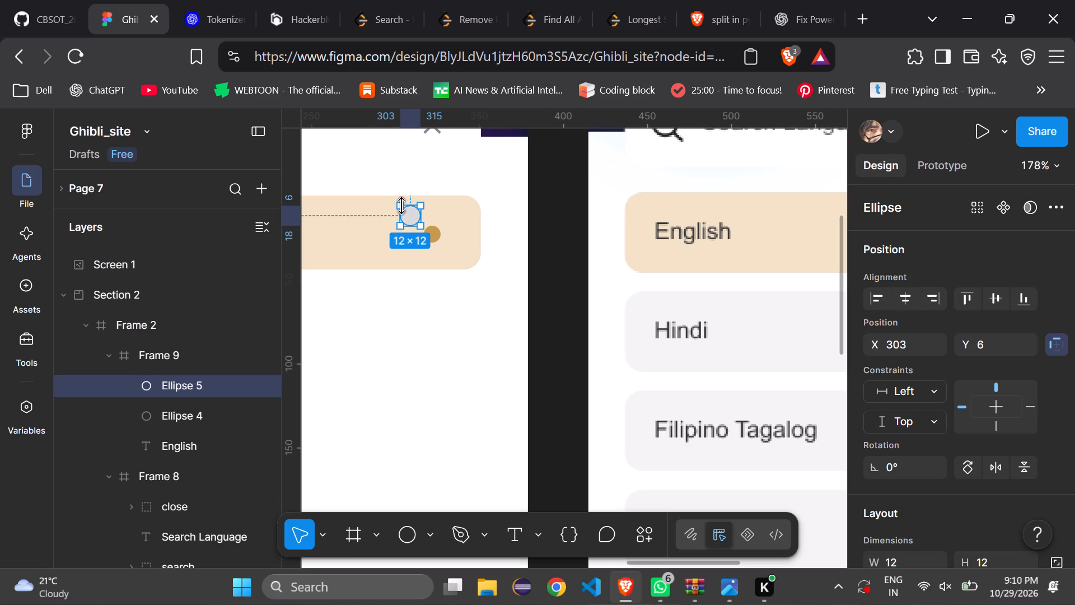
Enlarge the new circle to 13 × 13 and place it over the gold dot at X 314, Y 16.
drag(406, 212, 429, 229)
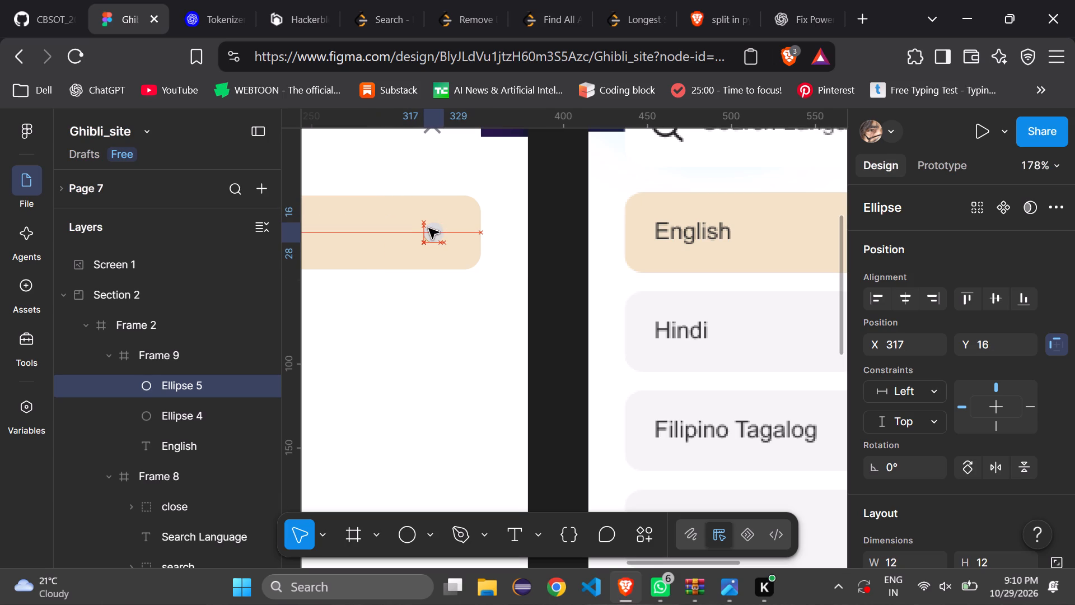
drag(429, 229, 400, 218)
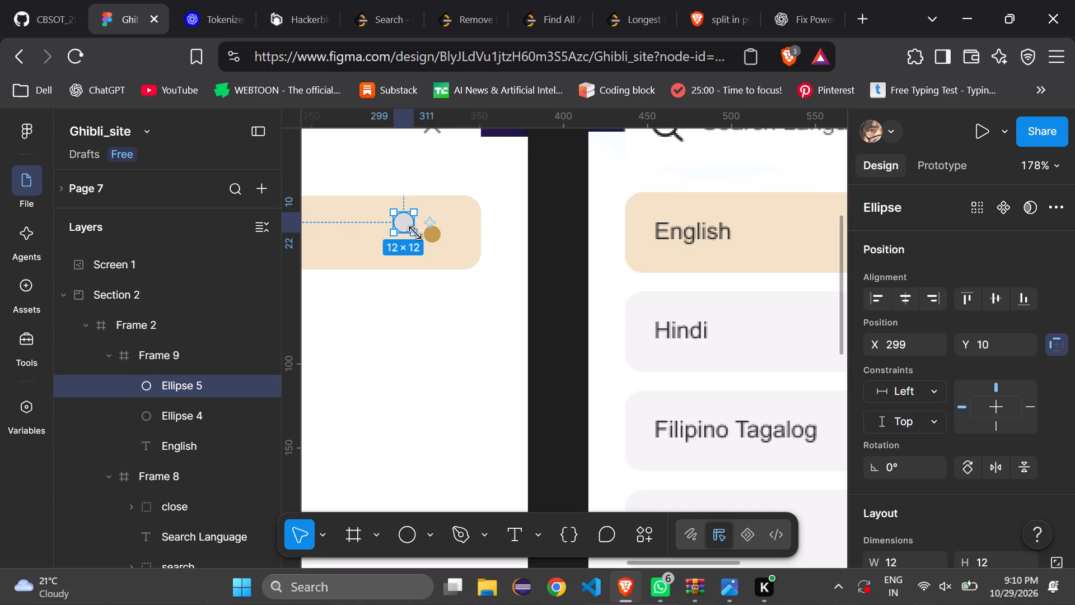
click(415, 233)
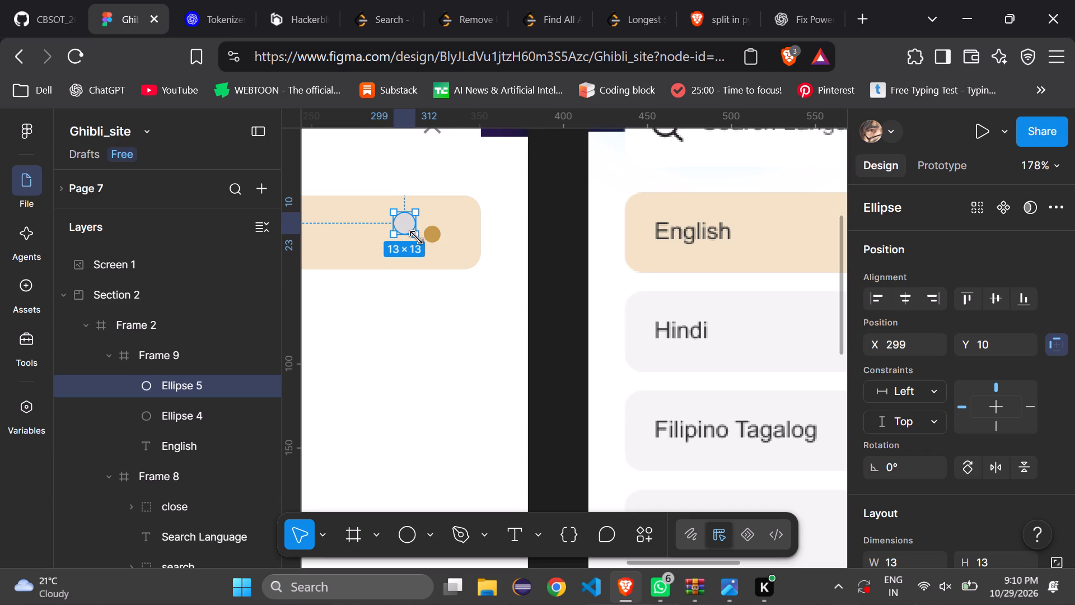
drag(409, 227, 433, 237)
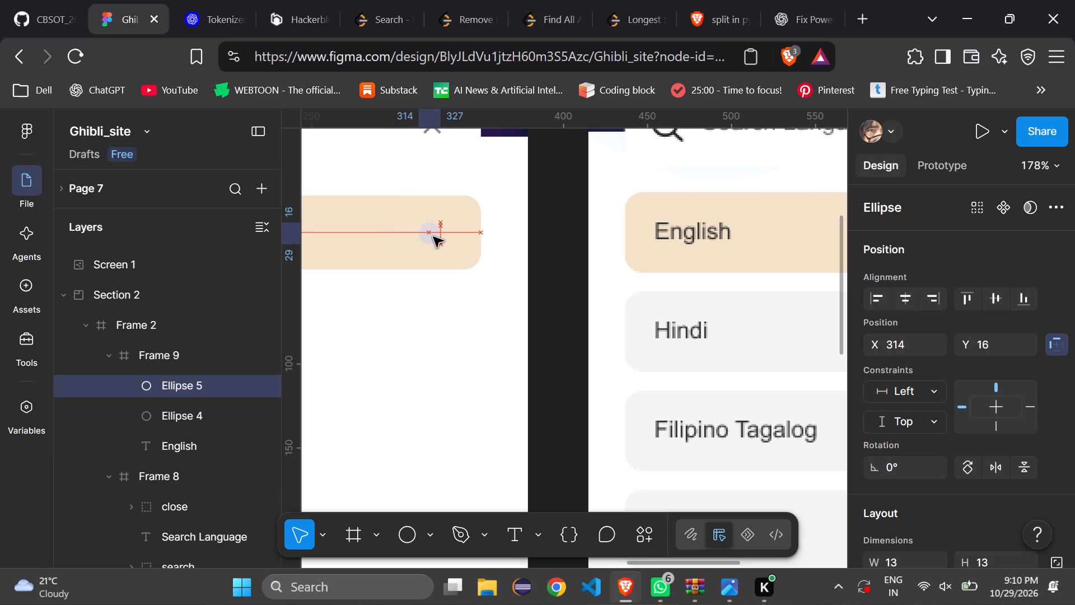
drag(433, 237, 434, 237)
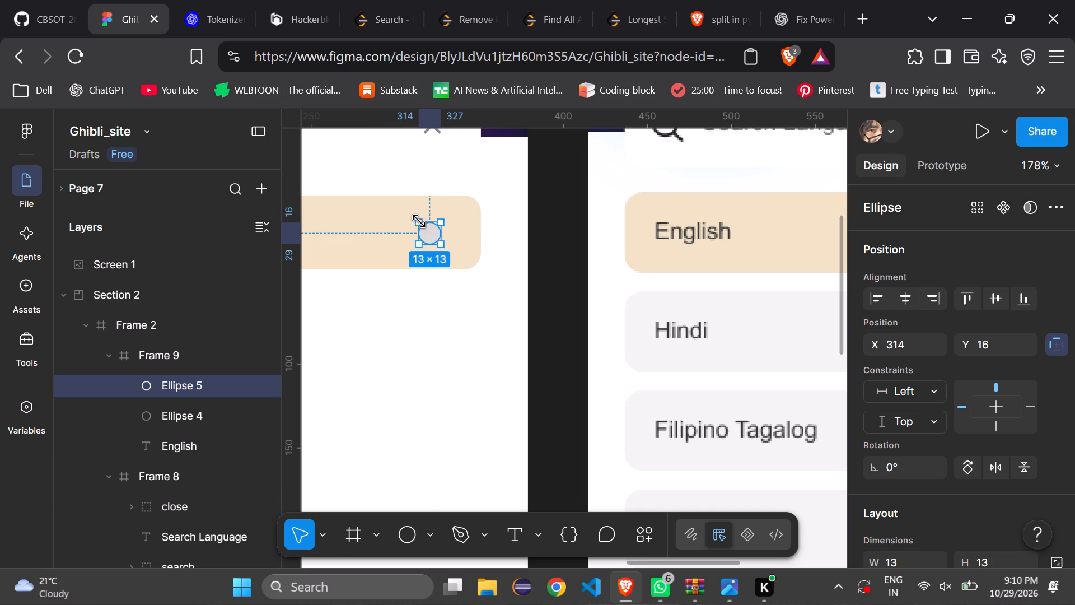
Enlarge the new circle to 18 × 18 and centre it on the gold dot at X 313, Y 14.
click(420, 222)
drag(419, 220, 411, 216)
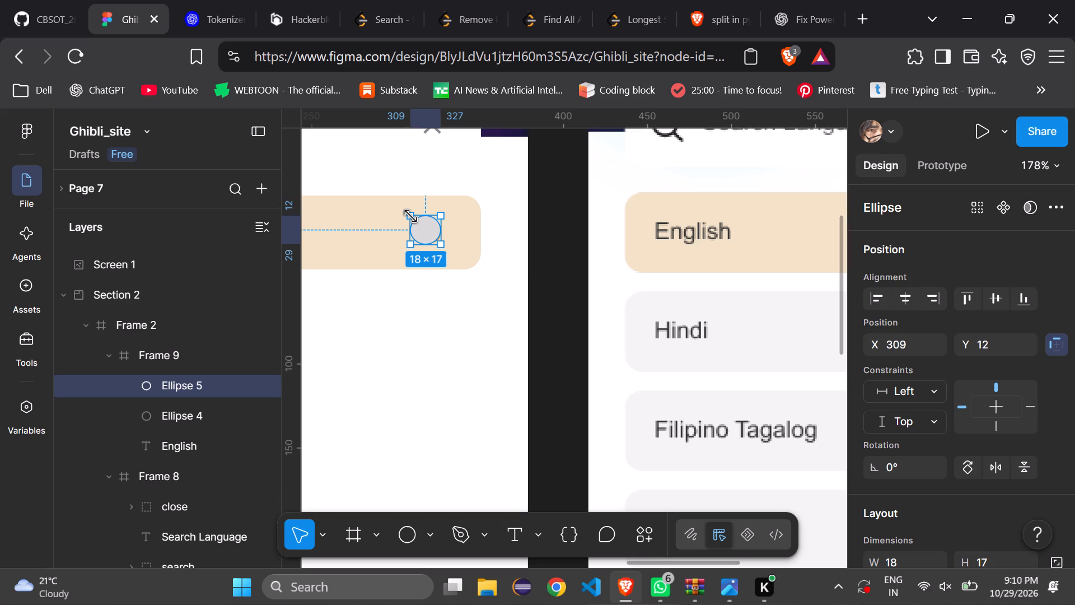
drag(411, 216, 412, 215)
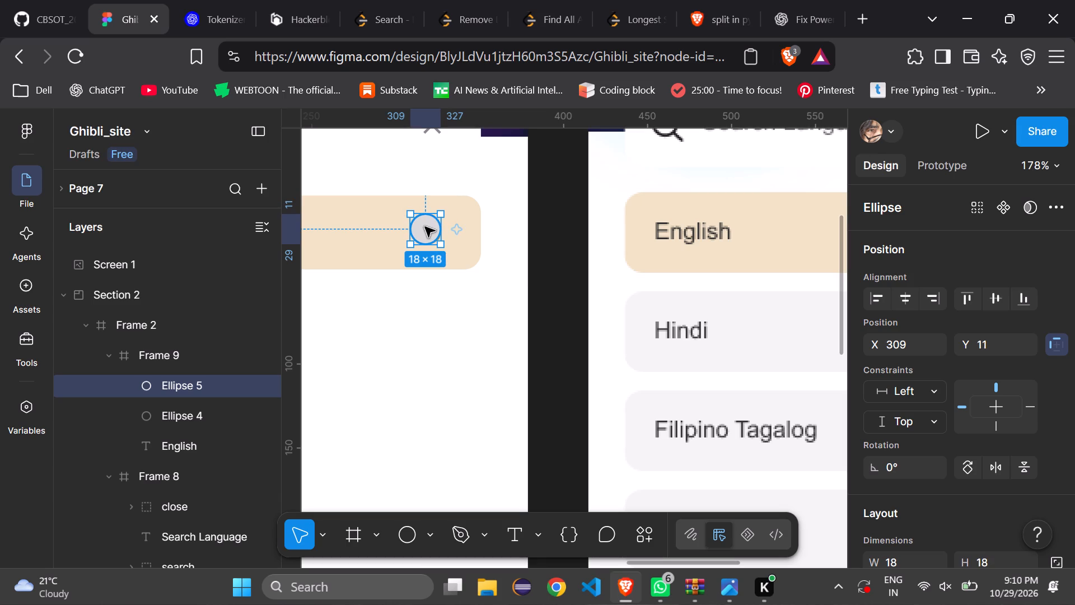
drag(425, 227, 430, 232)
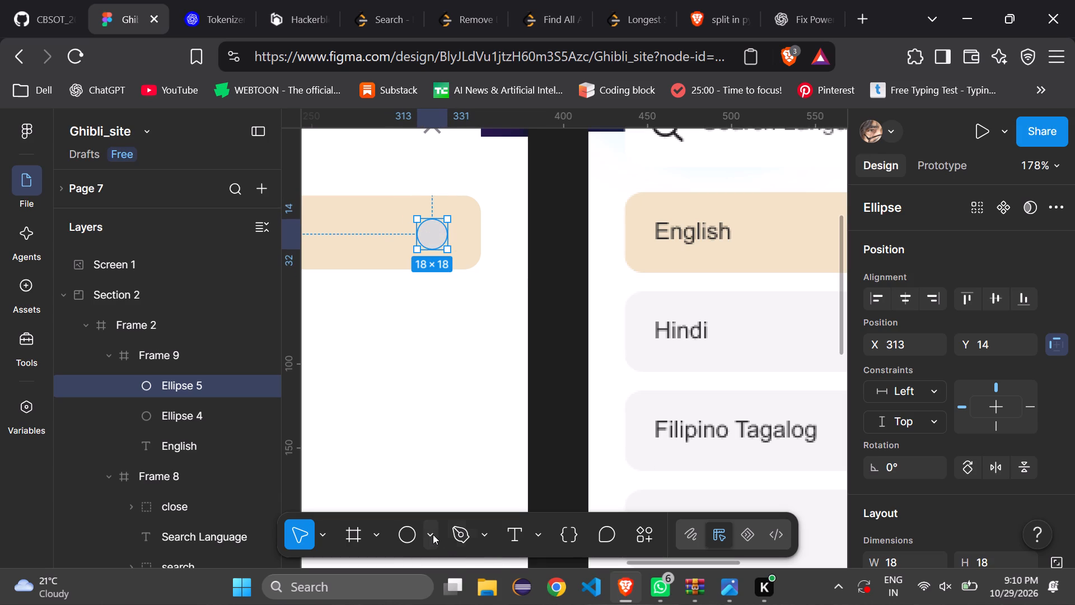
Set the 18 × 18 circle's opacity to 0%.
drag(1074, 276, 1072, 490)
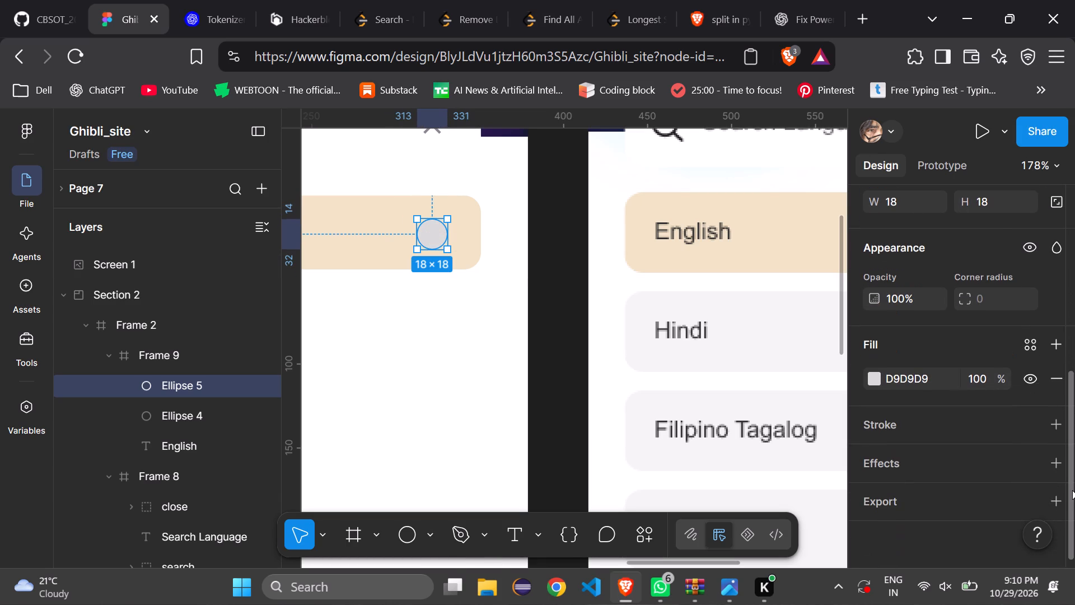
click(918, 301)
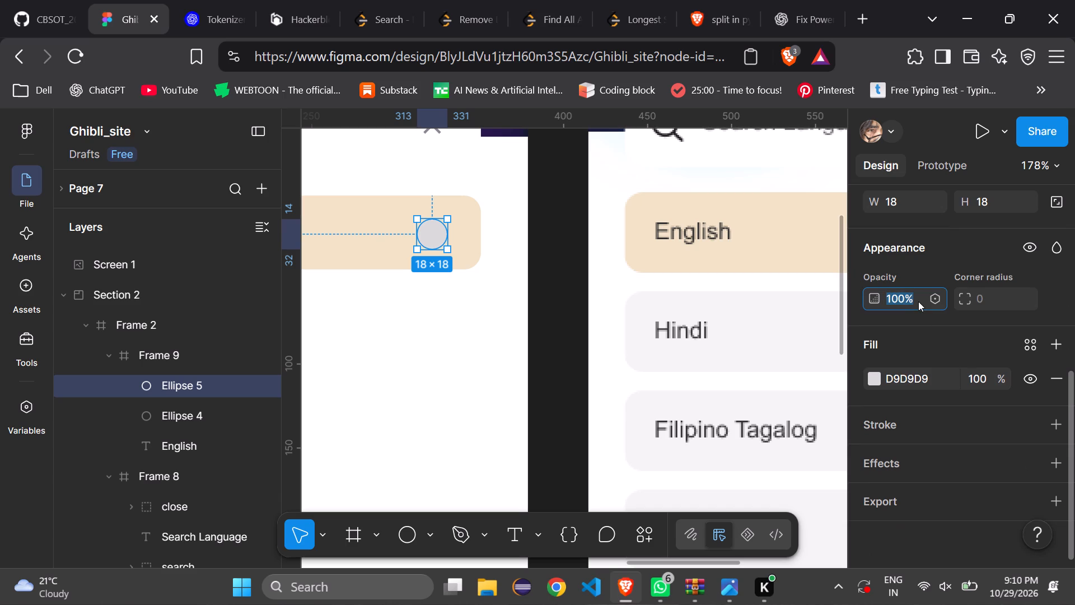
key(BackSpace)
key(0)
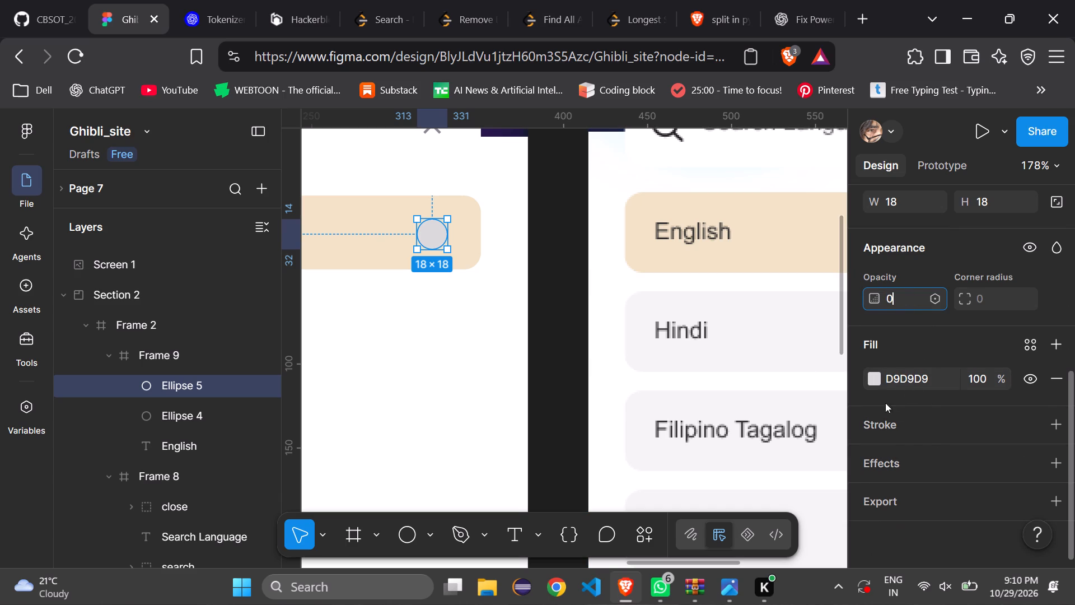
Add a stroke to the 18 × 18 circle in gold C49A4B, sampled from the dot inside it, and leave the colour picker.
click(909, 435)
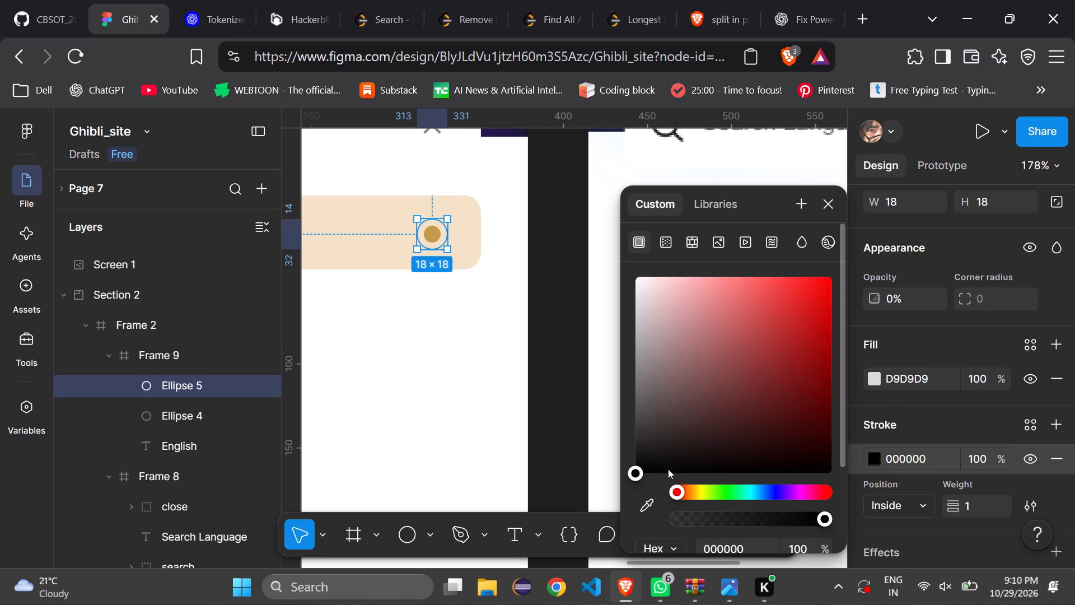
click(651, 504)
click(431, 233)
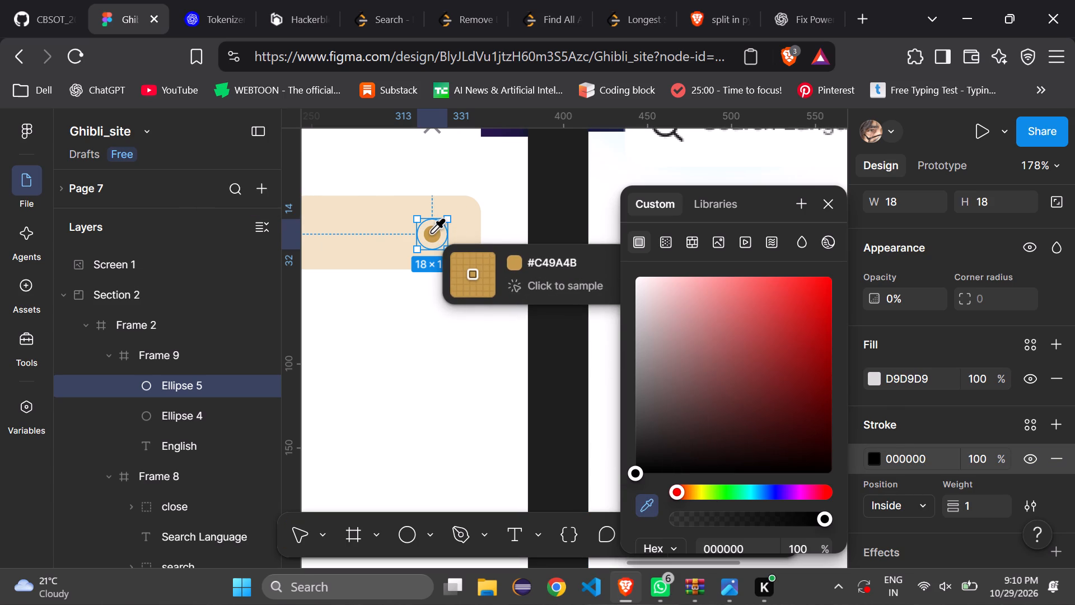
click(635, 165)
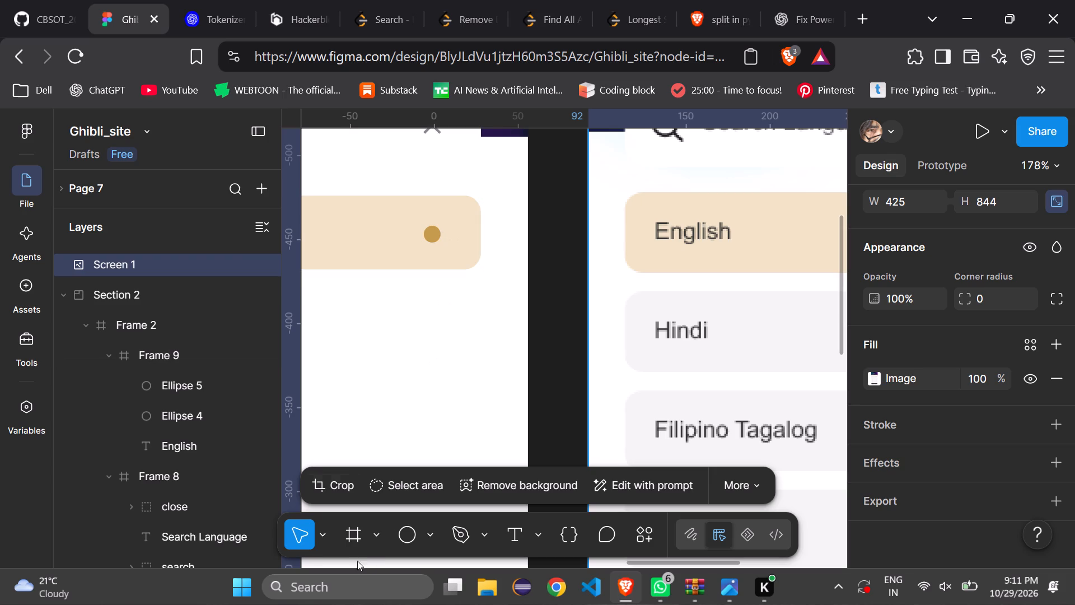
Reselect the 18 × 18 circle in the English bar and bring its opacity, fill and stroke settings into view.
click(442, 227)
click(442, 227)
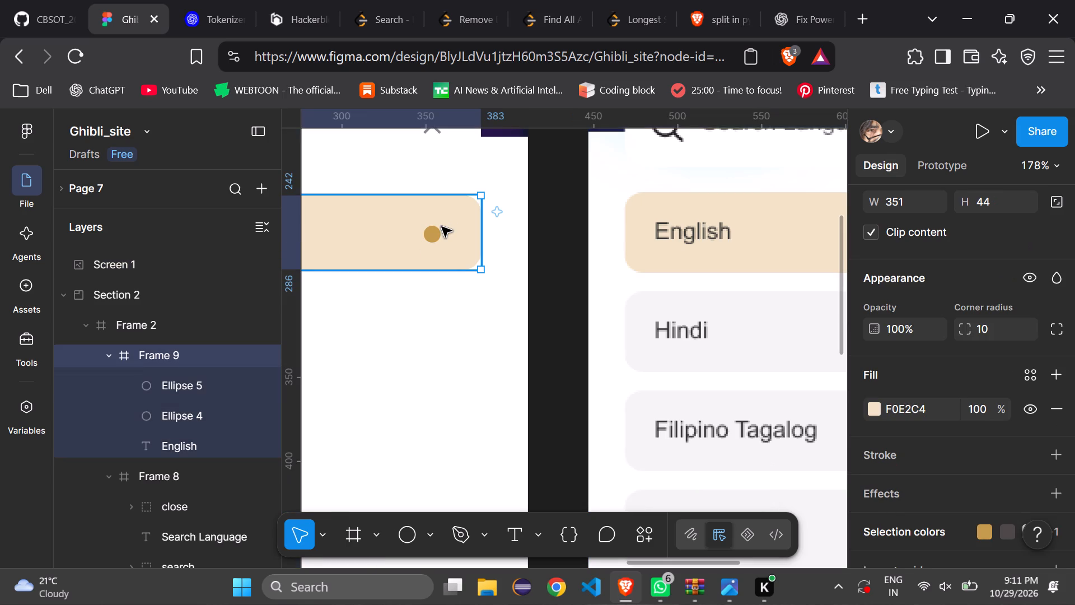
click(214, 383)
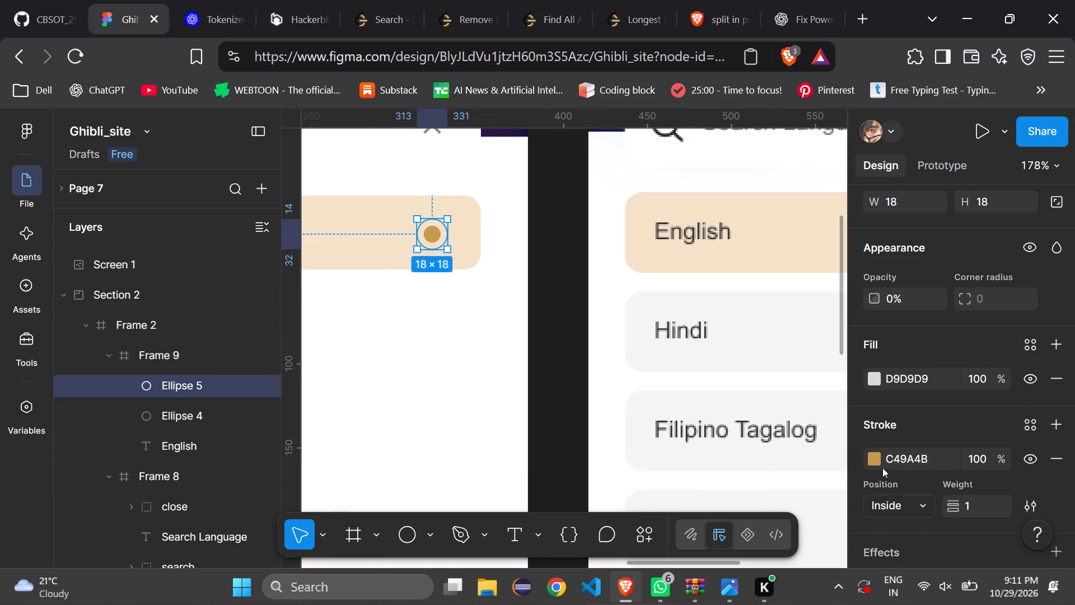
drag(1074, 361, 1060, 427)
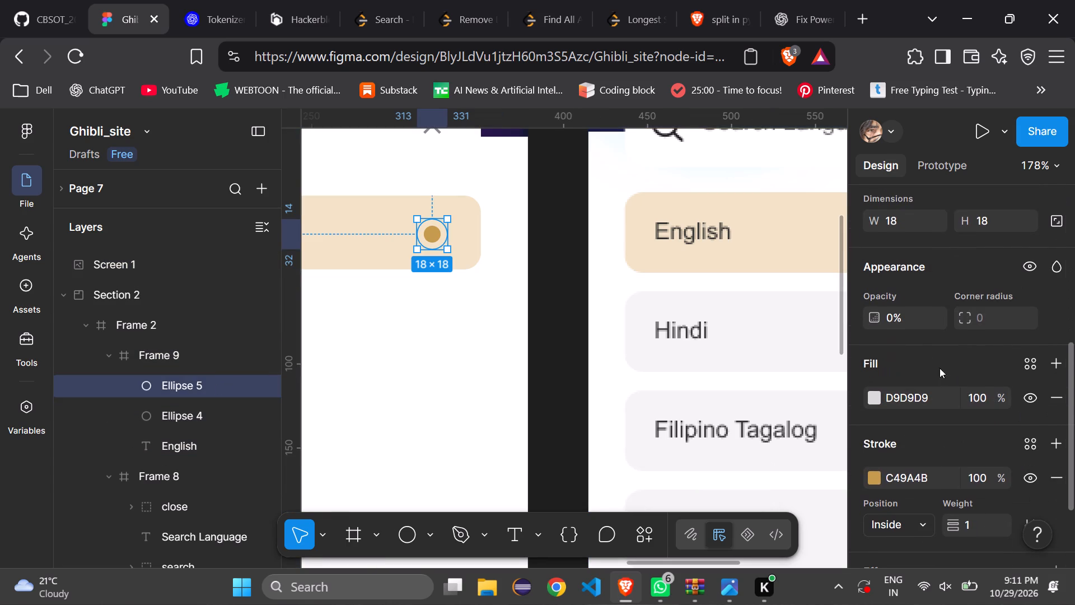
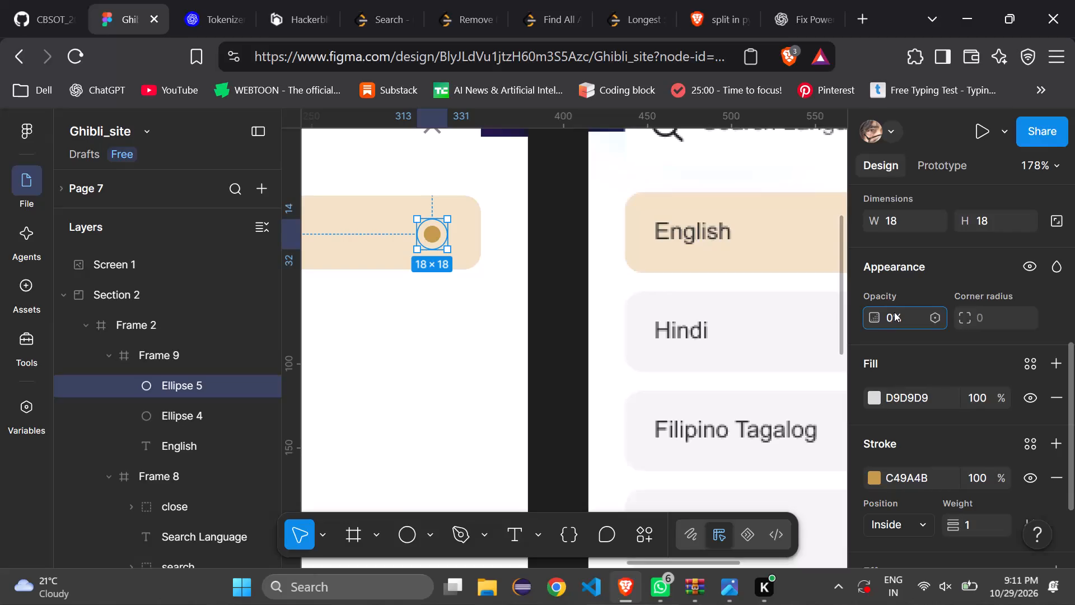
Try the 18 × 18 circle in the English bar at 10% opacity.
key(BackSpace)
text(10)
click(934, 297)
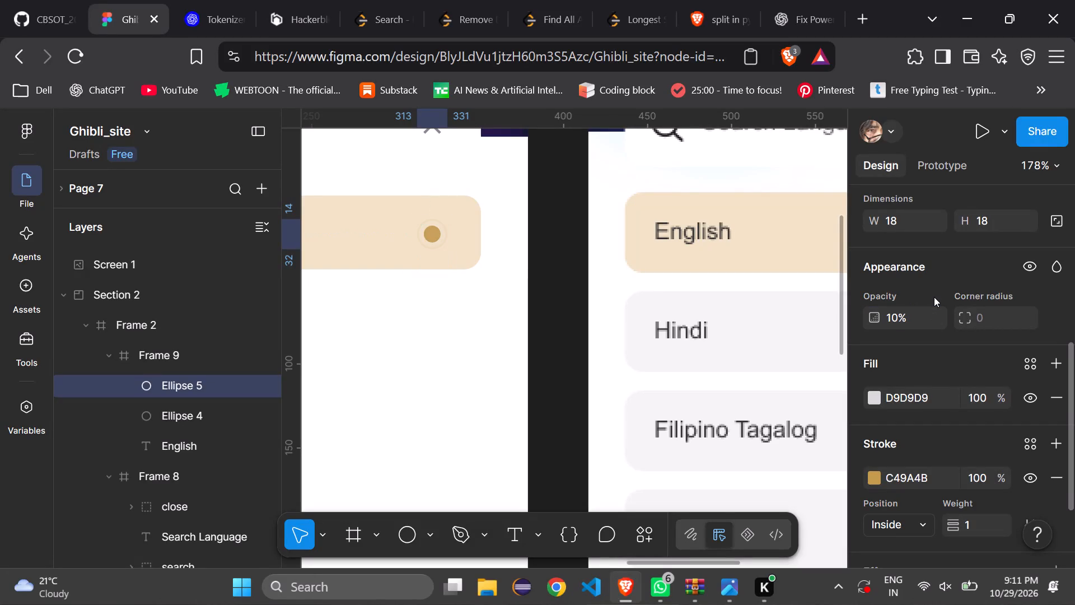
Set the 18 × 18 circle's layer opacity to 100%.
double_click(892, 319)
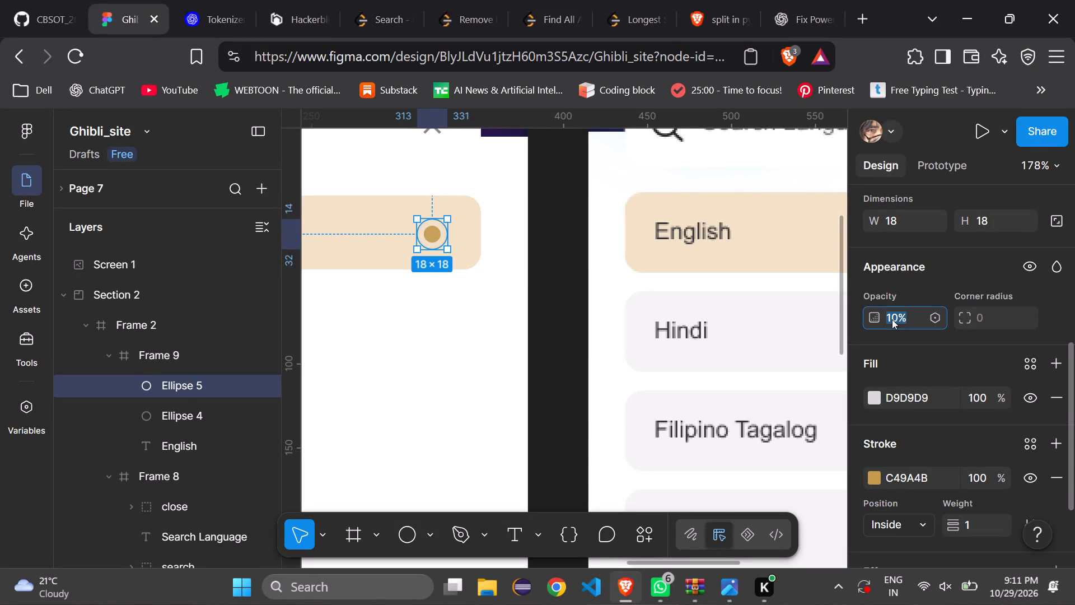
key(BackSpace)
text(100)
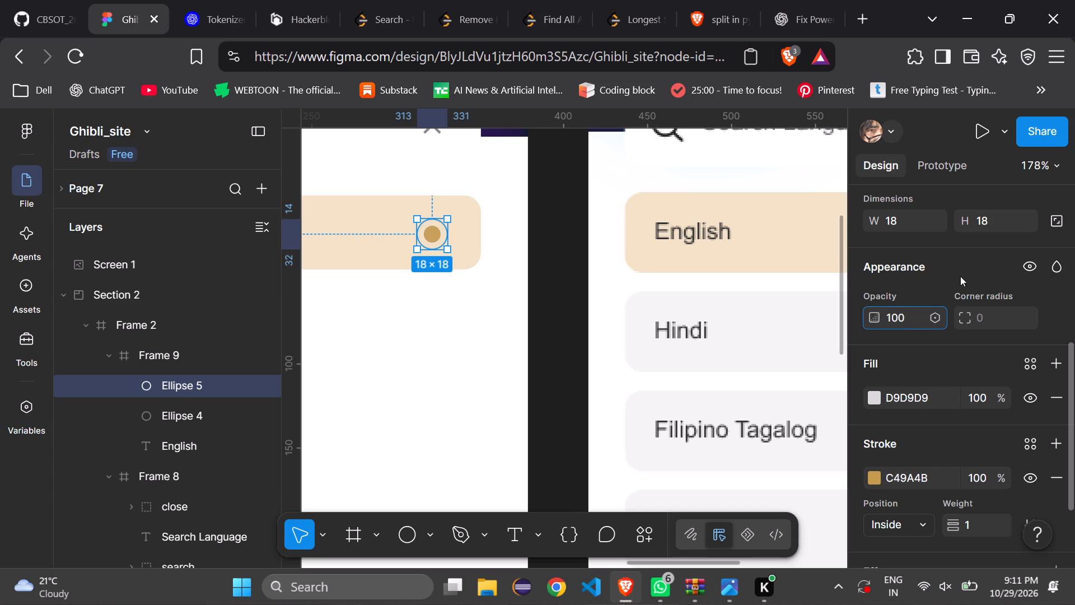
click(939, 270)
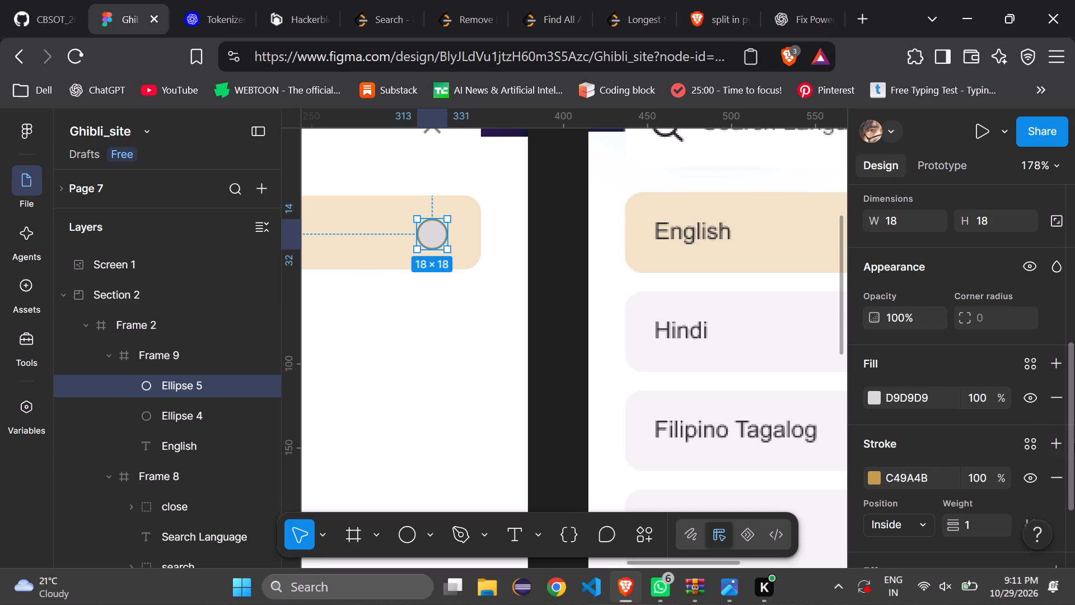
Set the opacity of the 18 × 18 circle's D9D9D9 fill to 0% and deselect the circle.
drag(1074, 443, 1074, 431)
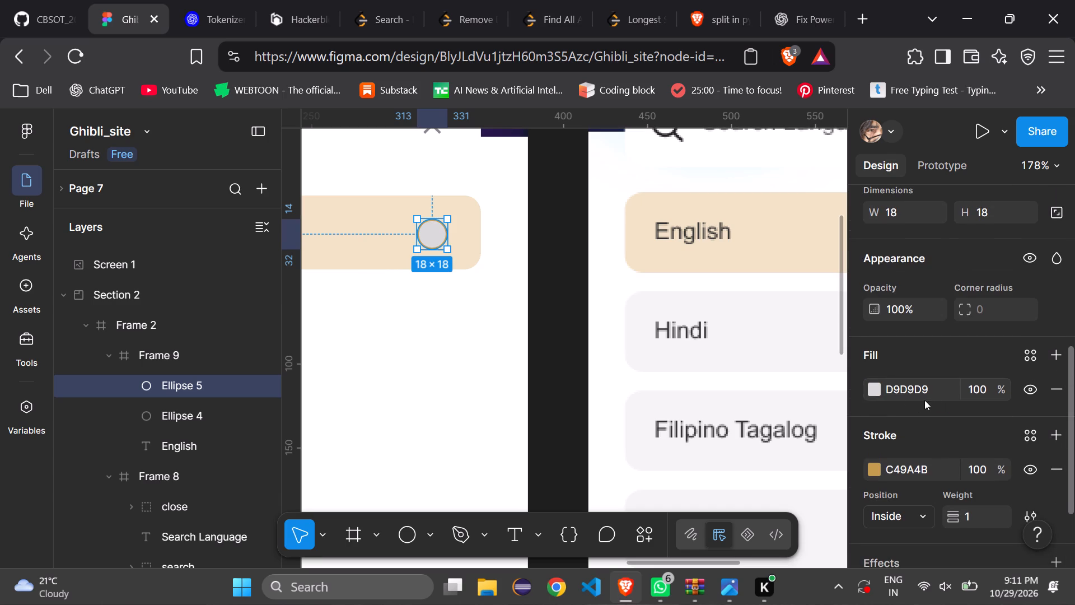
click(873, 388)
double_click(989, 391)
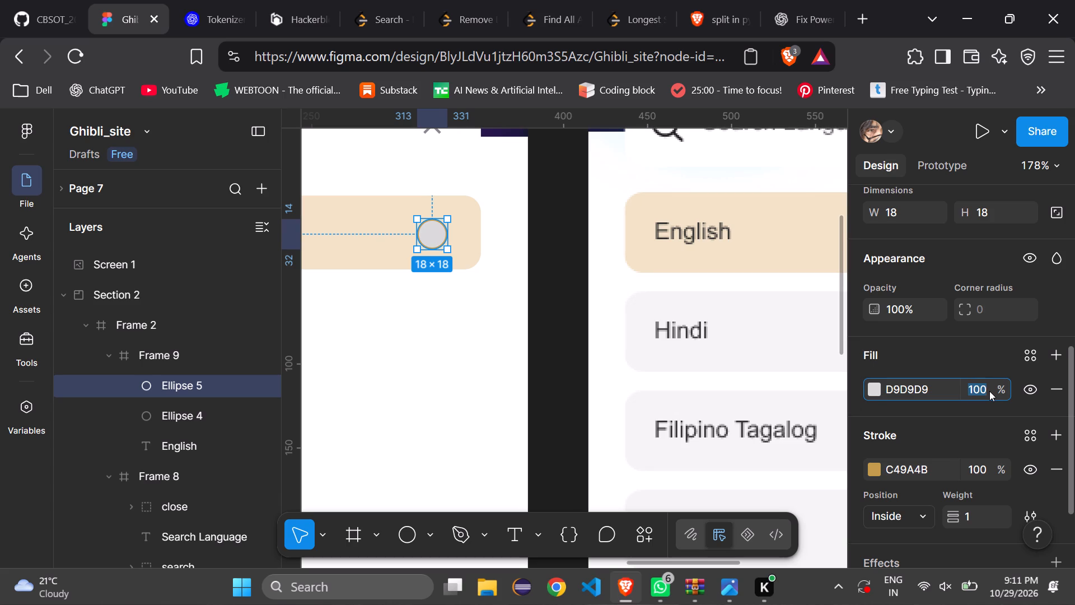
key(BackSpace)
key(0)
click(978, 353)
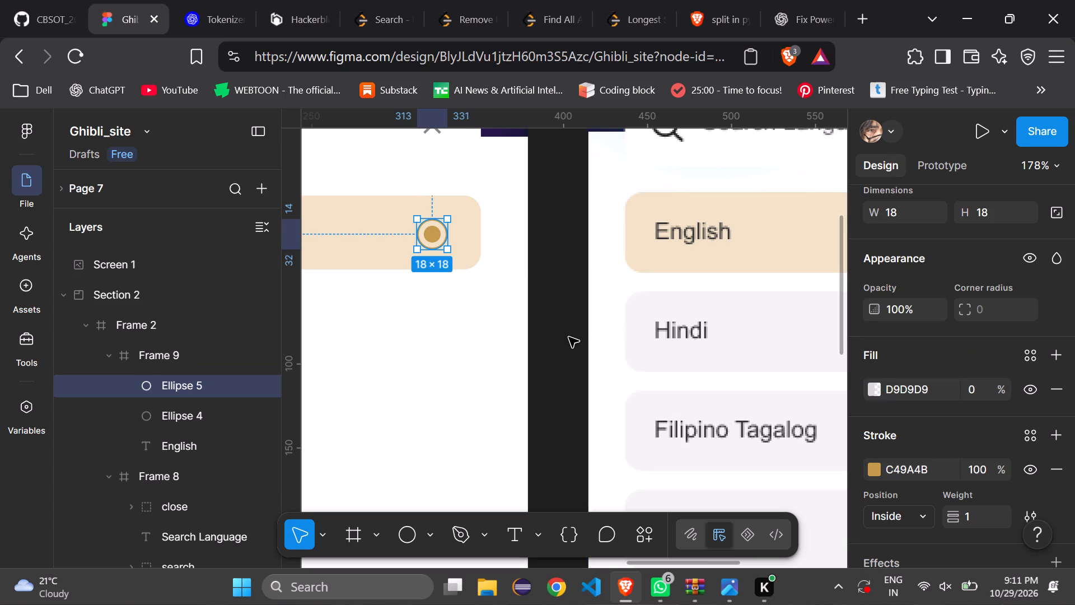
click(563, 338)
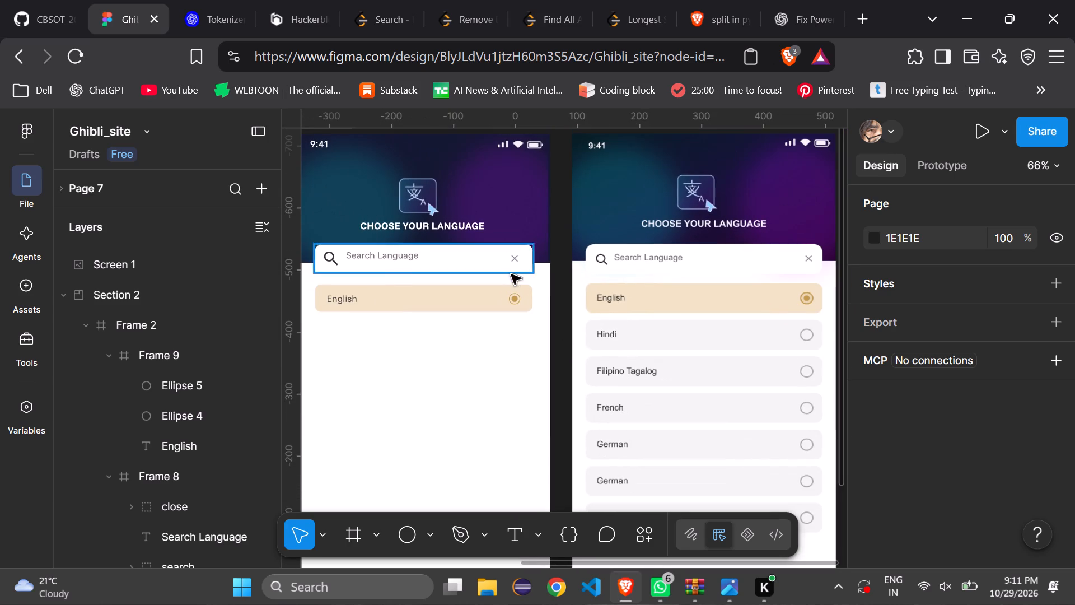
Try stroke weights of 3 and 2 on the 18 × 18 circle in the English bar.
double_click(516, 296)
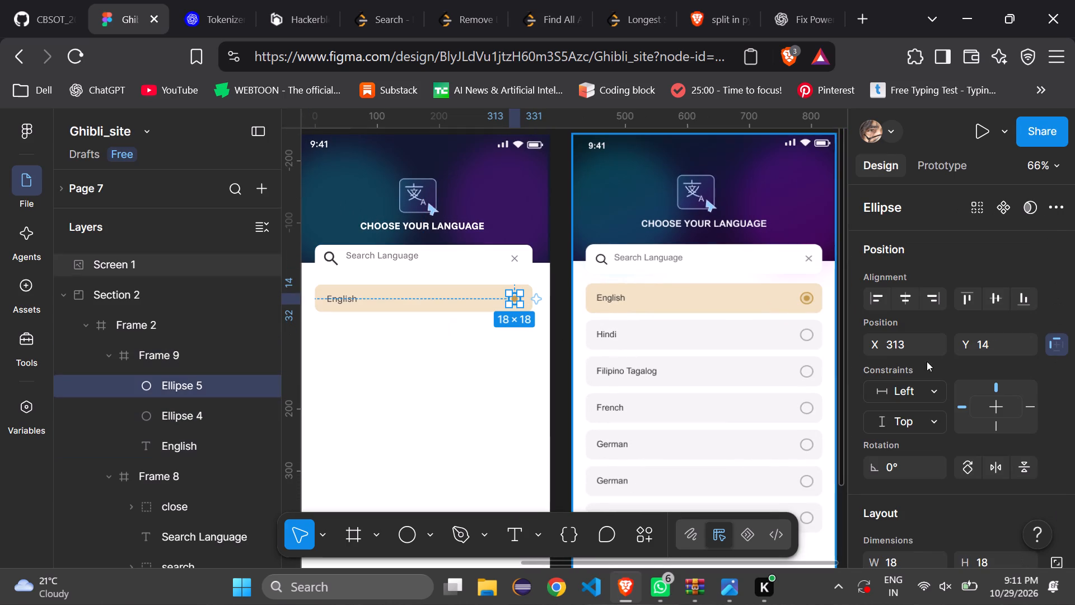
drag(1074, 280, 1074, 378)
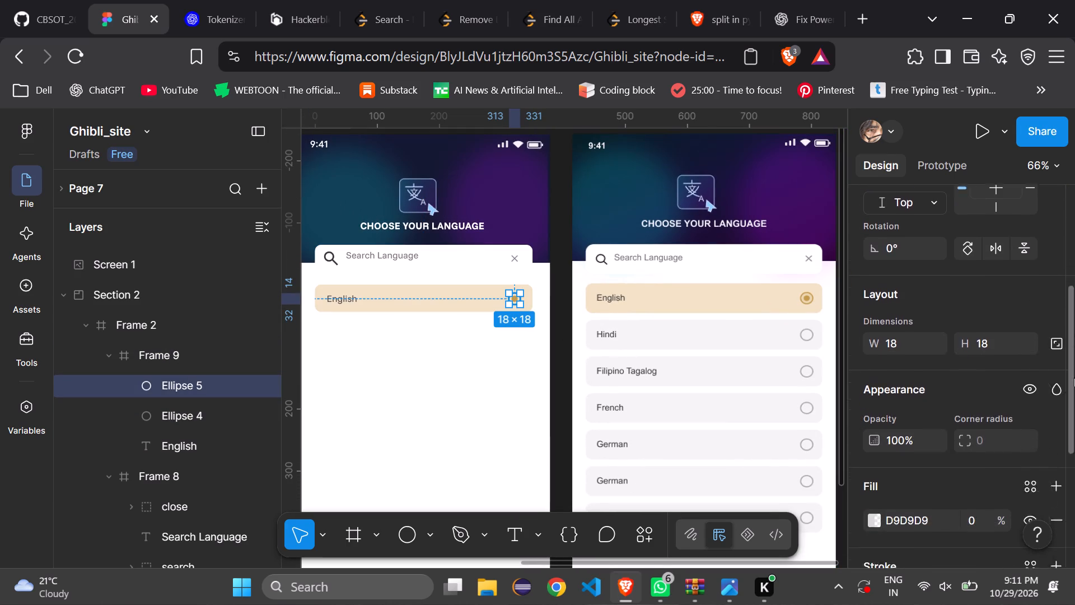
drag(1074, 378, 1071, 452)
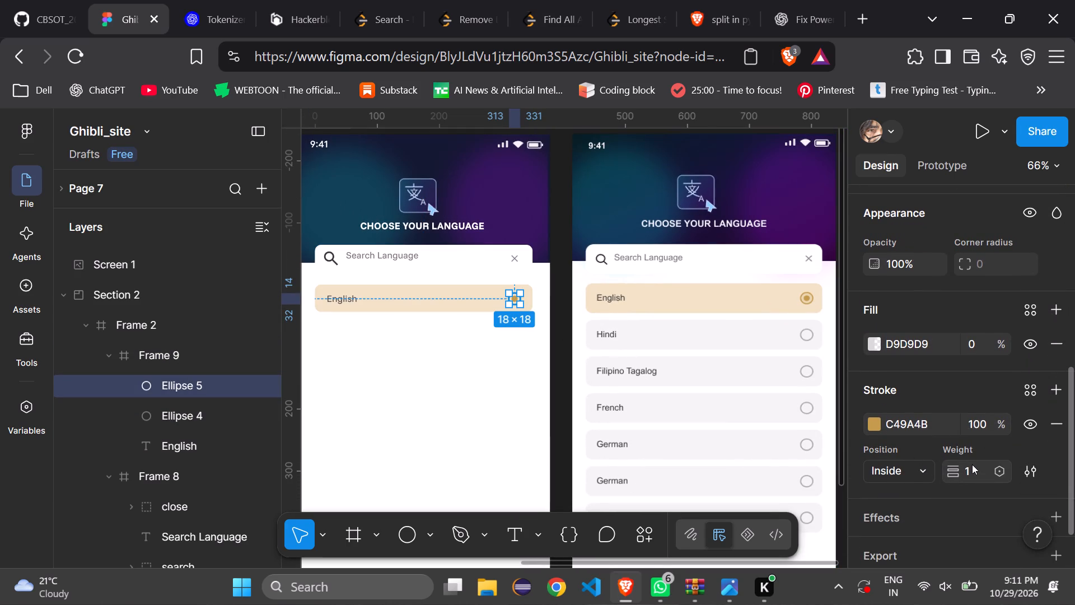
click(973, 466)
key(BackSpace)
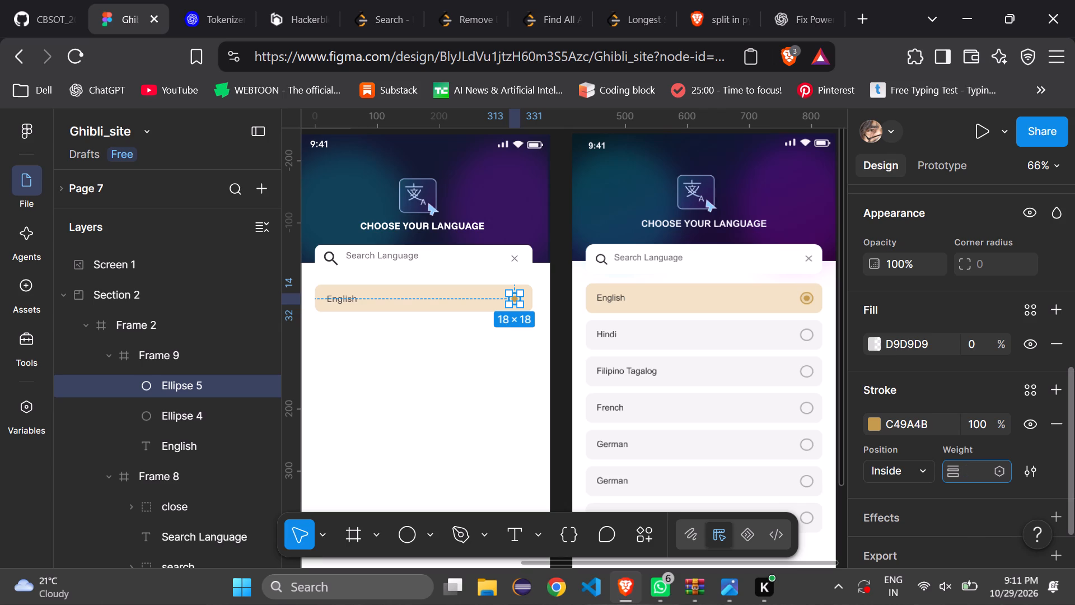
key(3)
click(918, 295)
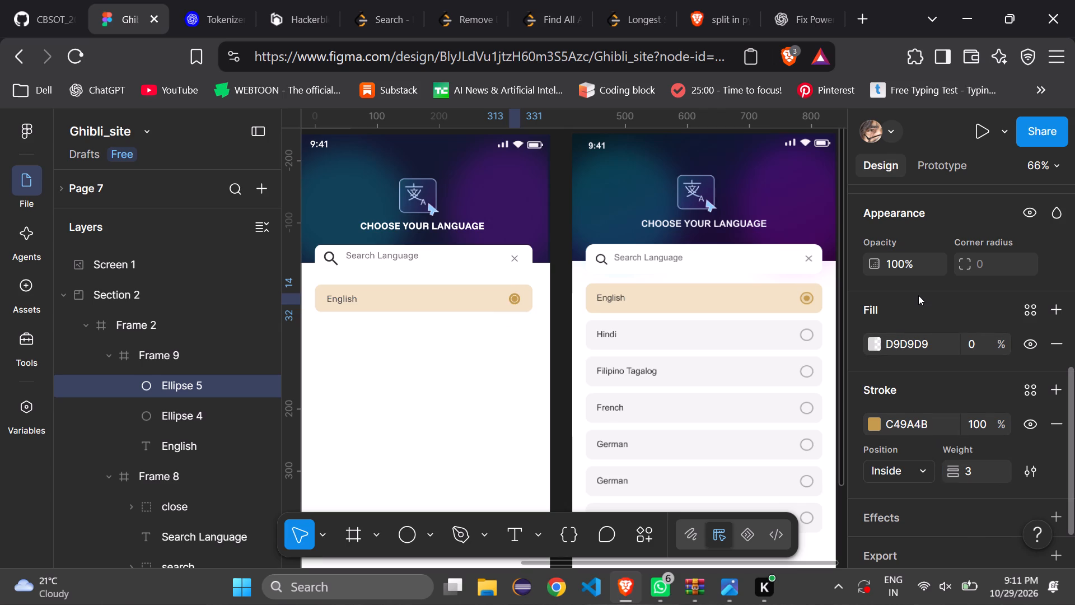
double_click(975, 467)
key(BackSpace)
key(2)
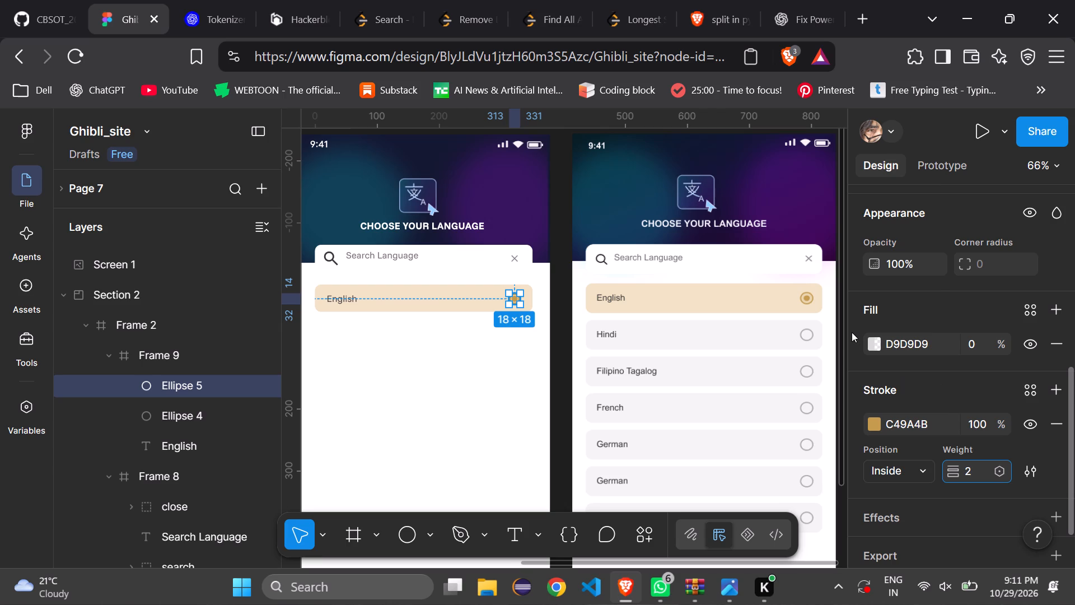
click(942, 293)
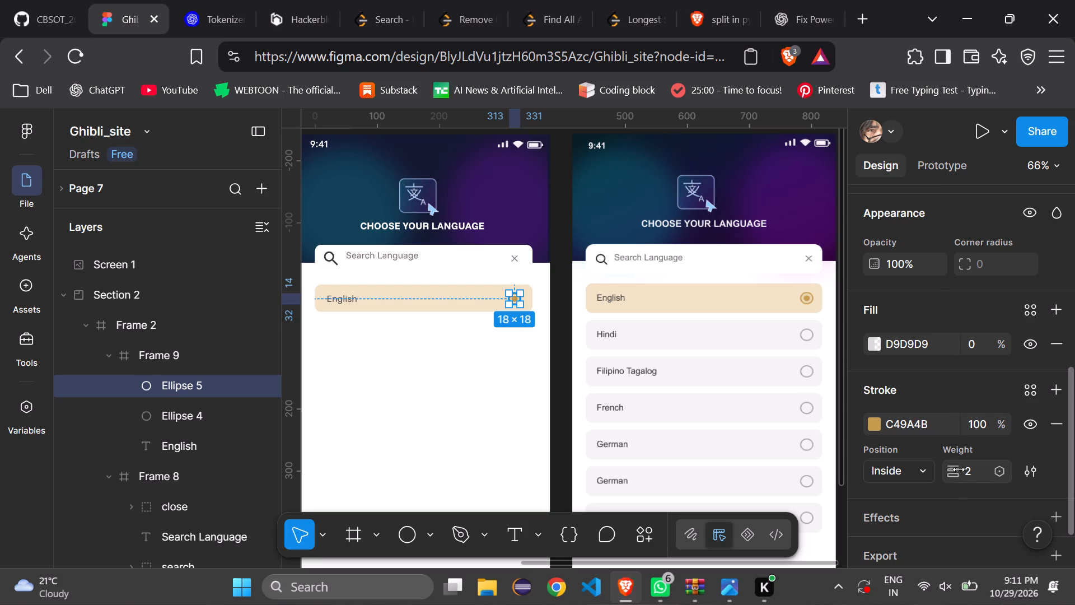
Set the 18 × 18 circle's stroke weight to 1.5 and deselect the circle.
click(970, 470)
key(BackSpace)
text(1.5)
click(964, 384)
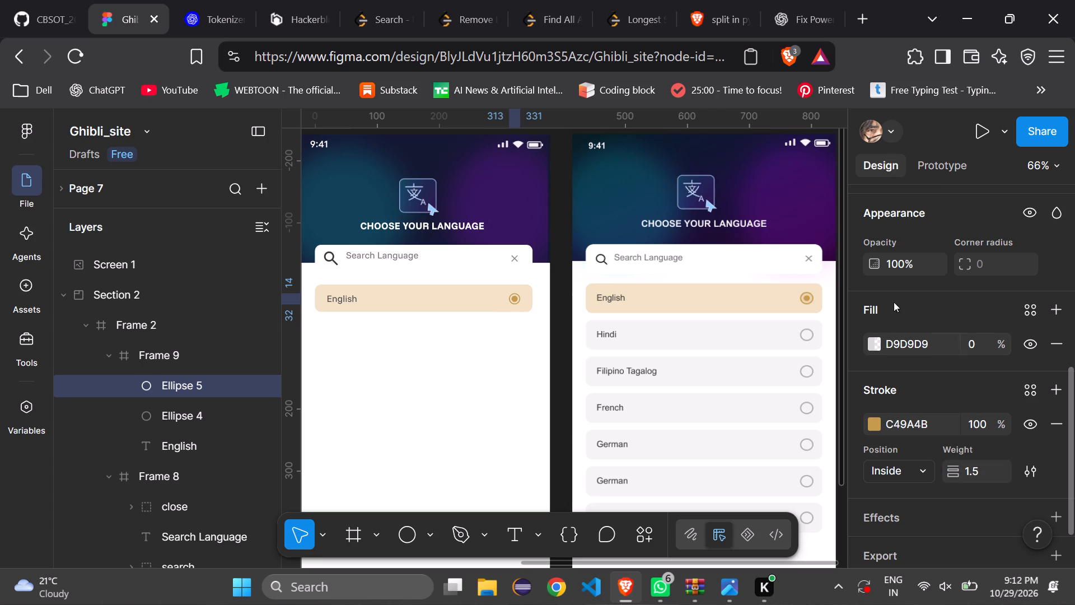
click(460, 372)
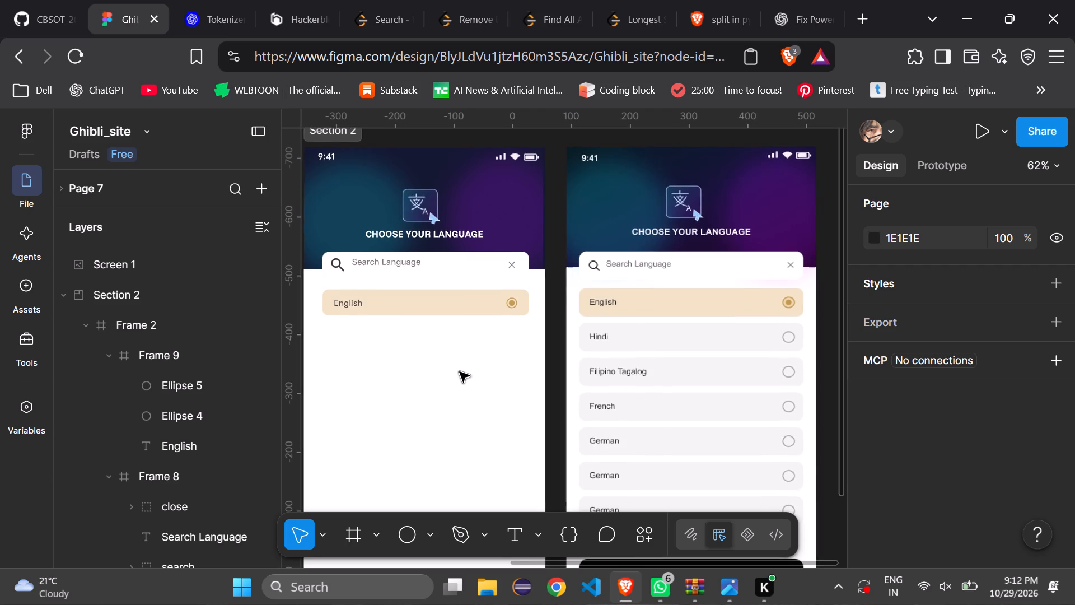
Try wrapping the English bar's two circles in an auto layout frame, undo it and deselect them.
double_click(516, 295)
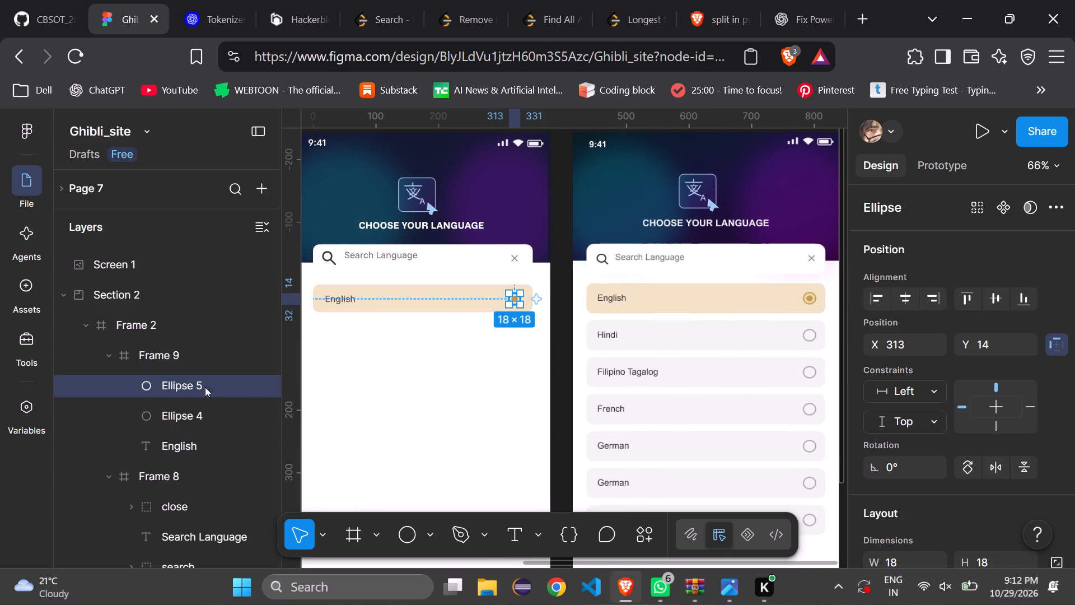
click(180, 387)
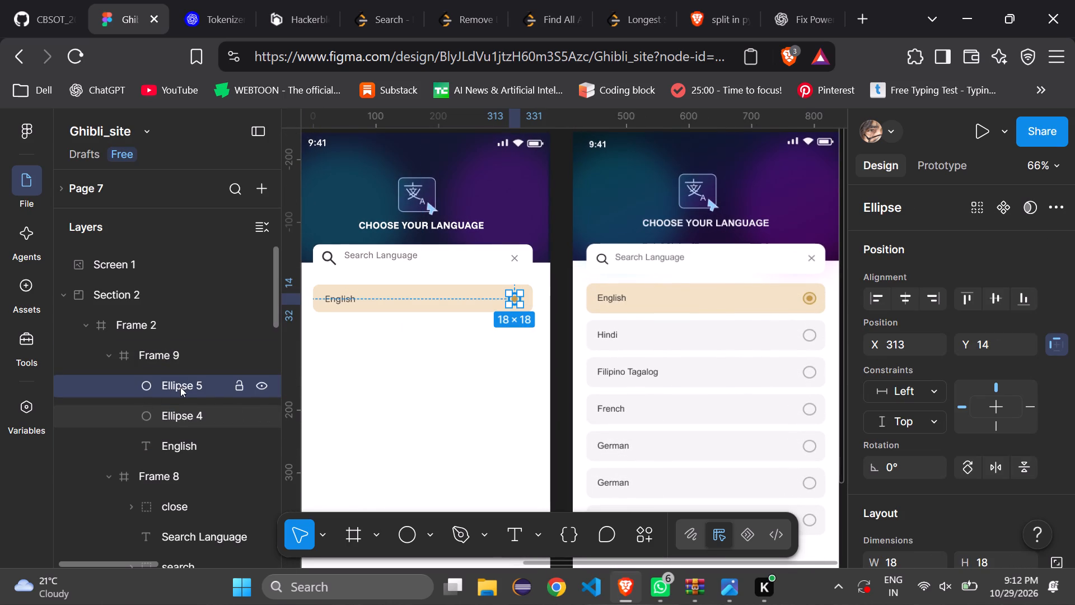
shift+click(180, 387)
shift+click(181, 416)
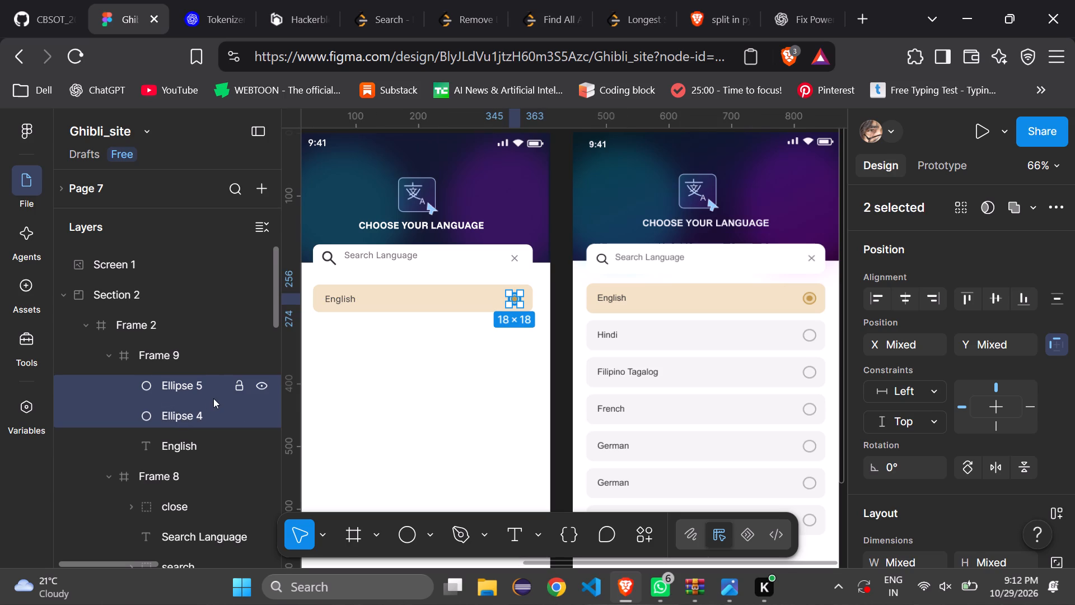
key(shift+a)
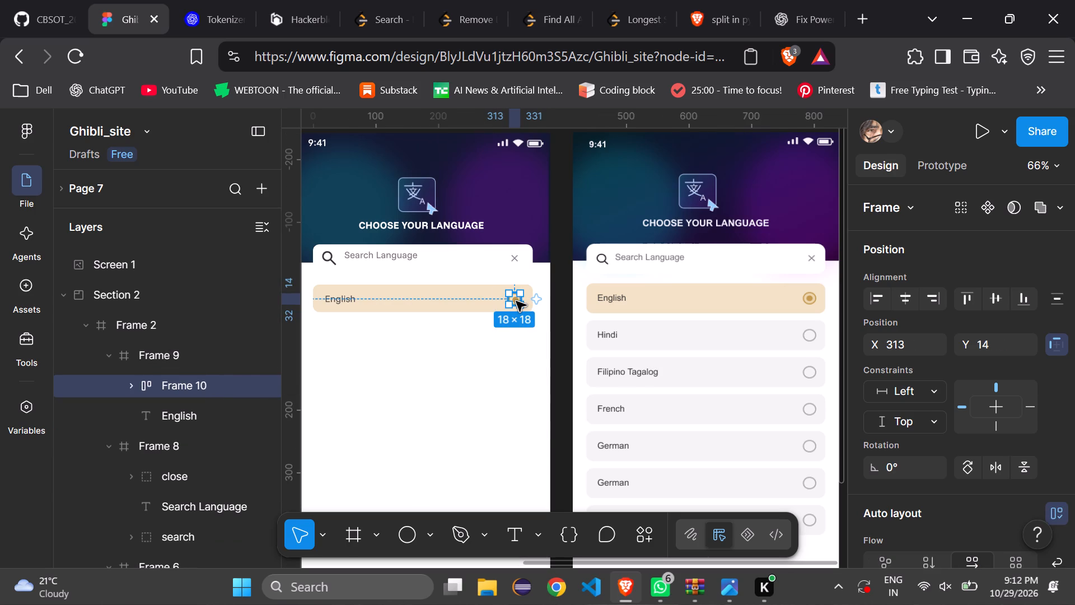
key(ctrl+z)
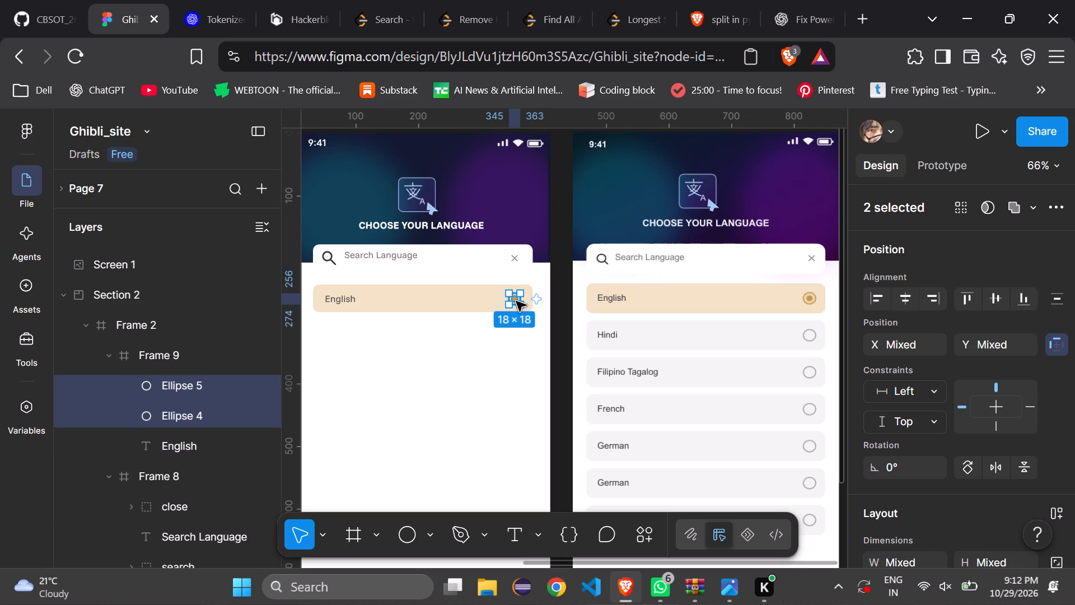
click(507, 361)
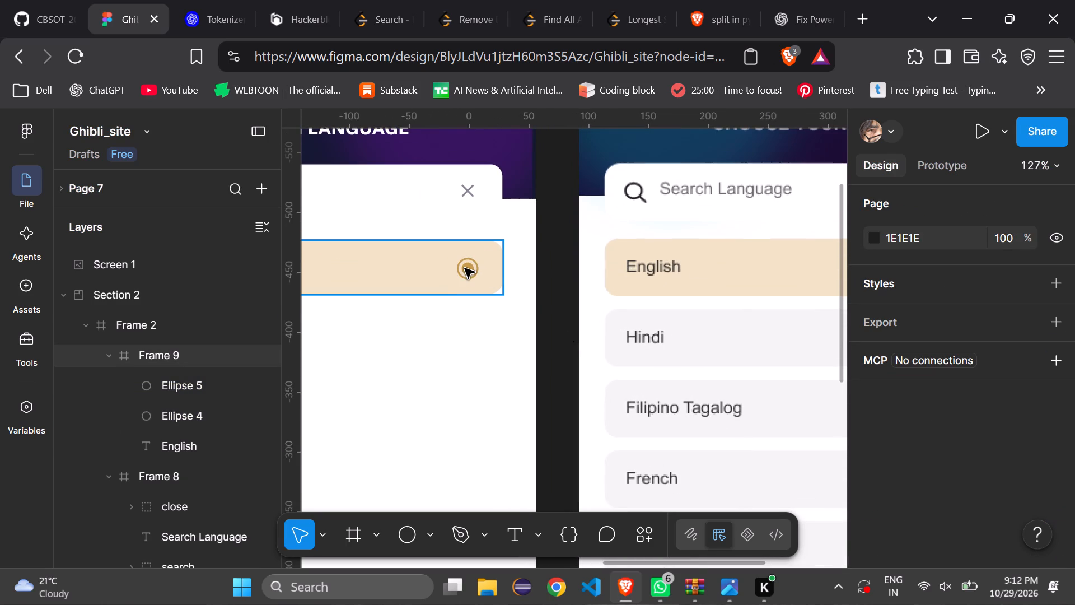
Fine-tune the vertical alignment between the gold dot and its 18 × 18 ring in the English bar.
triple_click(465, 268)
click(468, 268)
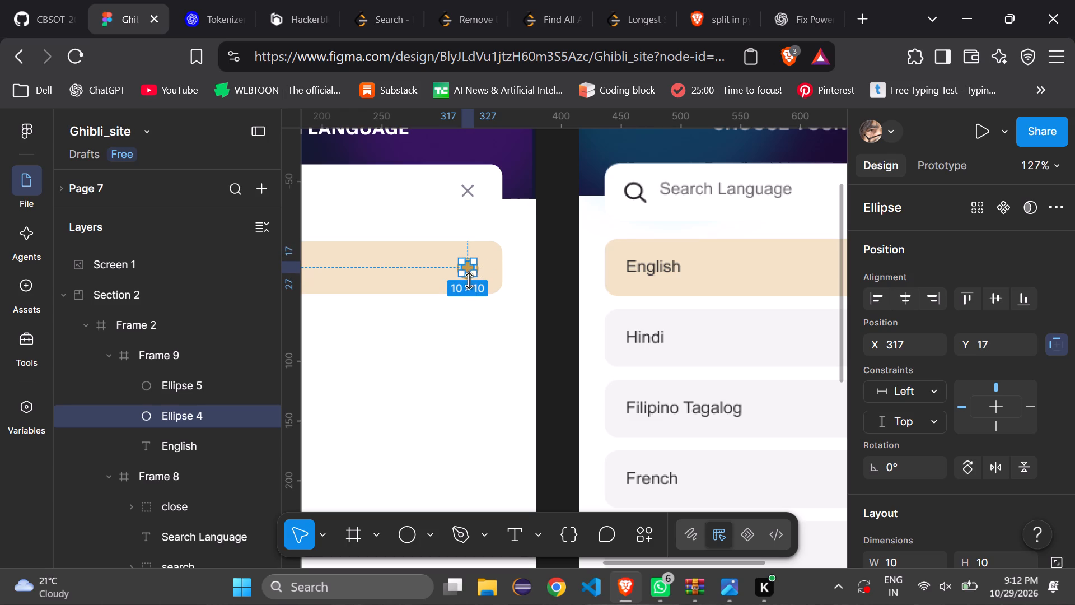
click(455, 337)
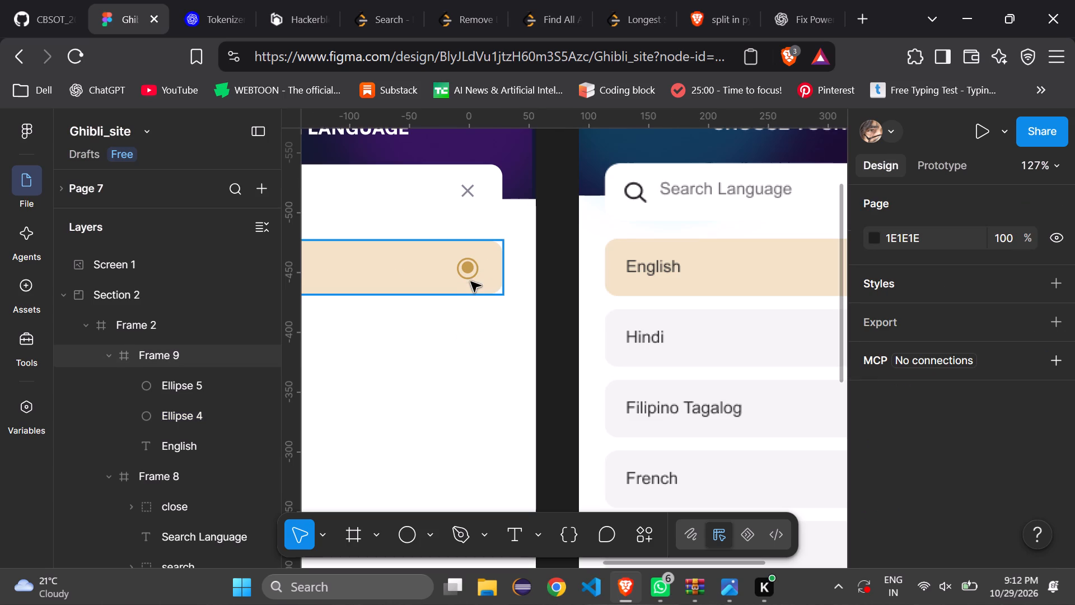
click(206, 390)
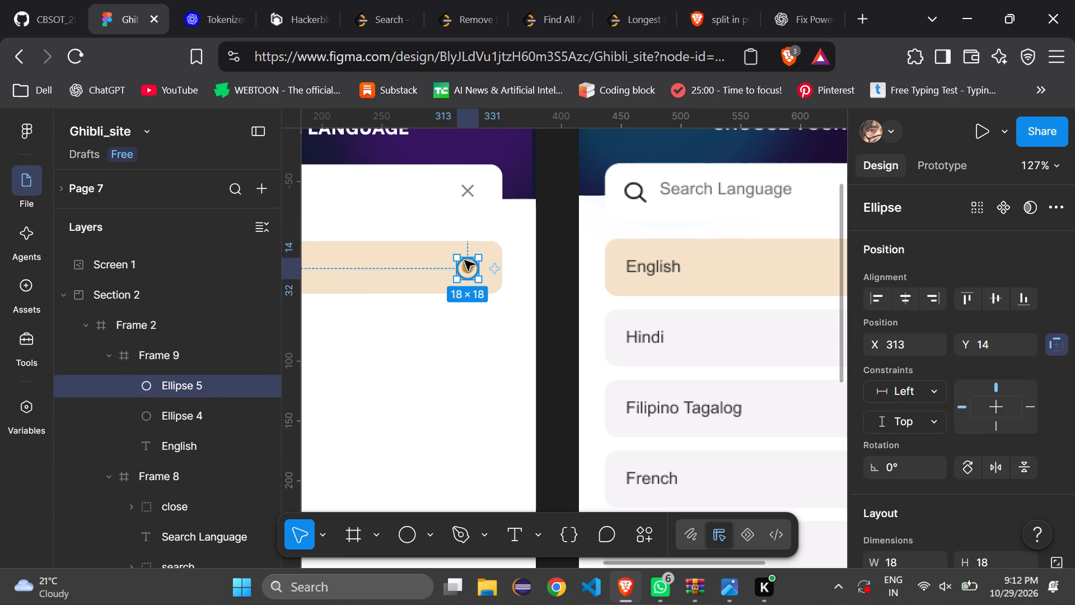
click(475, 274)
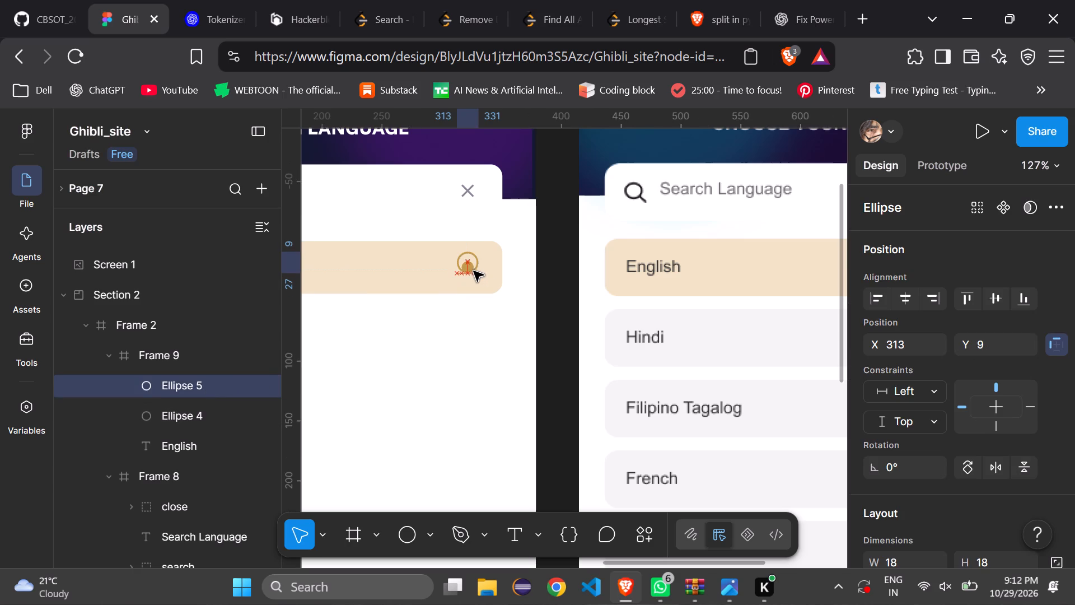
click(506, 385)
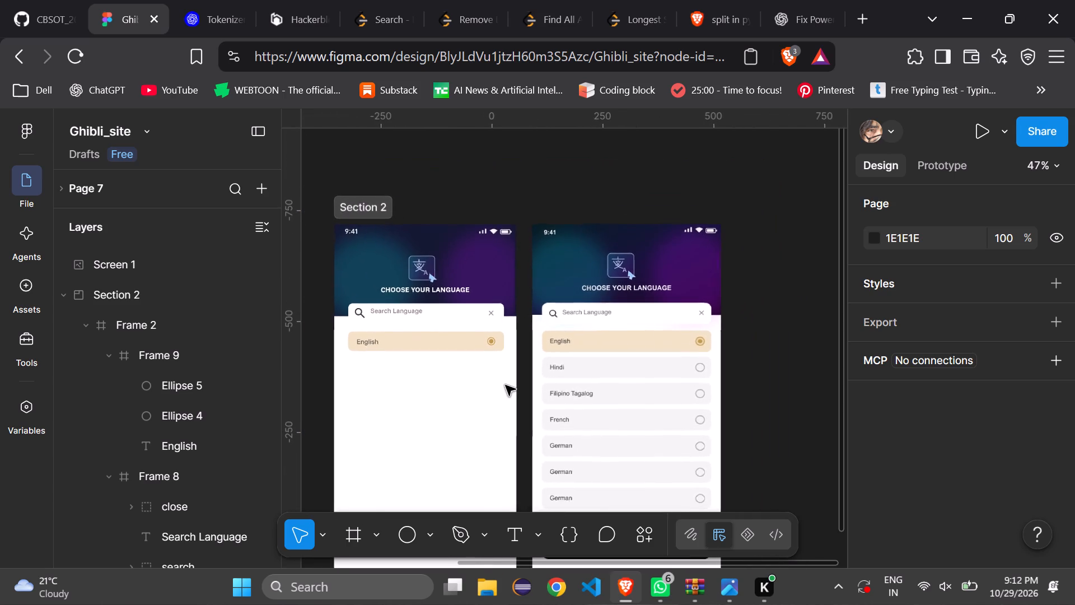
Extend the English bar's top edge up to Y 241, making the bar 351 × 45.
click(457, 338)
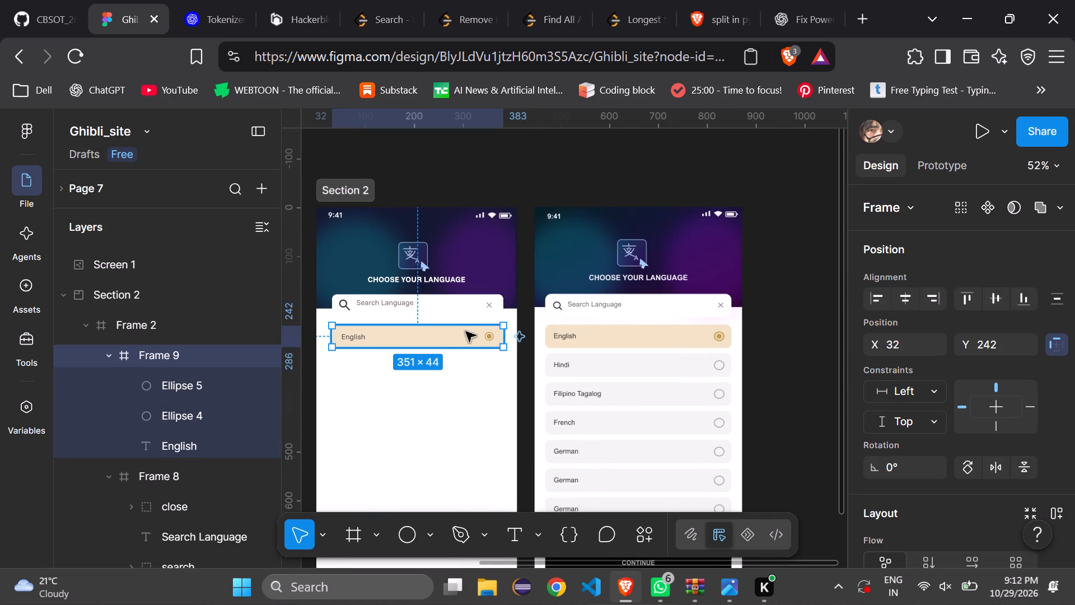
click(467, 325)
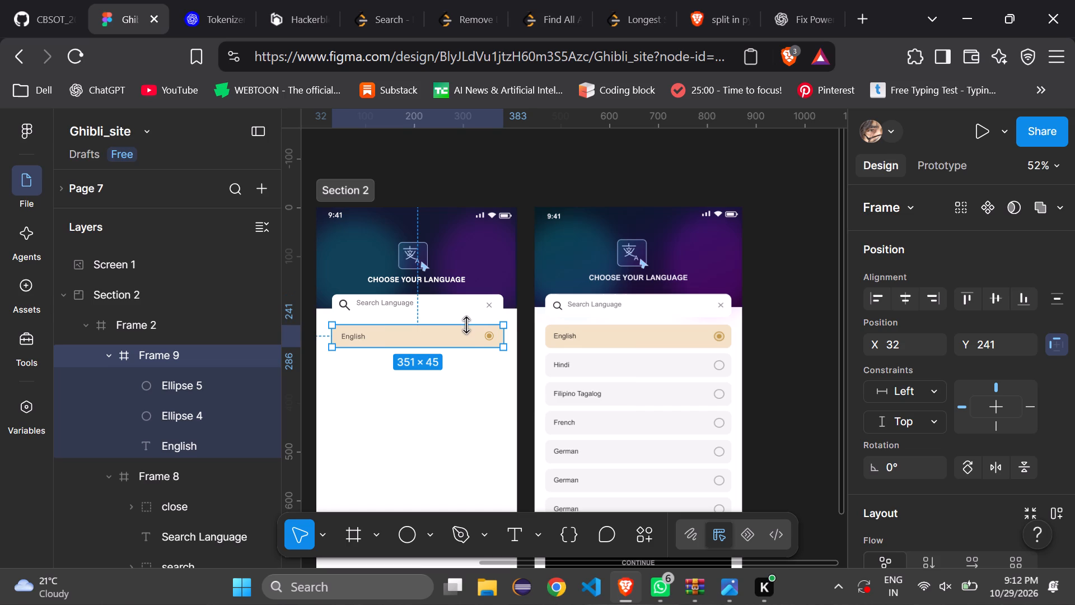
click(457, 395)
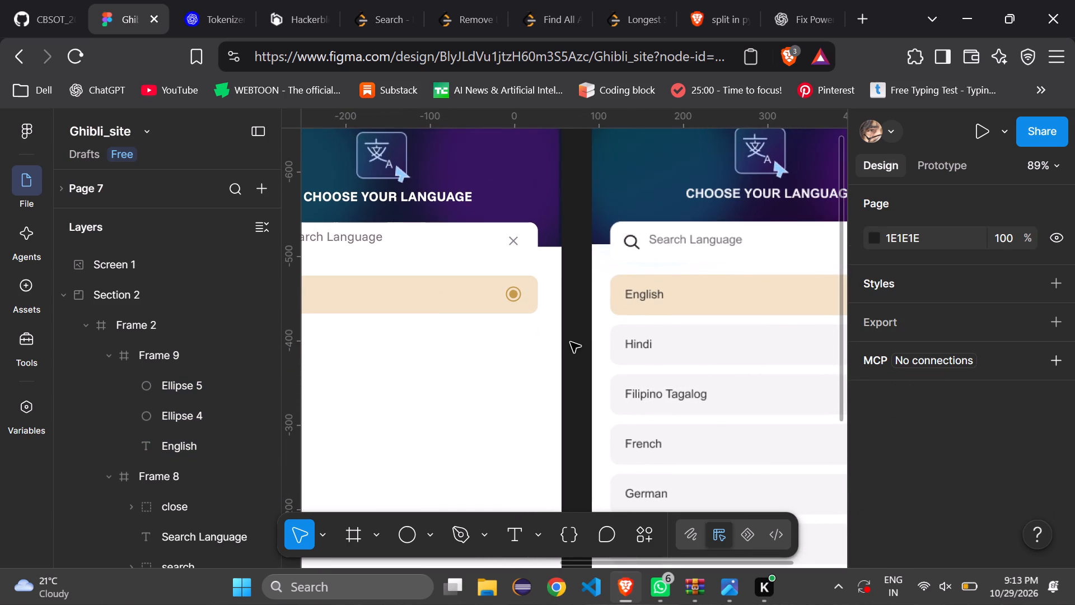
Nudge the English bar up to Y 239.
click(529, 302)
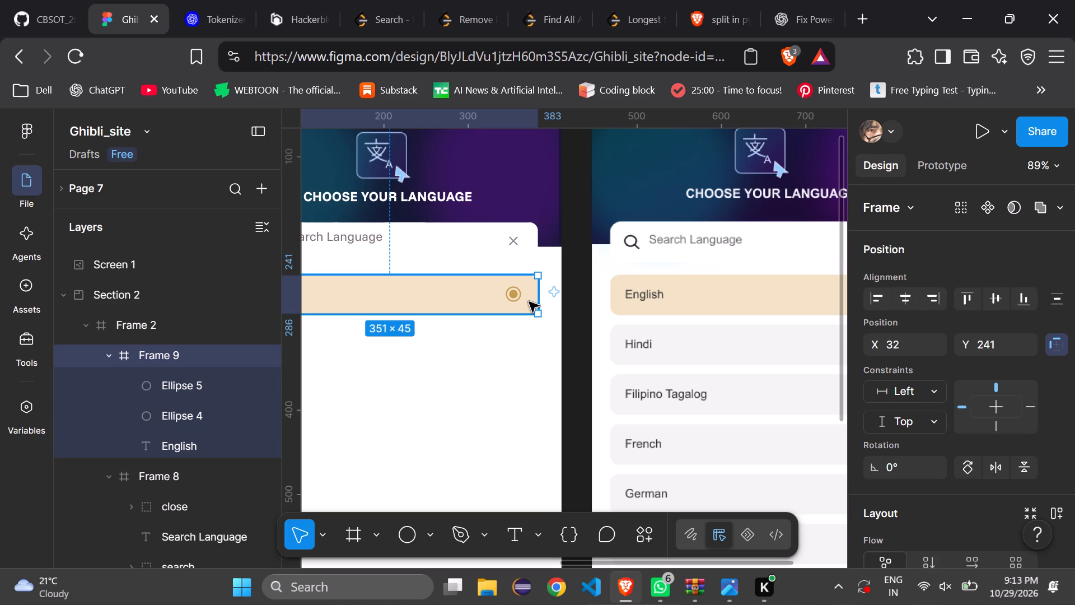
key(Up)
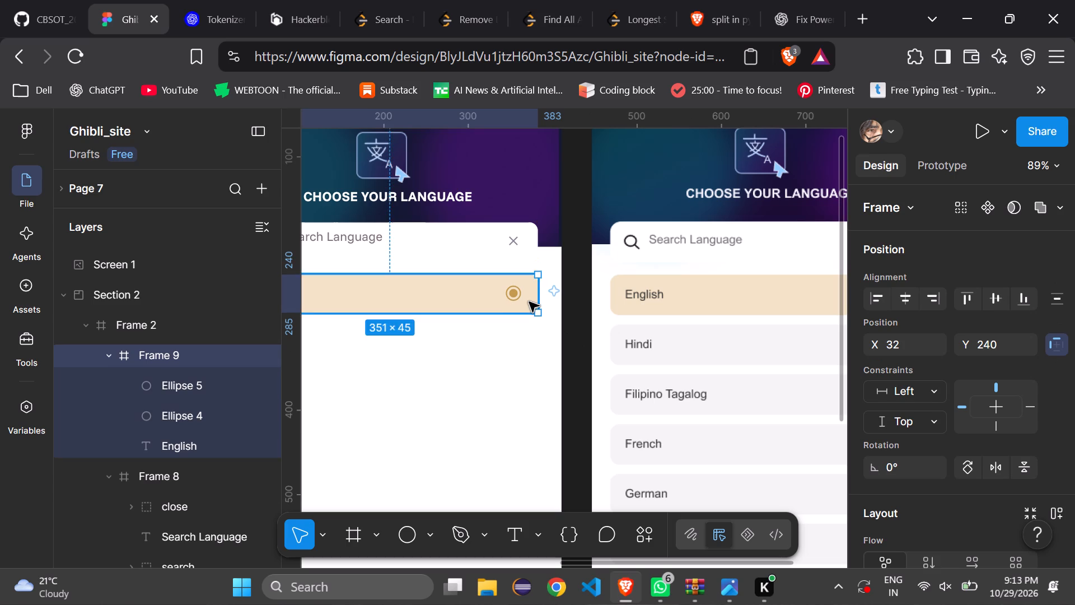
key(Up)
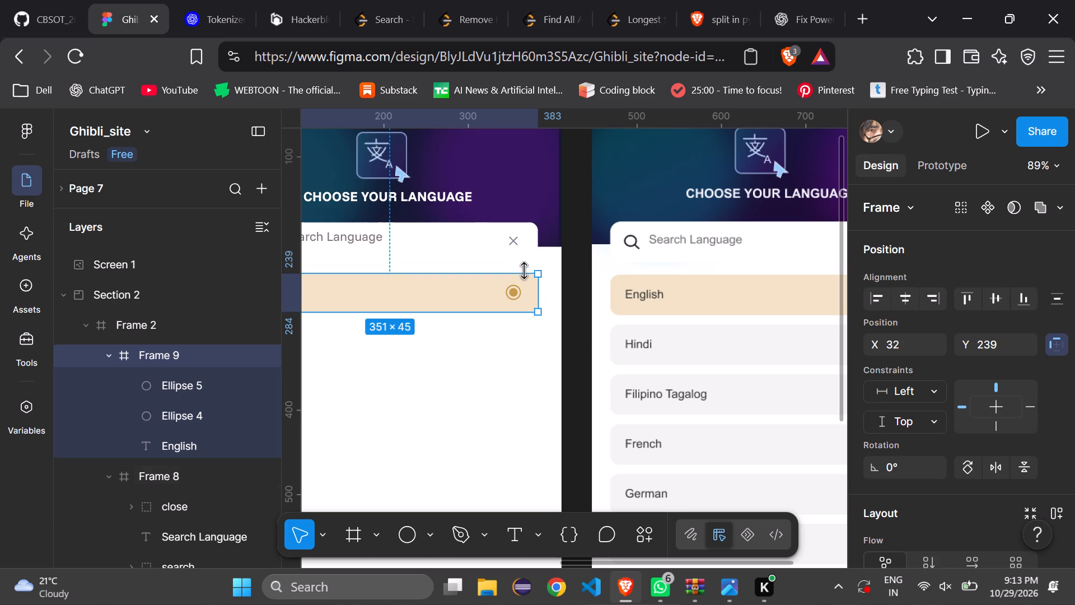
Extend the English bar's bottom edge downward, making the bar 351 × 47, and deselect it.
click(497, 313)
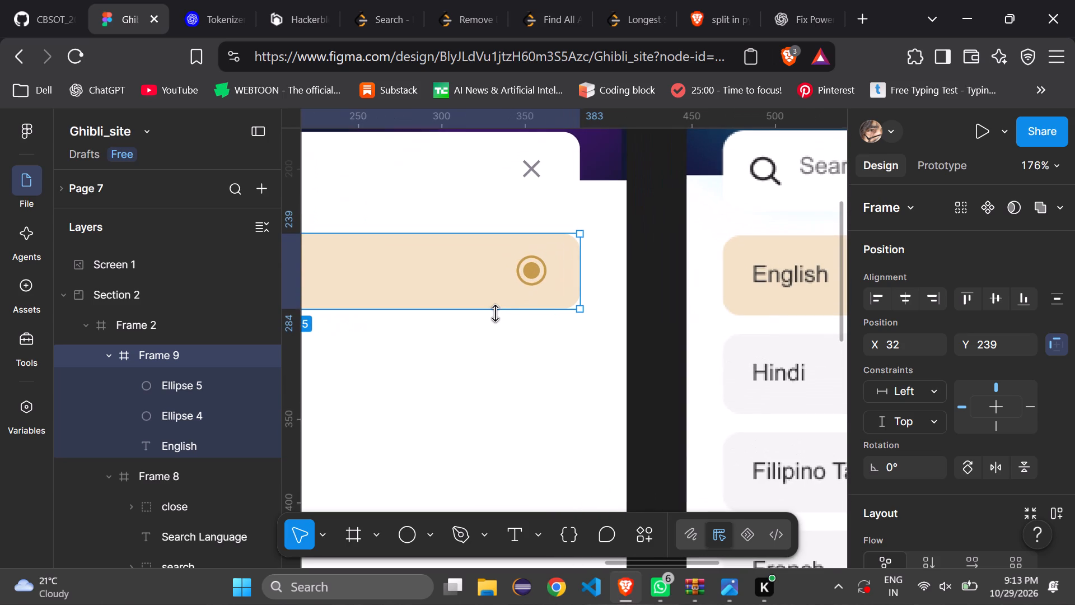
click(495, 314)
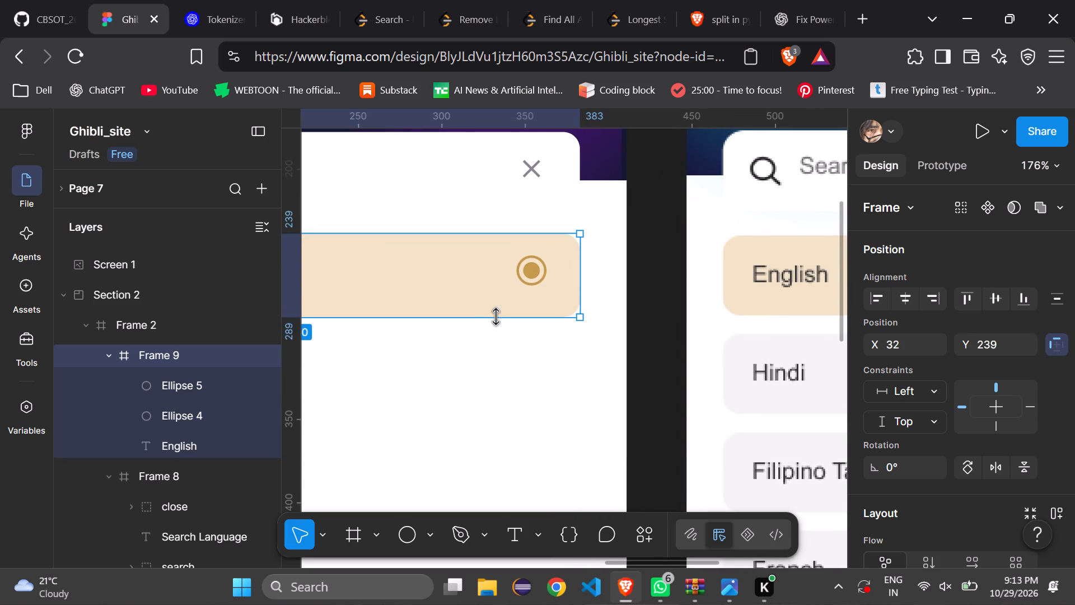
click(551, 384)
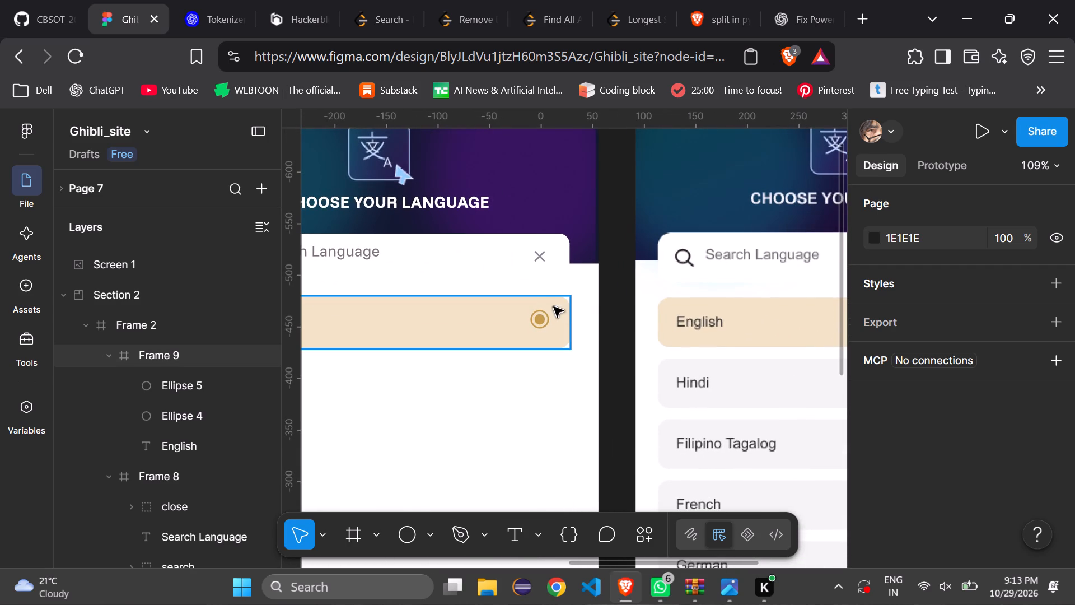
click(554, 325)
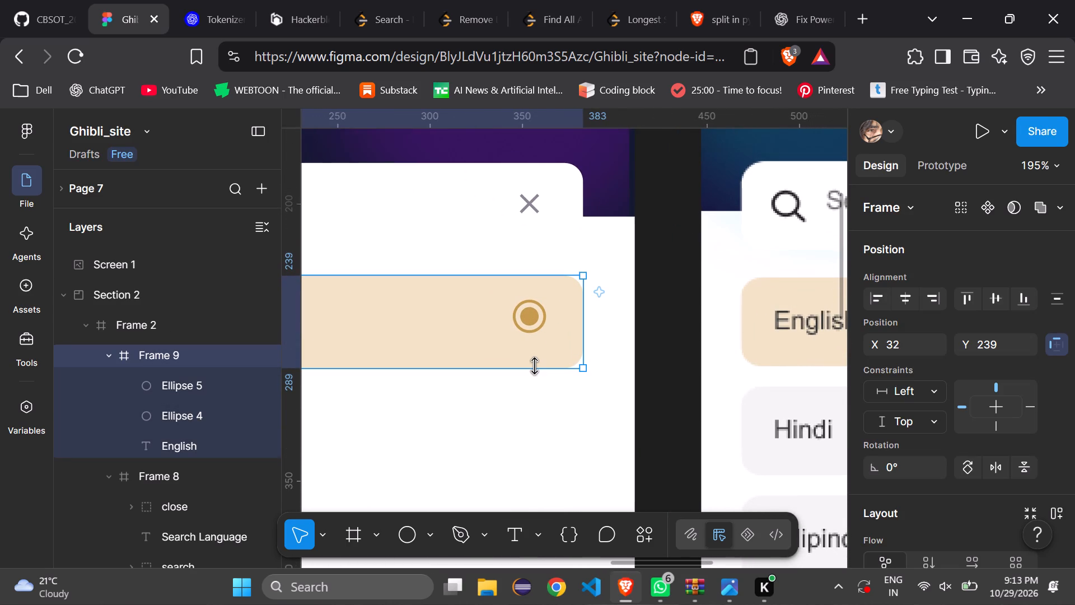
click(534, 365)
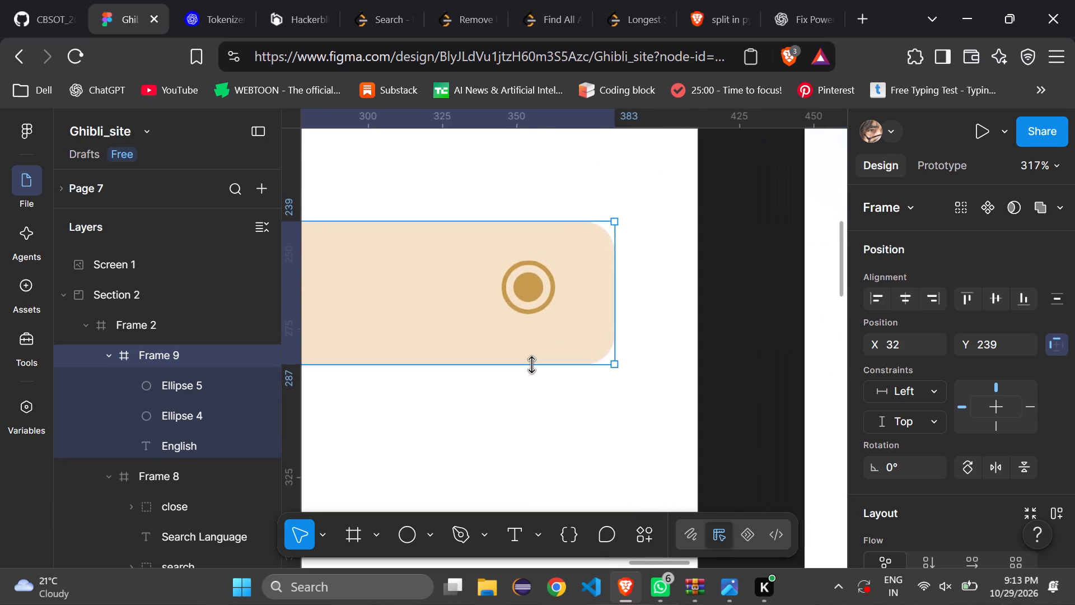
click(588, 364)
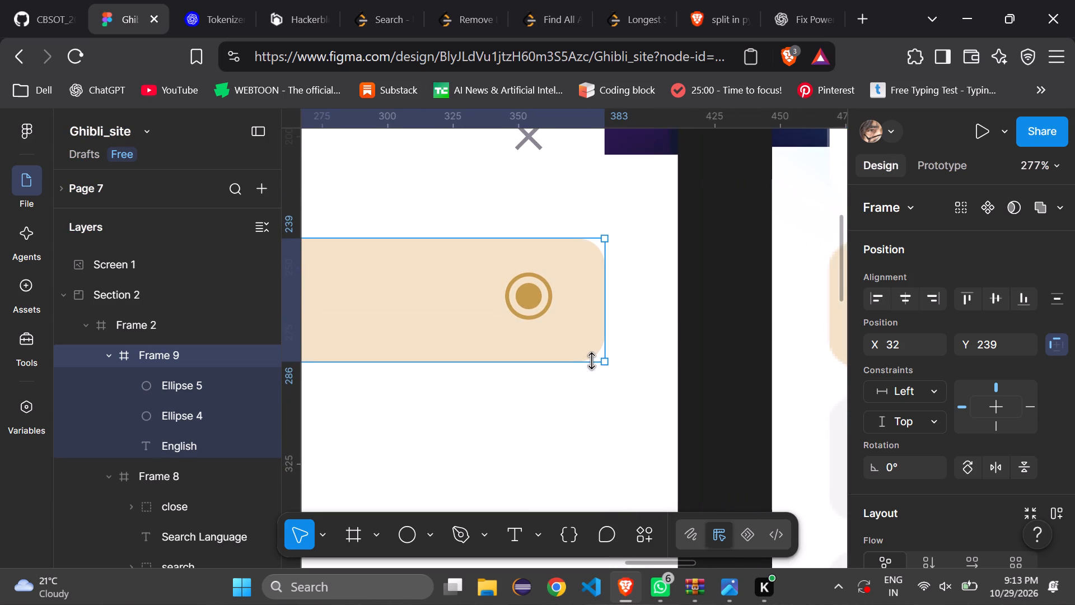
click(581, 413)
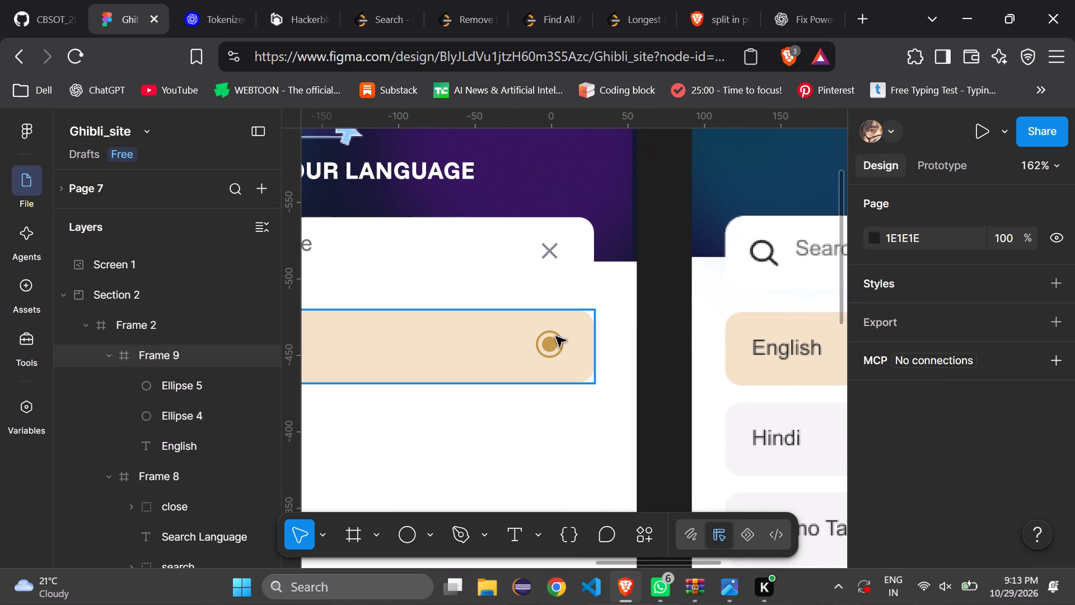
Inspect the placement of the ring, the gold dot and the text label inside the English bar.
triple_click(556, 337)
click(556, 336)
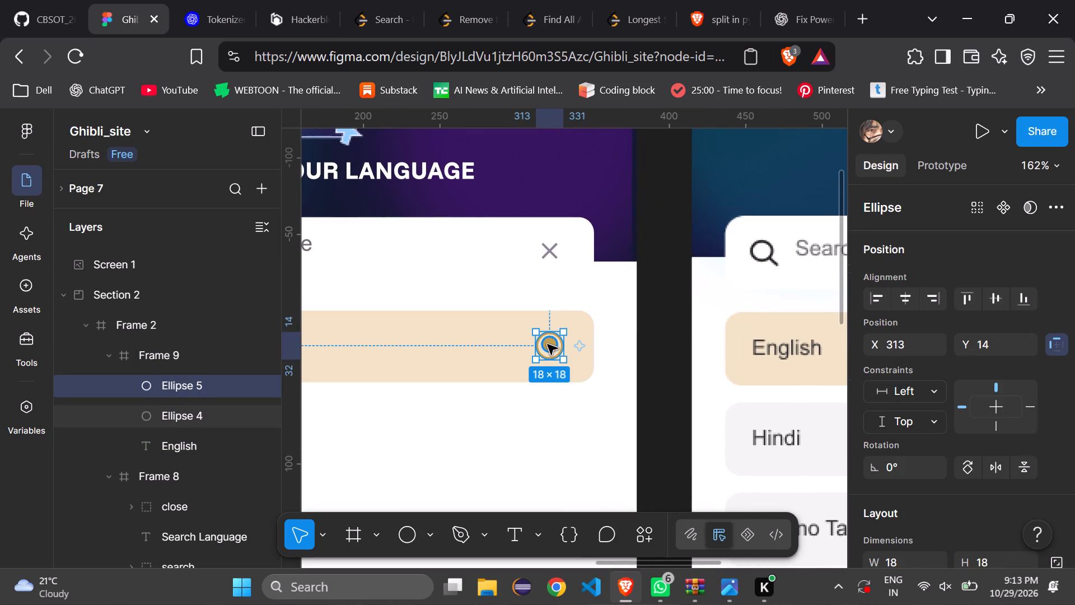
click(548, 345)
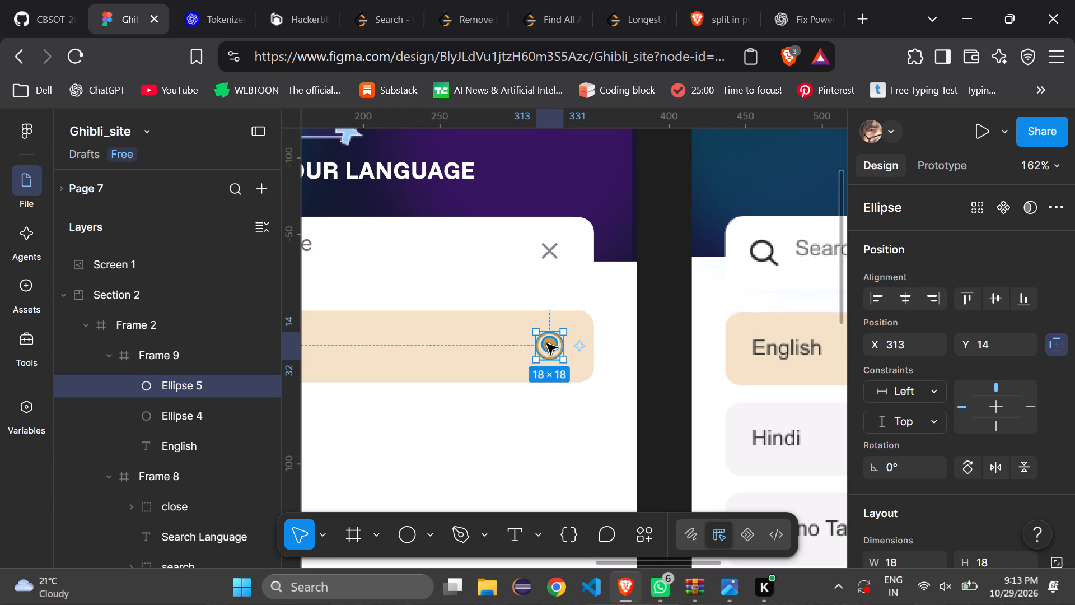
click(547, 344)
click(547, 347)
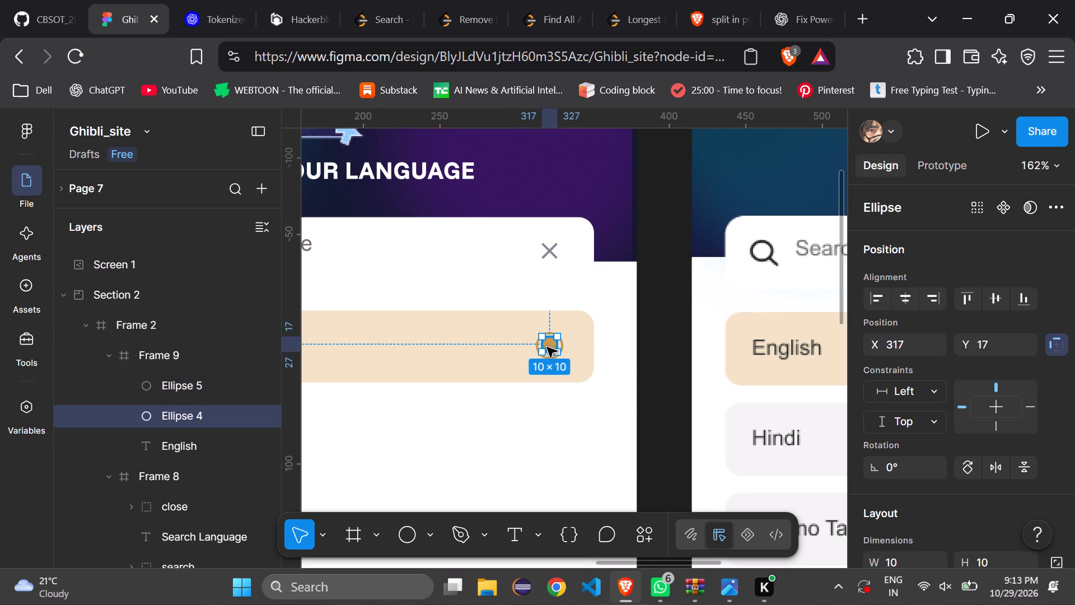
click(533, 398)
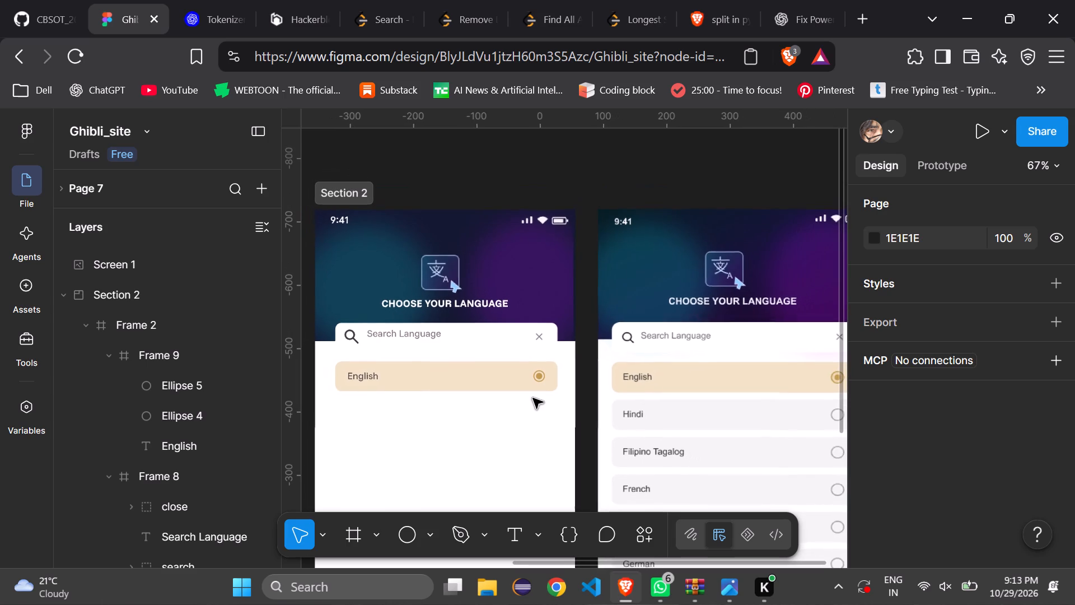
triple_click(367, 379)
drag(367, 379, 368, 379)
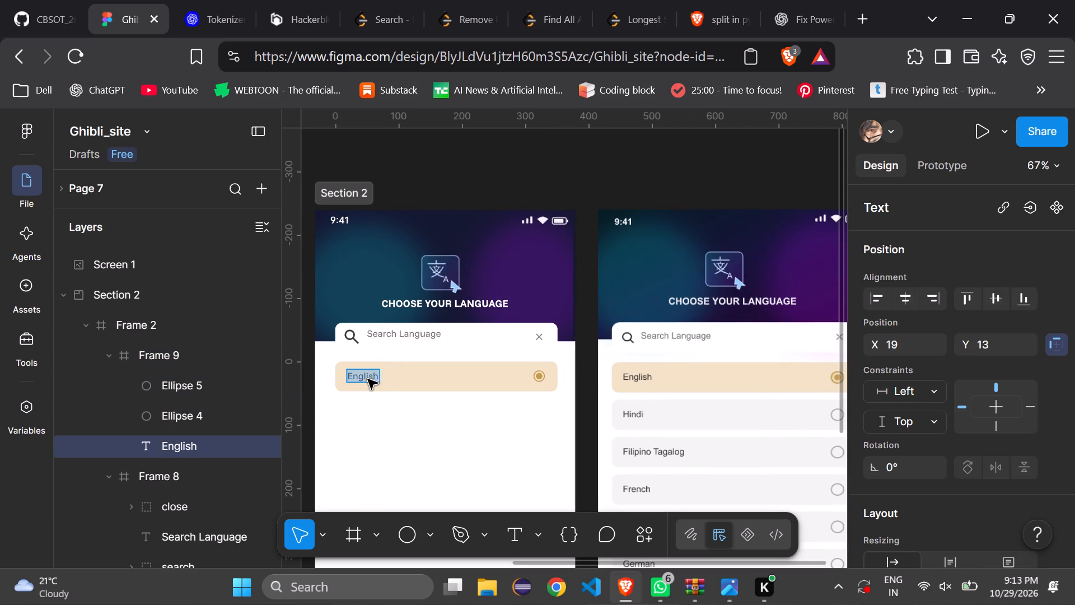
drag(368, 379, 376, 379)
click(376, 379)
click(386, 376)
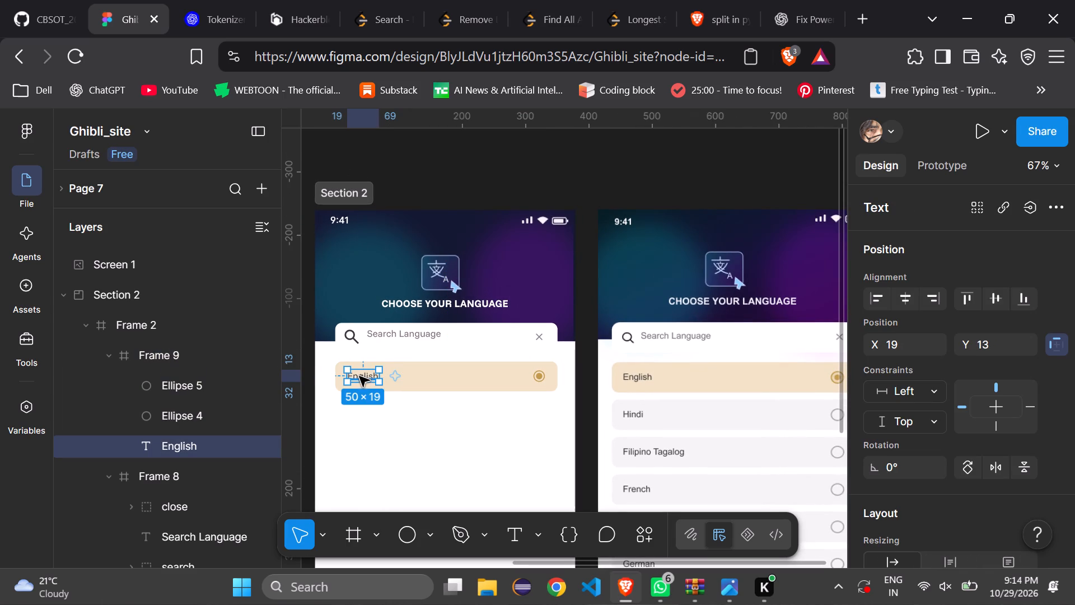
click(359, 377)
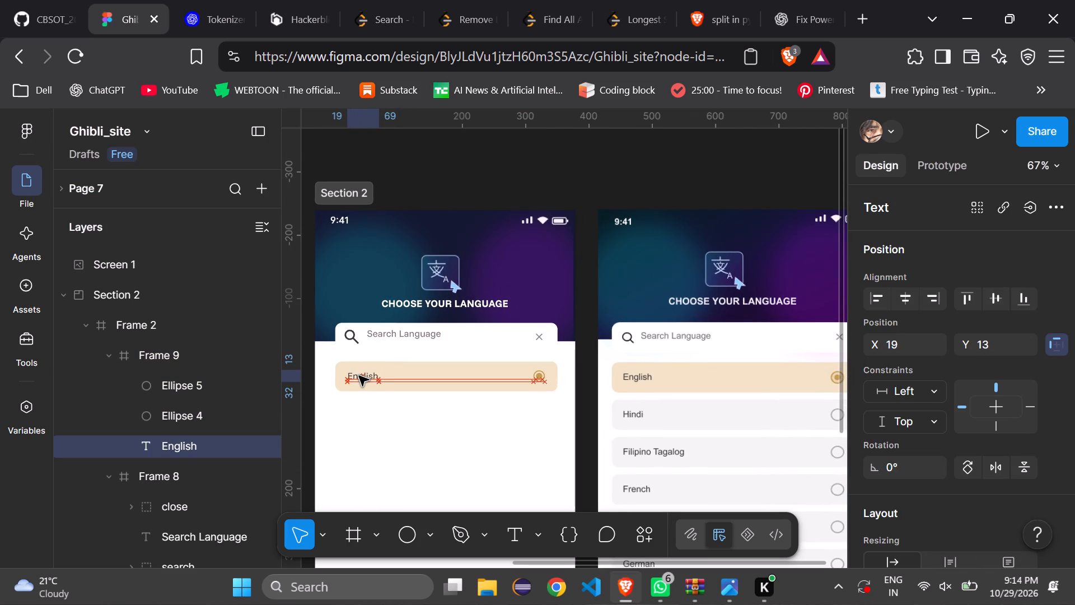
click(376, 408)
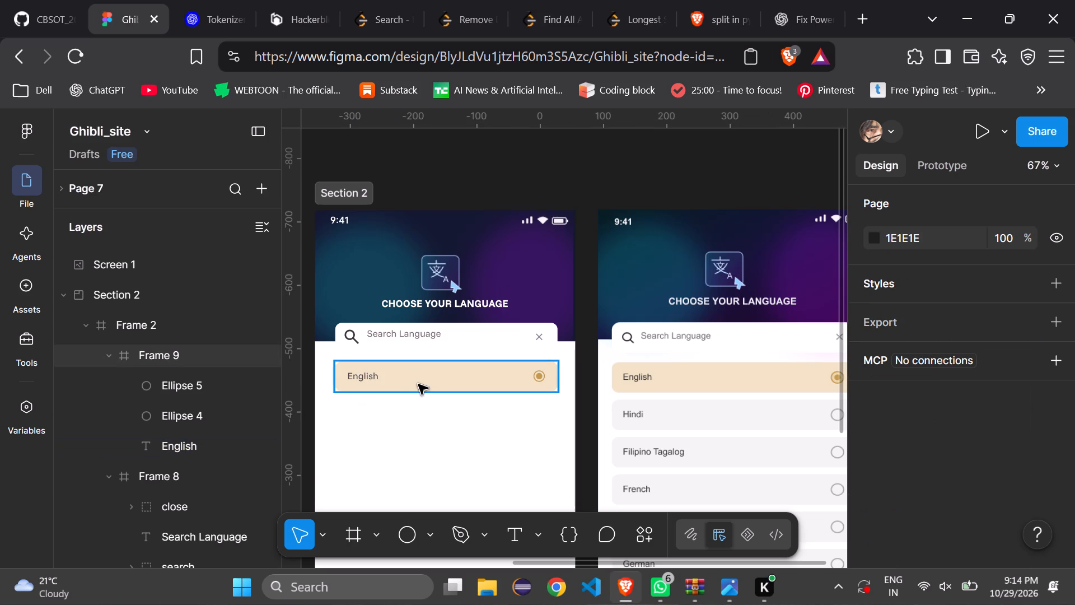
Duplicate the English bar with its label and circles within the same screen frame.
click(418, 384)
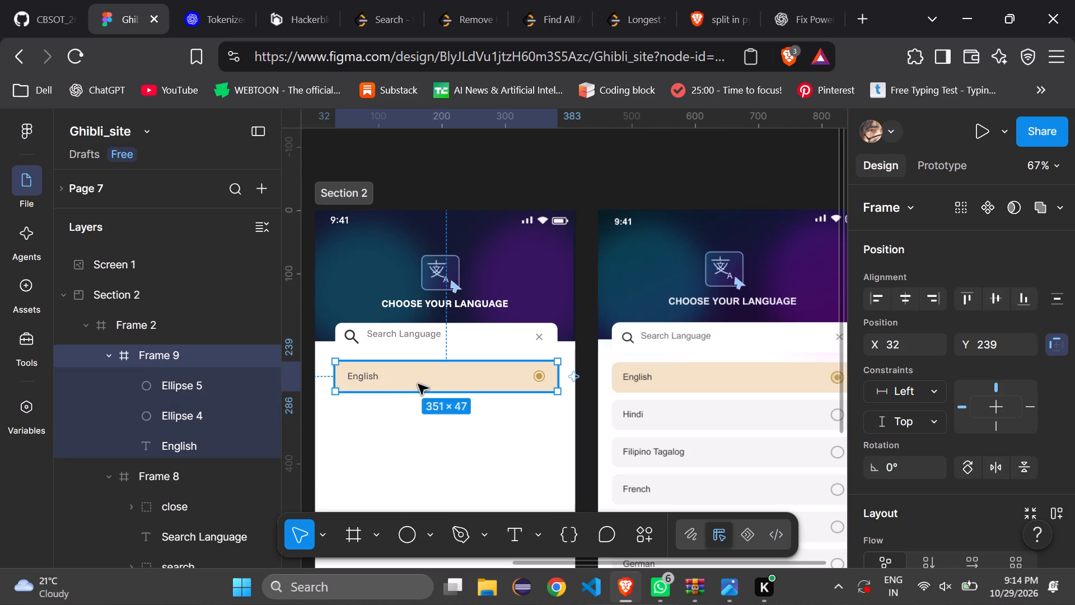
key(ctrl+c)
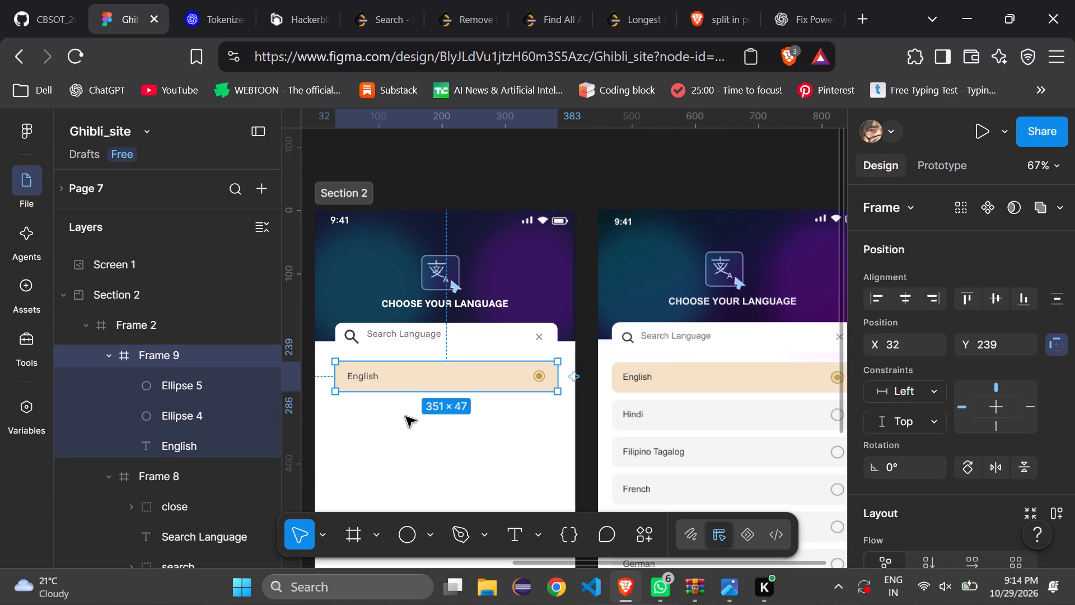
click(406, 417)
key(ctrl+v)
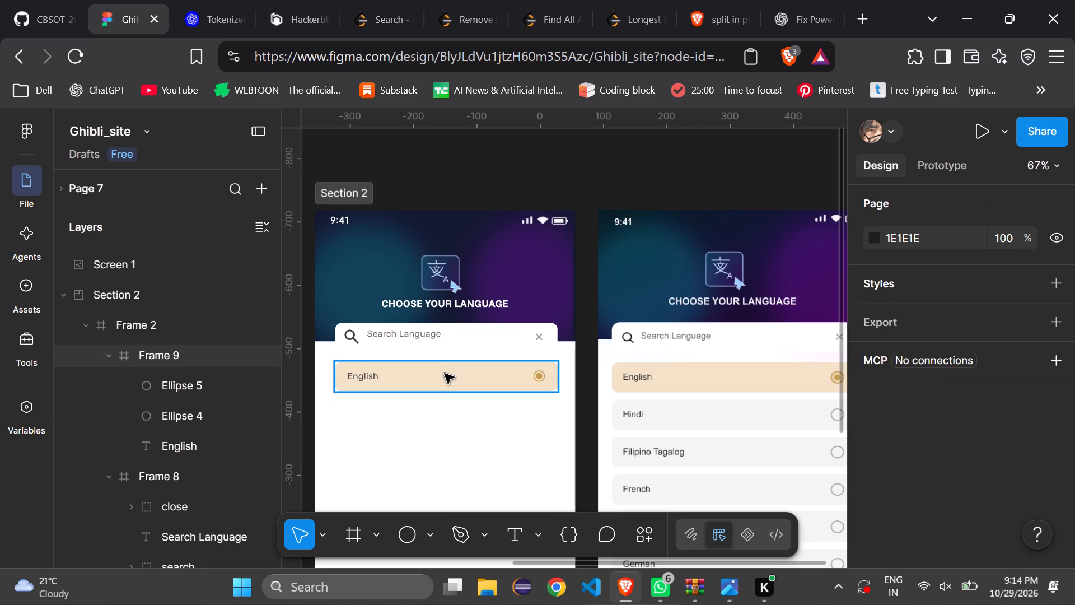
Place the duplicated bar directly below the English bar at X 32, Y 297, matching the reference row spacing.
drag(445, 374, 443, 411)
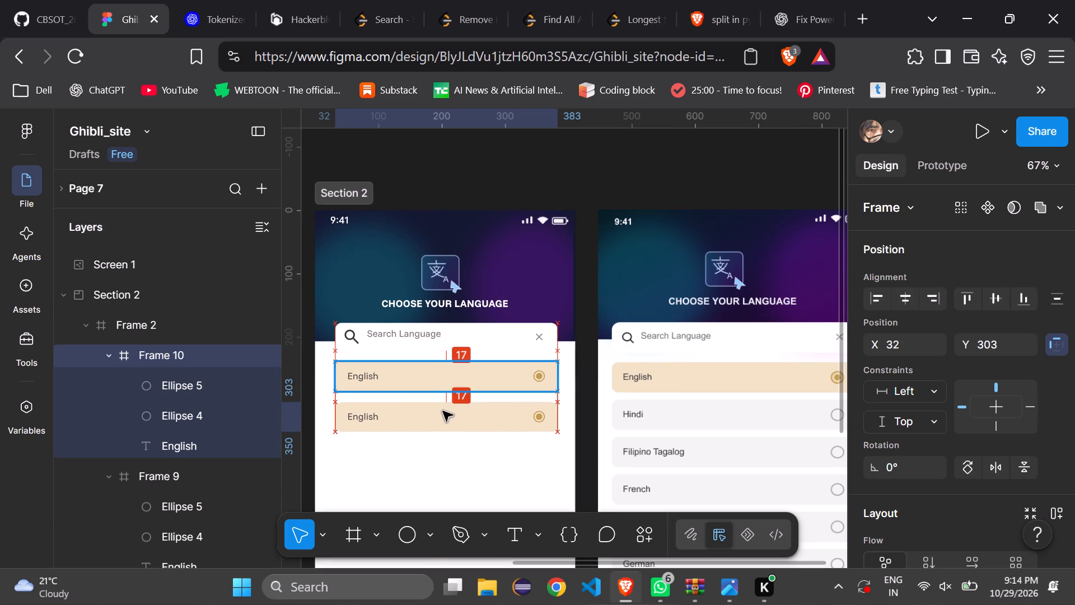
drag(443, 411, 444, 408)
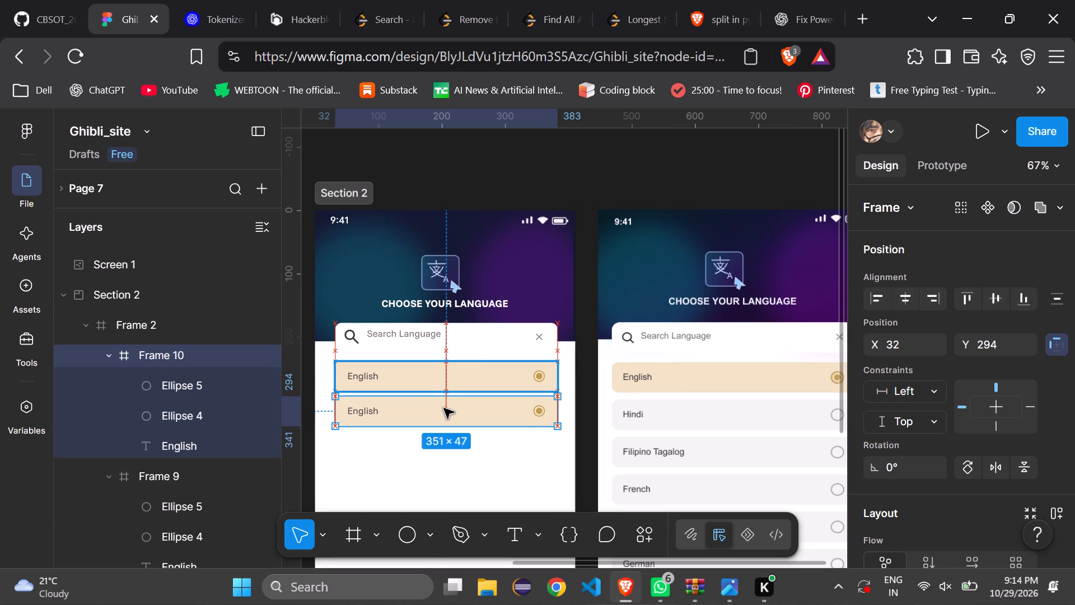
drag(444, 408, 446, 409)
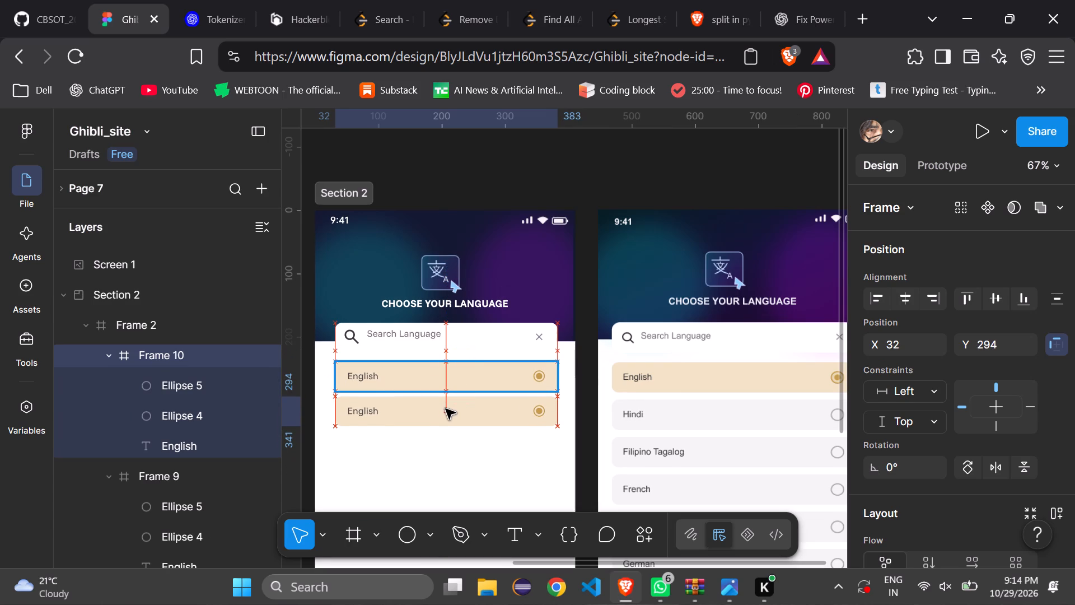
drag(446, 409, 446, 409)
key(Up)
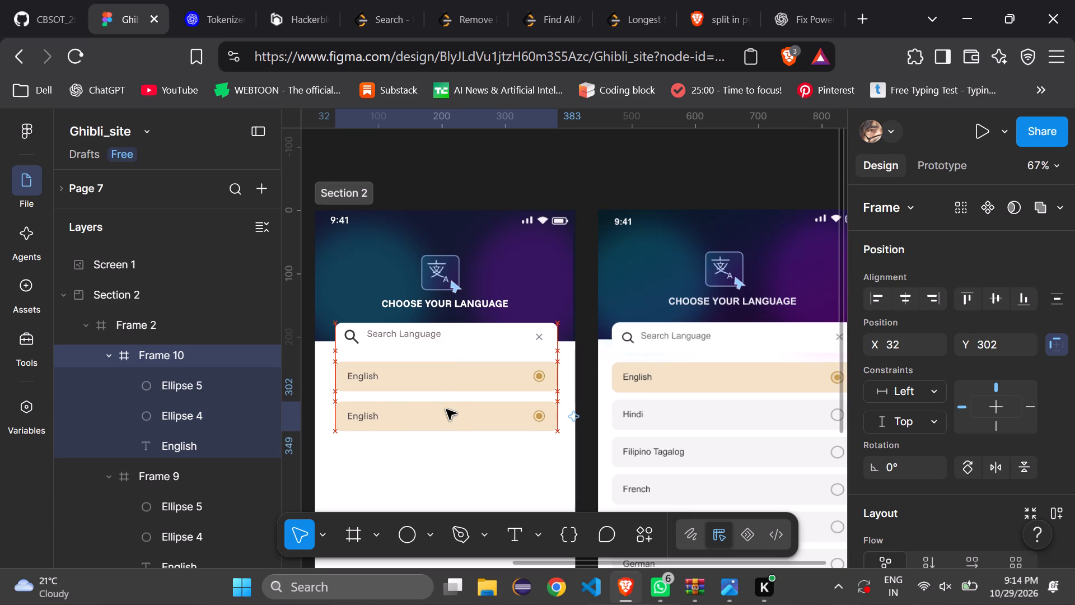
key(Up)
key(Up)
key(Up)
key(Up)
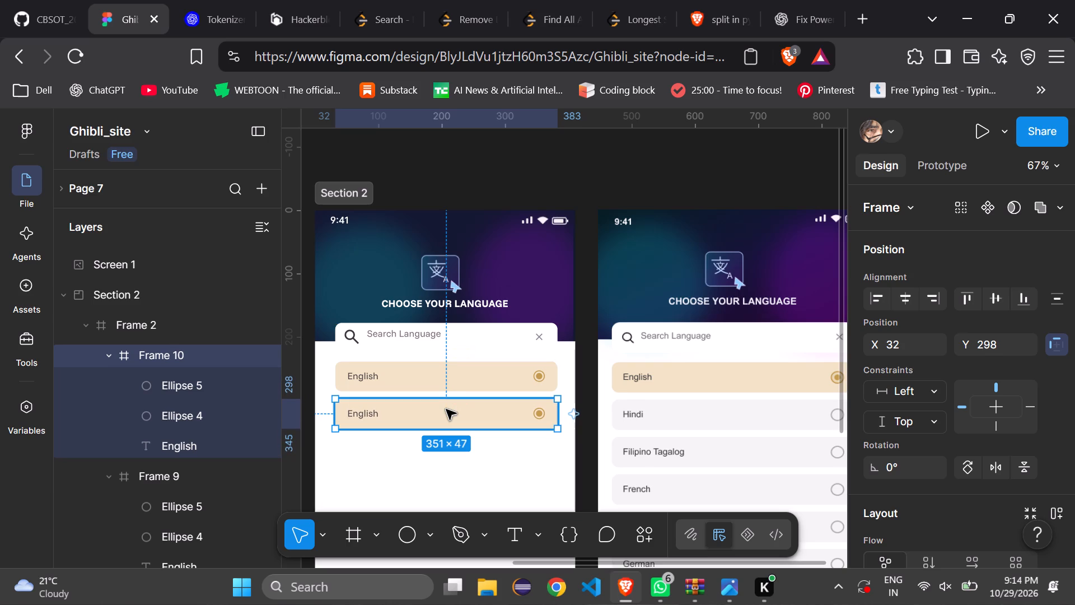
click(543, 467)
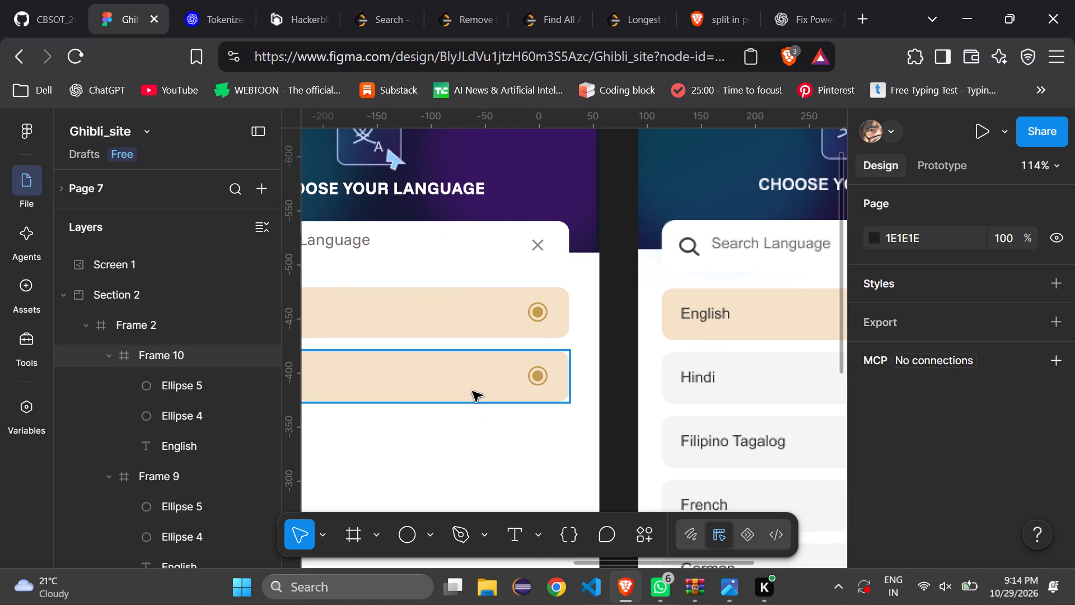
click(473, 392)
key(Up)
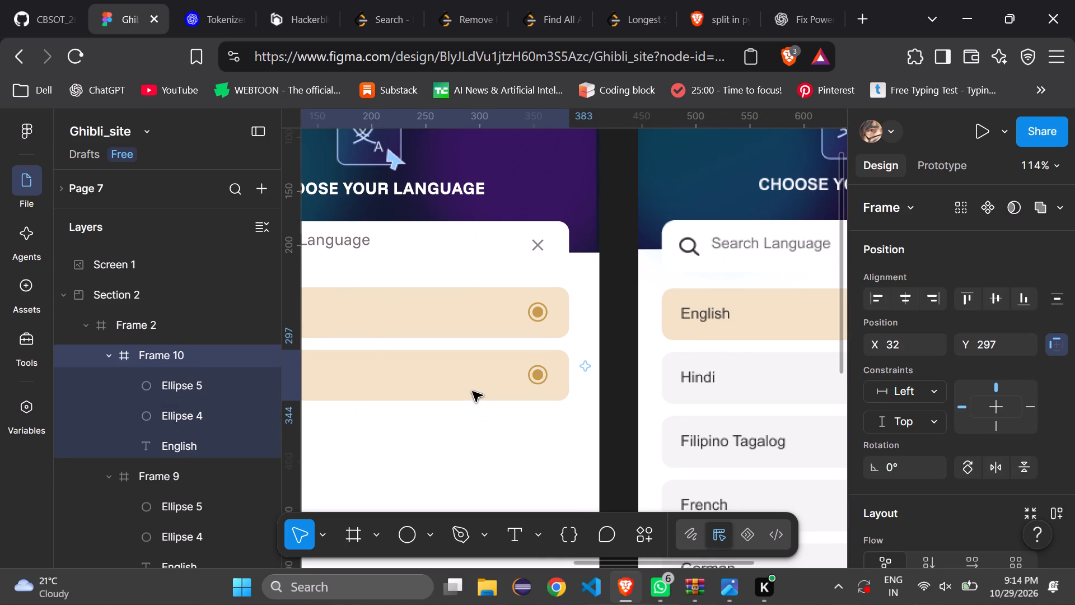
Shorten the duplicated bar from its bottom edge to 351 × 45 and deselect it.
click(493, 400)
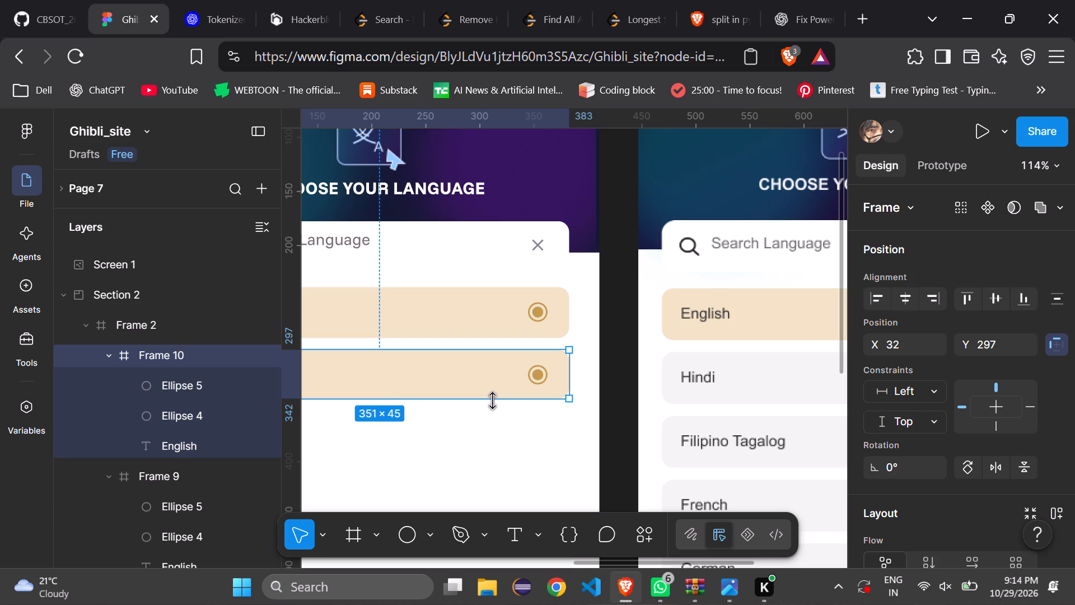
click(544, 426)
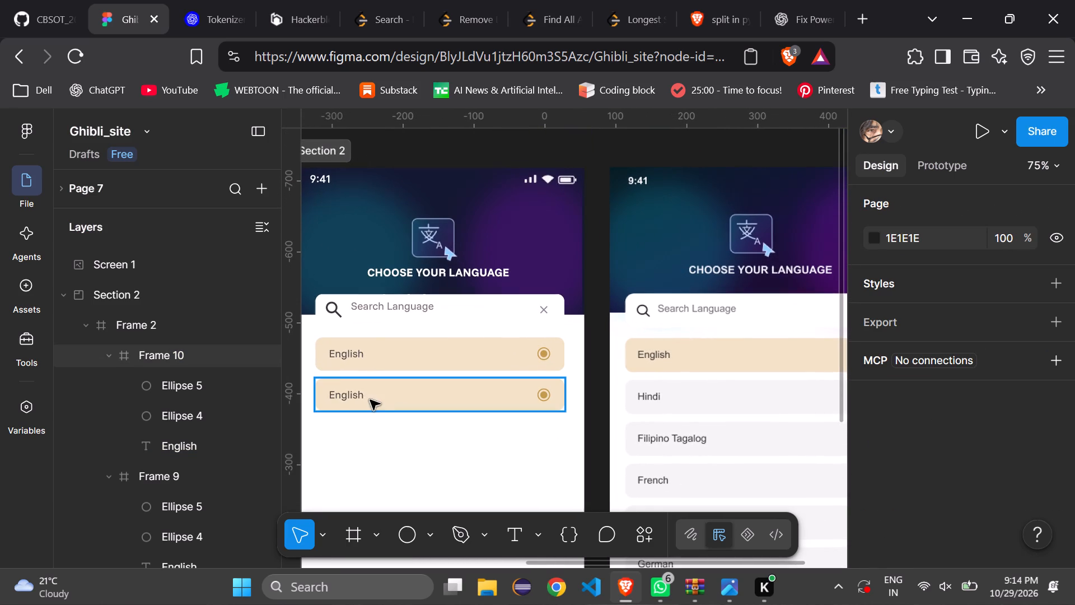
Change the second bar's label text to Hindi.
triple_click(344, 394)
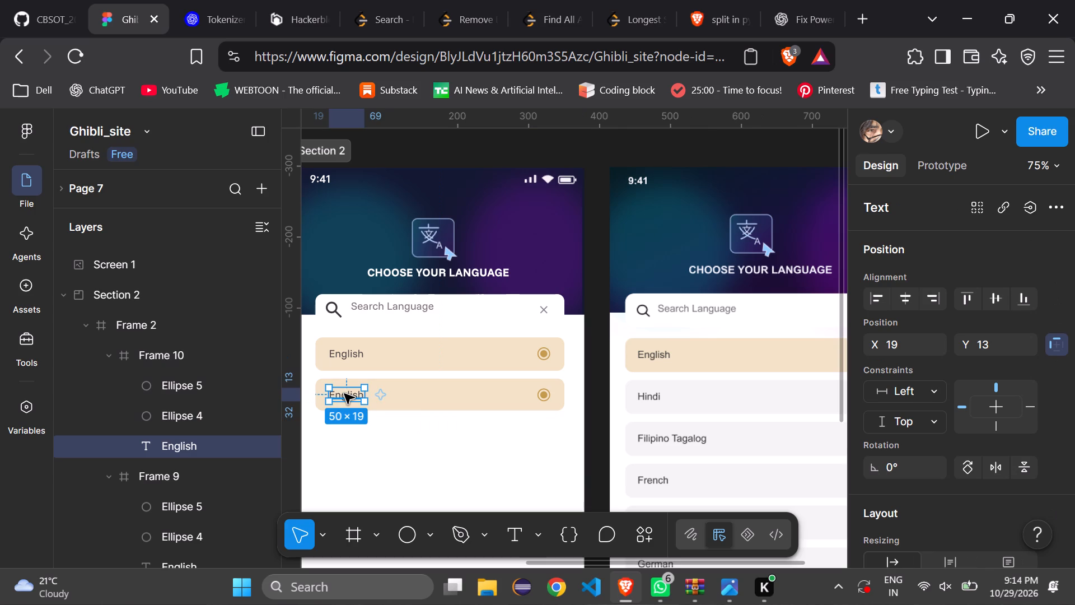
double_click(344, 394)
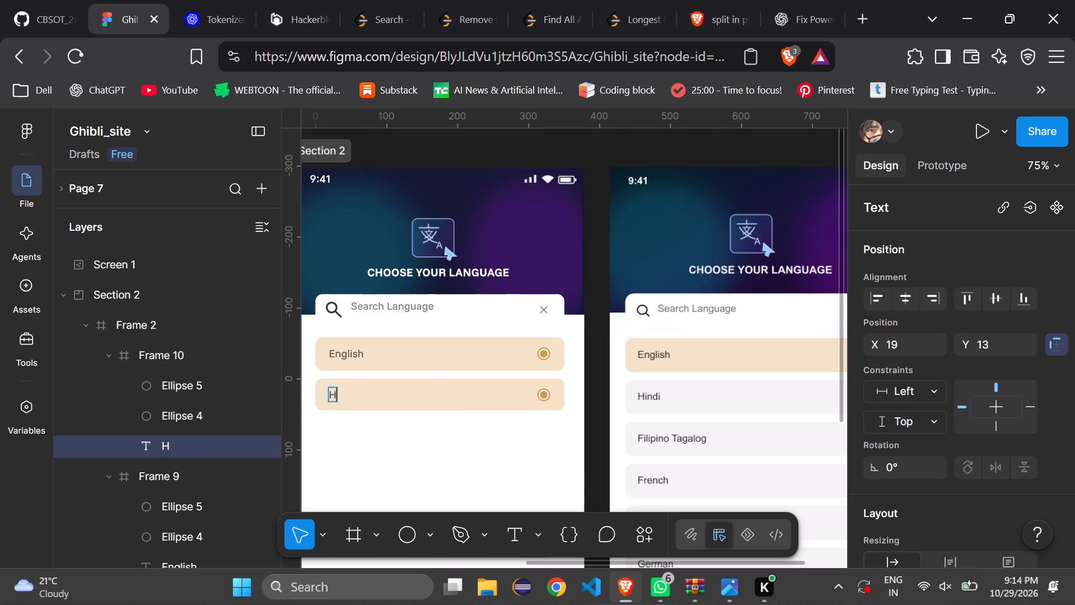
text(indi)
Recolour the Hindi bar's fill to the light grey F4F4F4 sampled from the reference screen's Hindi row.
double_click(498, 391)
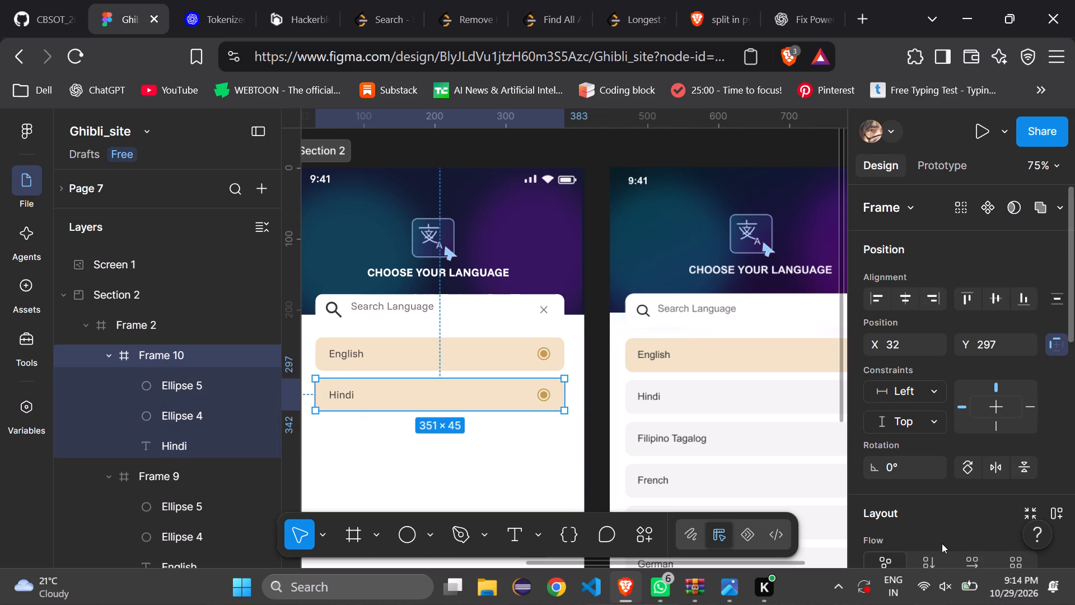
drag(1074, 318, 1072, 448)
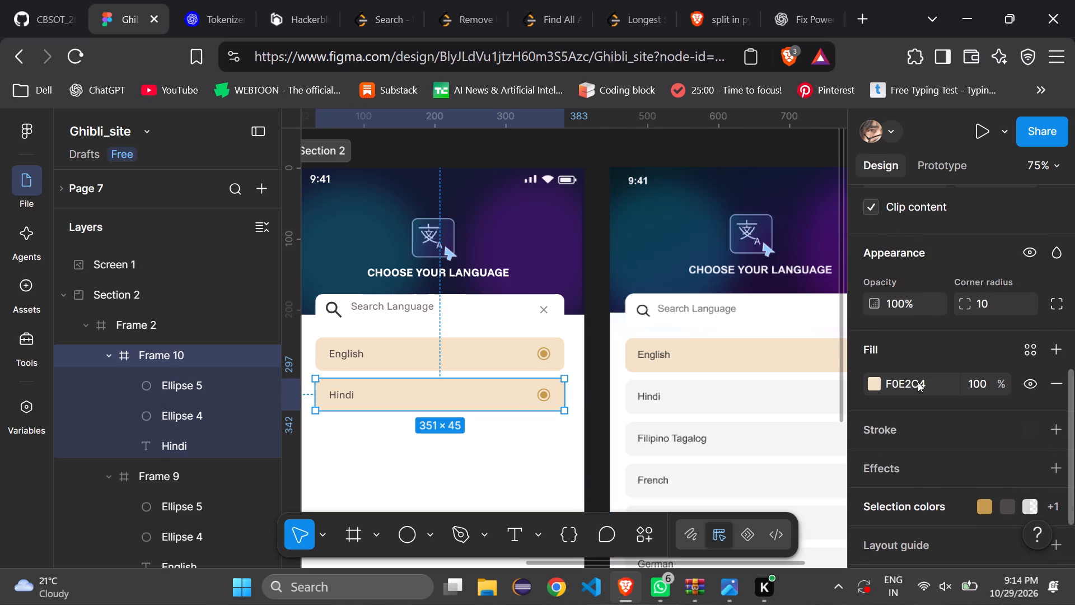
click(873, 382)
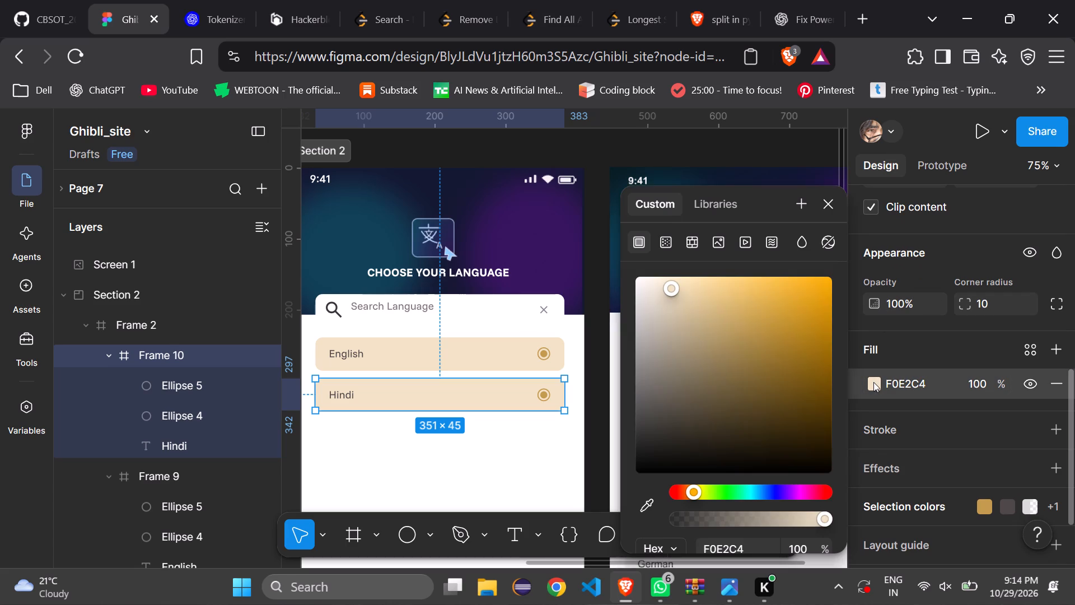
click(650, 501)
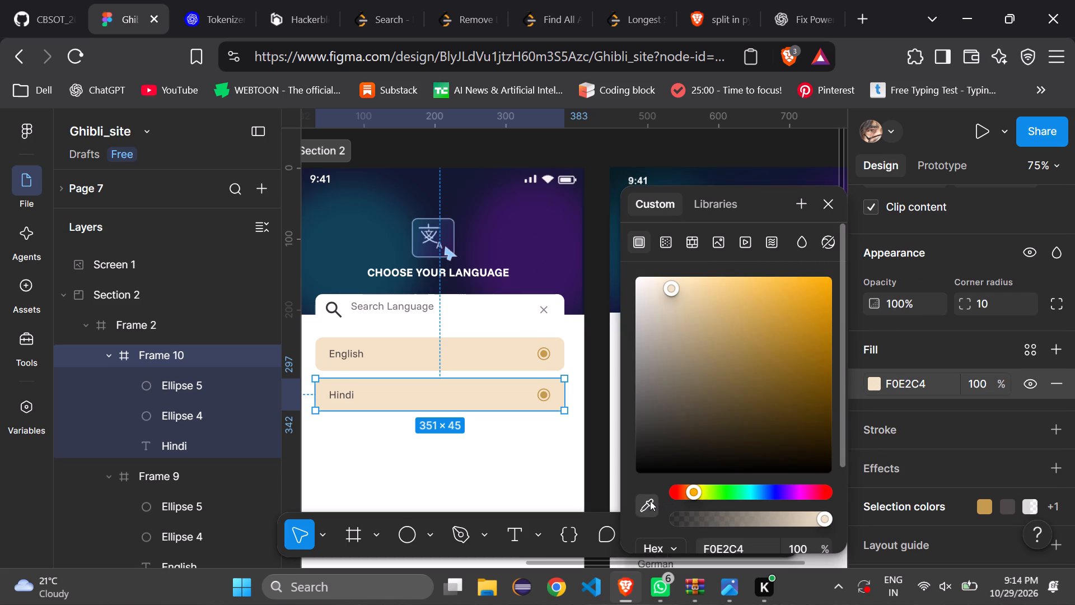
drag(770, 196, 478, 264)
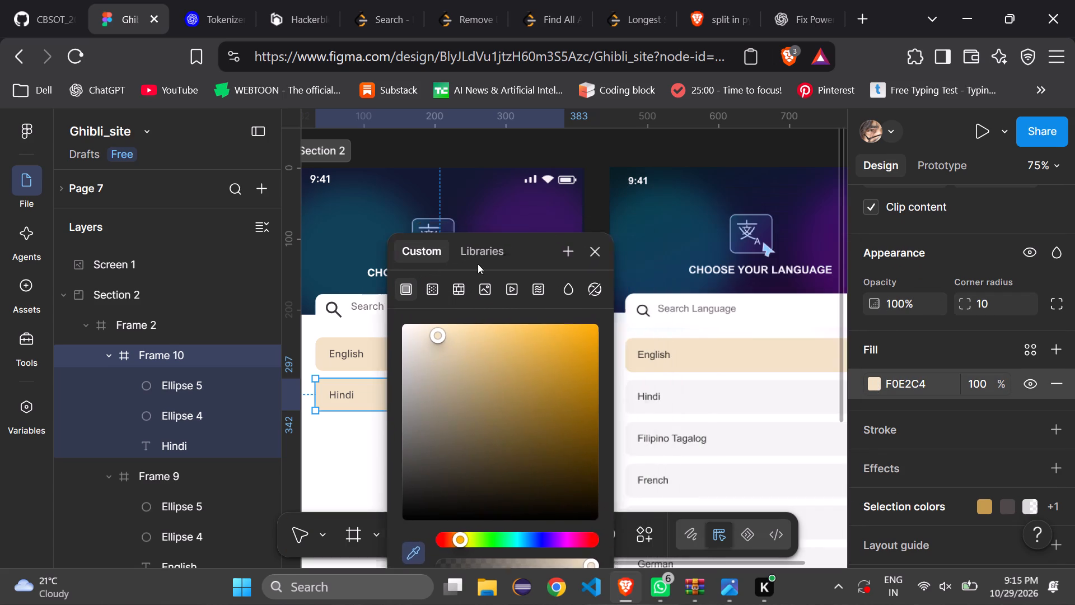
drag(478, 264, 422, 263)
click(733, 406)
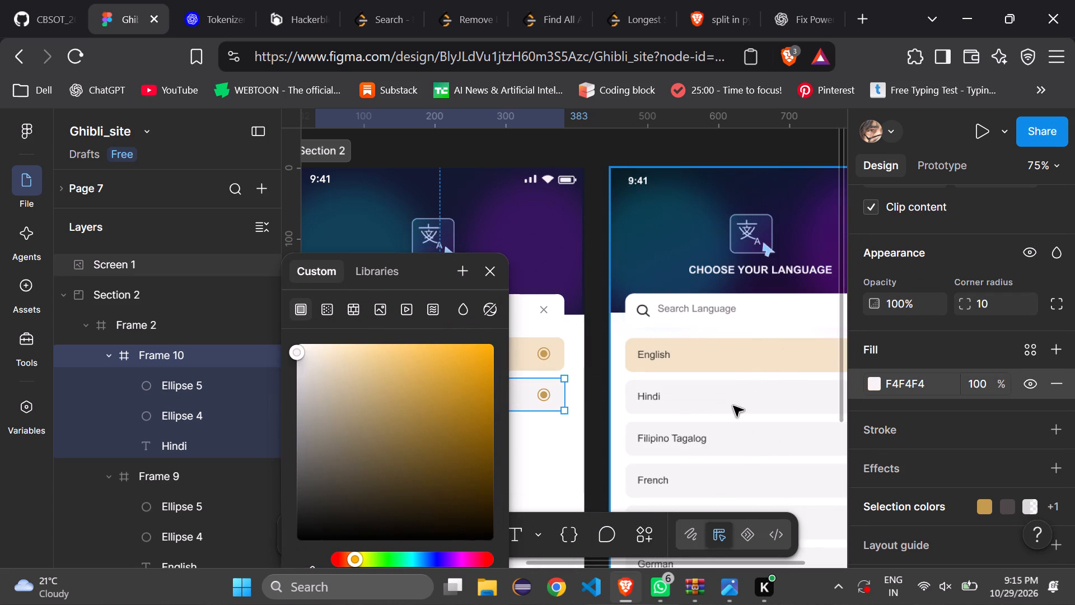
click(596, 422)
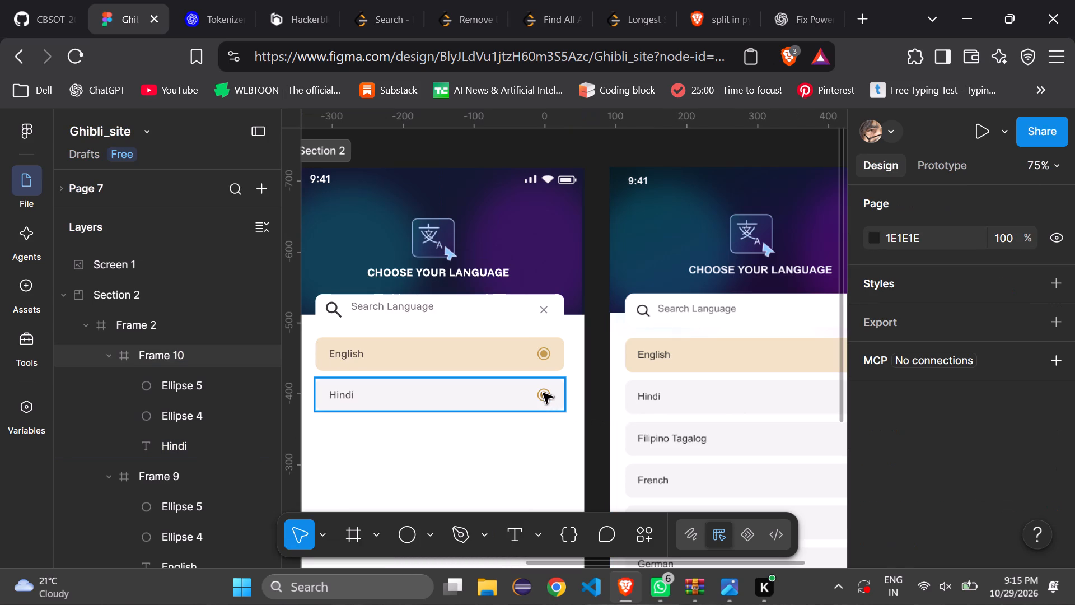
Delete the small filled inner circle from the Hindi bar, keeping only its outer ring.
double_click(543, 393)
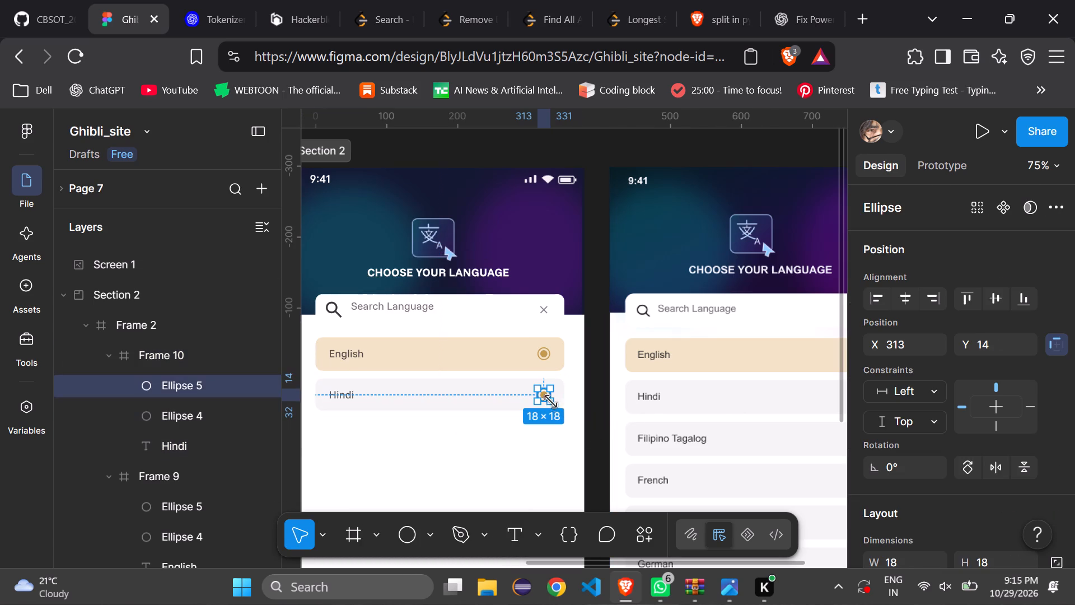
double_click(543, 396)
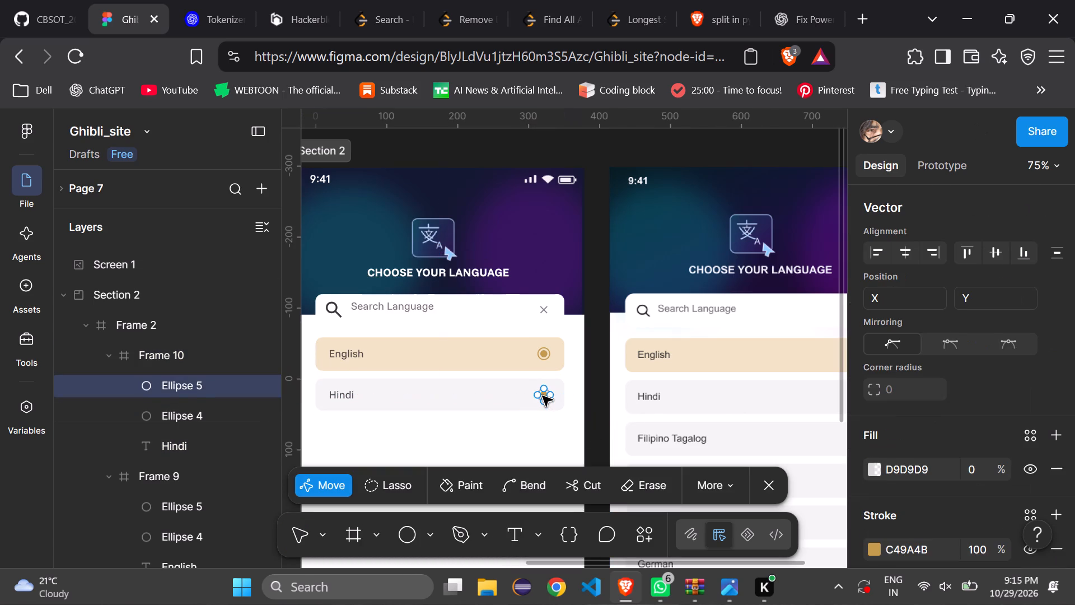
key(BackSpace)
key(BackSpace)
key(BackSpace)
key(BackSpace)
key(Delete)
click(562, 417)
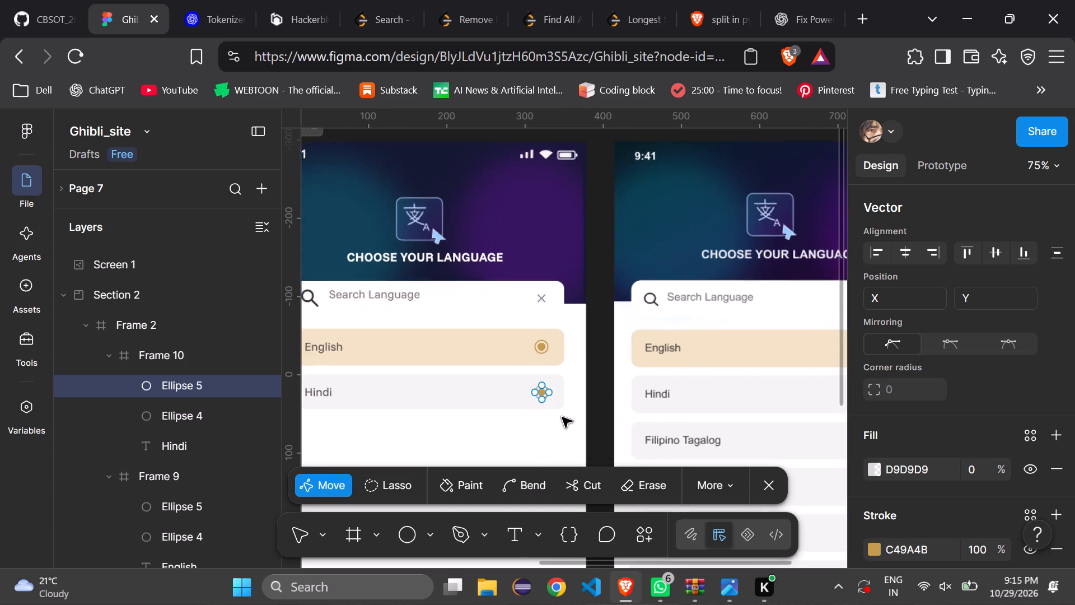
click(515, 355)
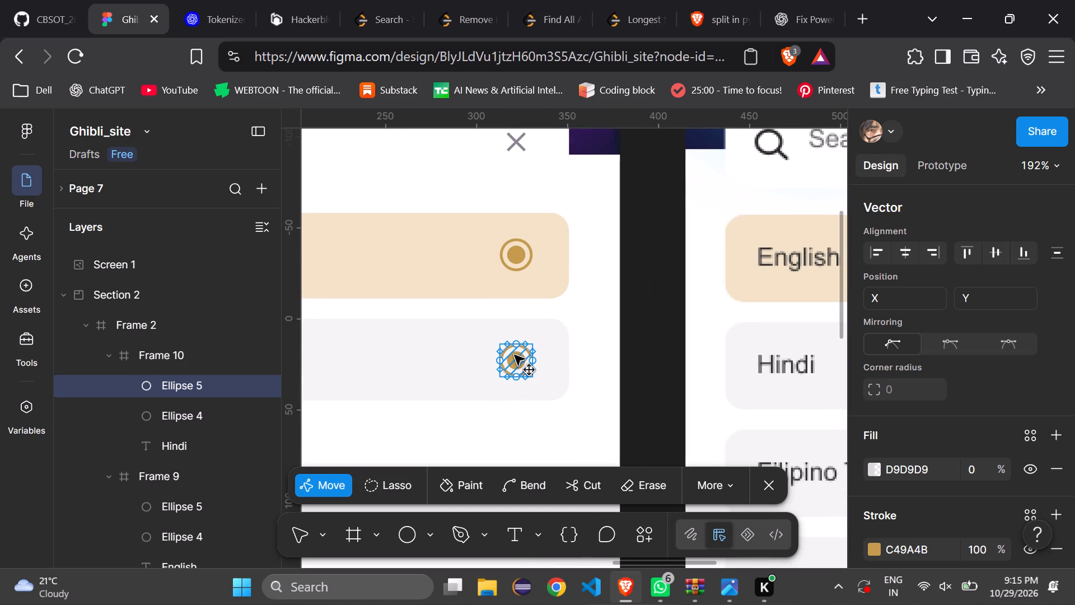
click(462, 448)
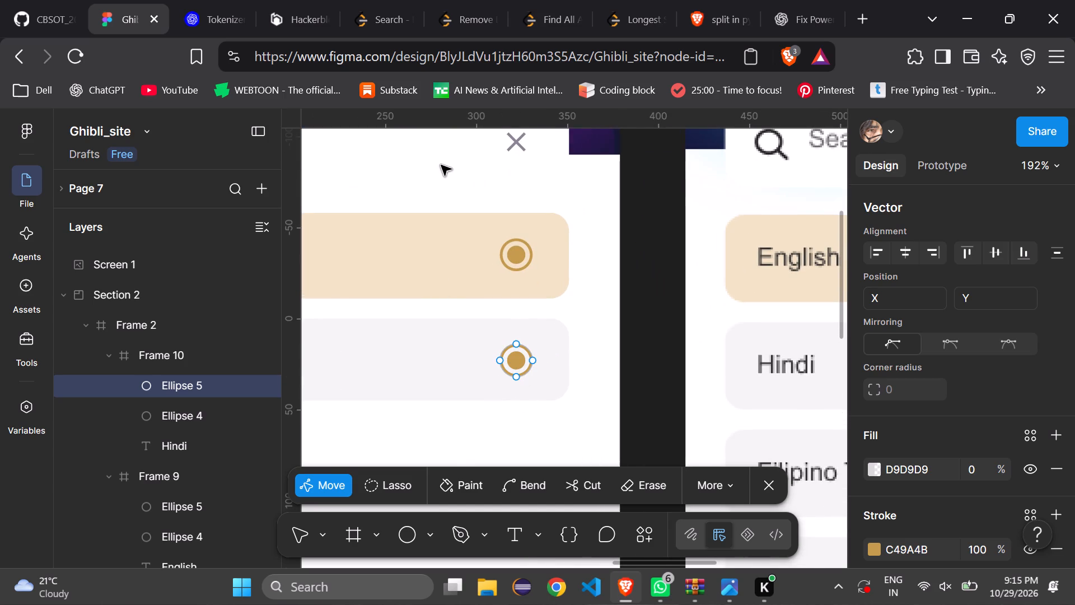
click(441, 165)
click(176, 416)
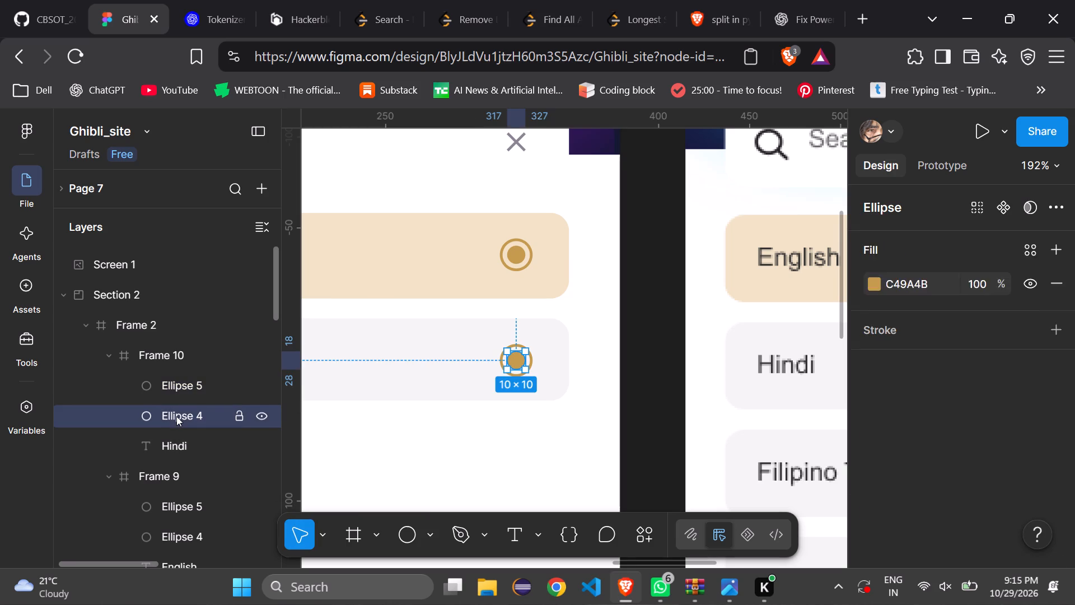
key(Delete)
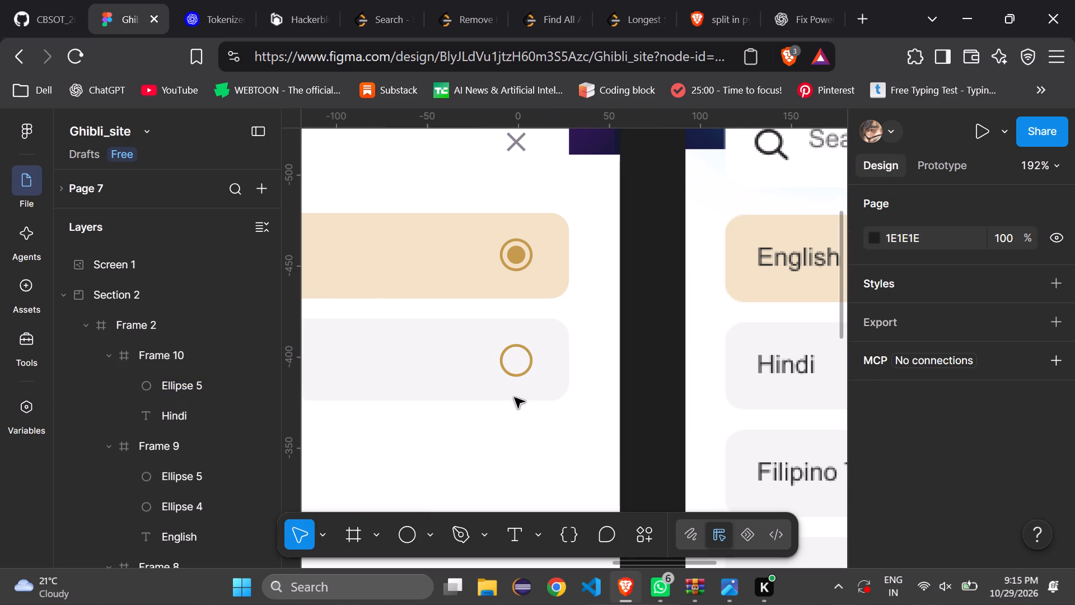
Set the Hindi bar ring's stroke to grey AAAAAA, sampled from the reference screen's Hindi row circle.
double_click(525, 374)
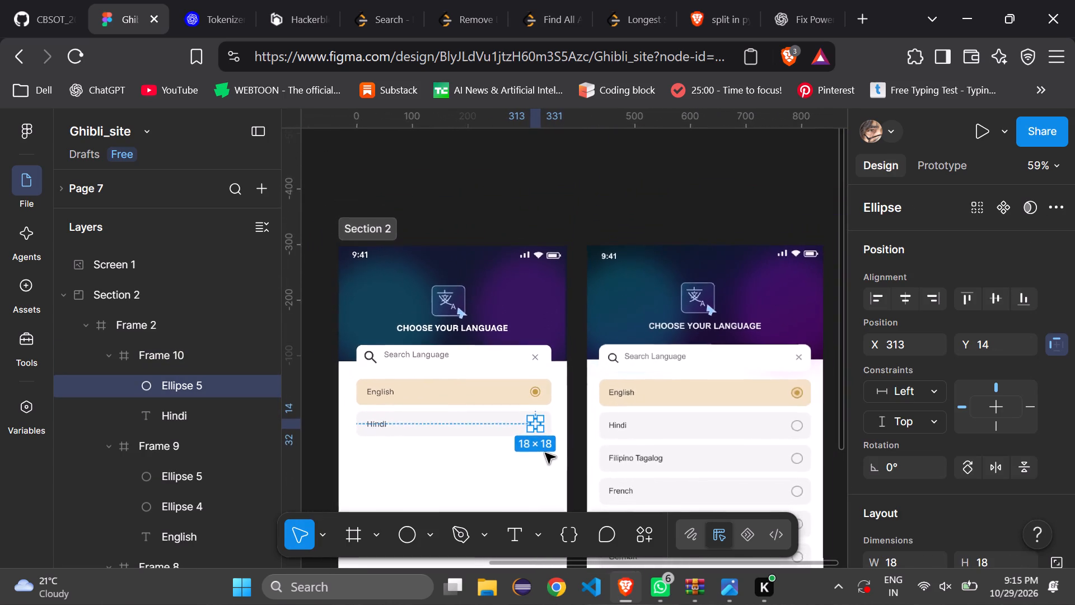
click(545, 453)
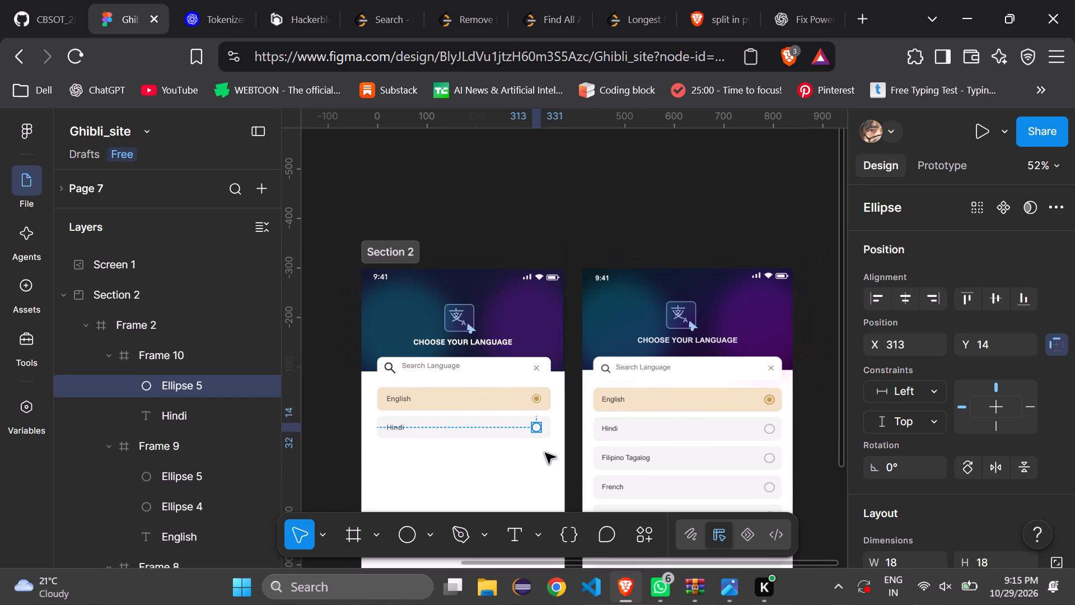
key(Right)
key(Right)
key(Right)
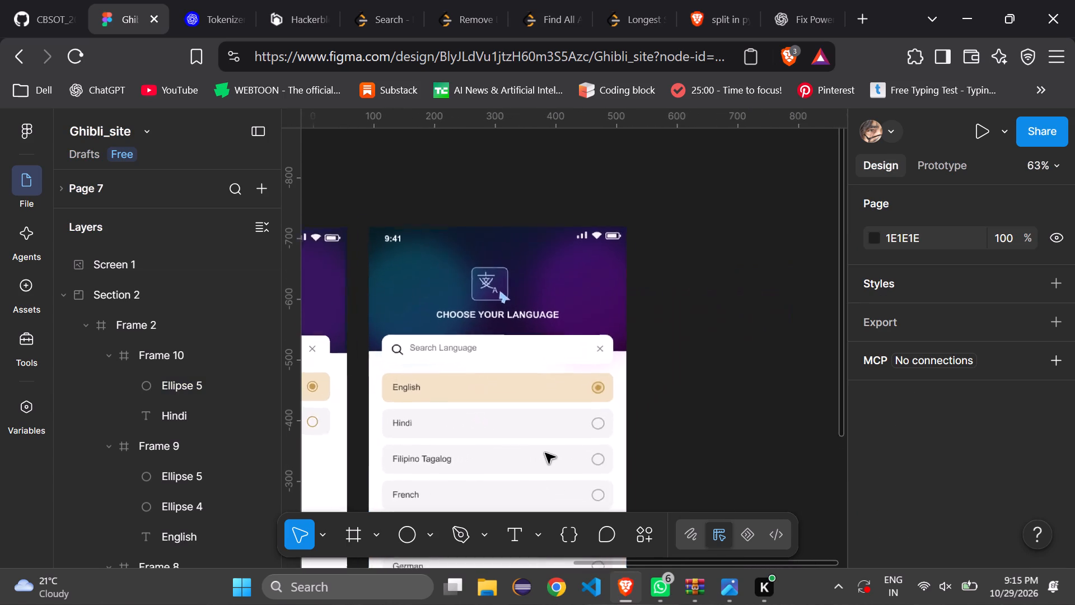
key(Left)
key(Left)
key(Left)
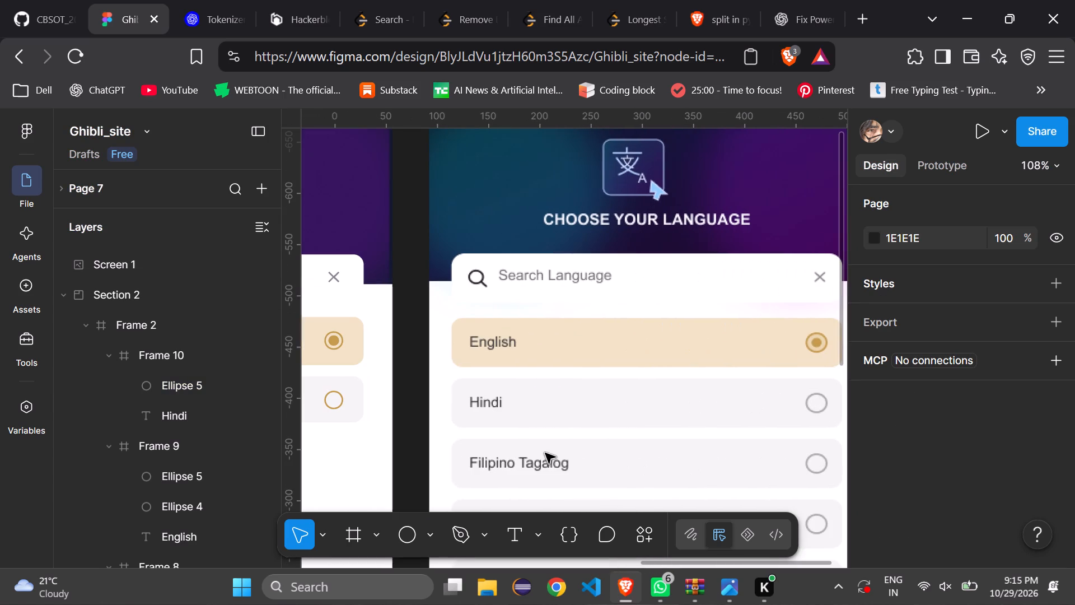
triple_click(340, 400)
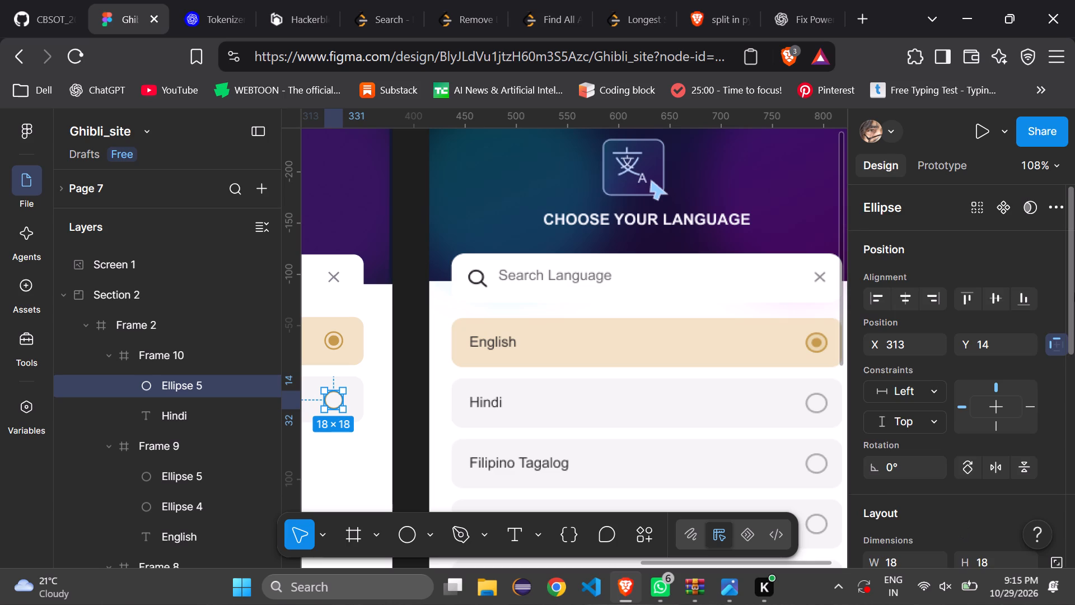
drag(1074, 292, 1072, 485)
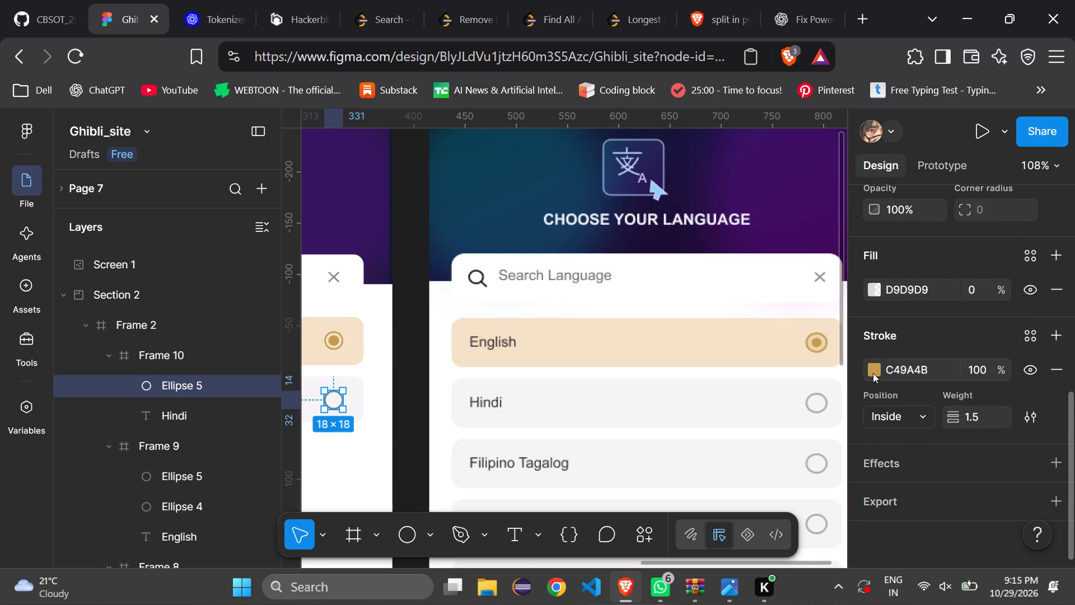
click(871, 371)
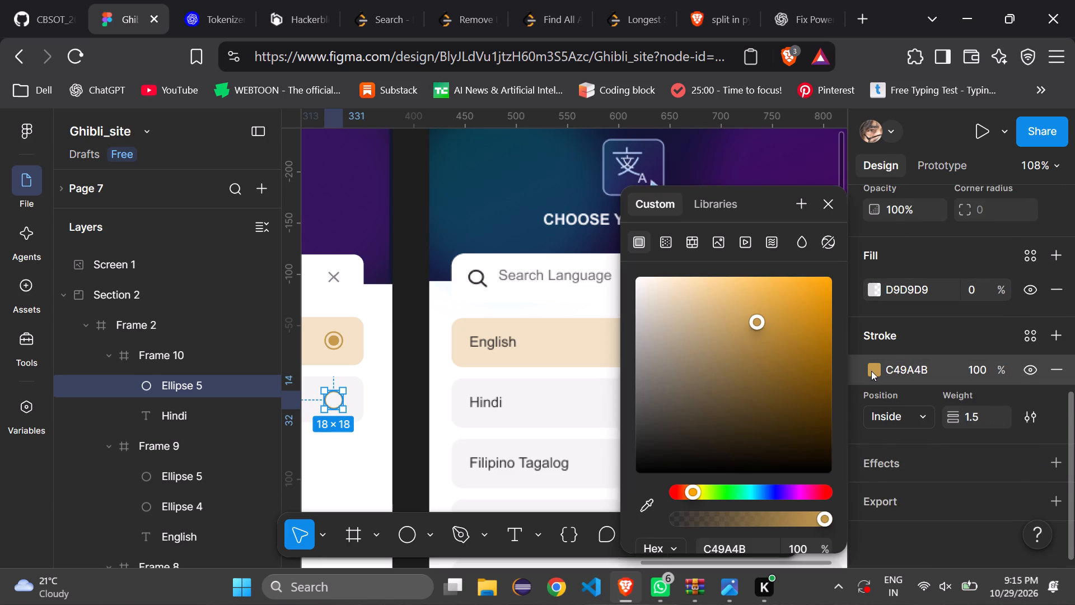
drag(758, 197, 551, 187)
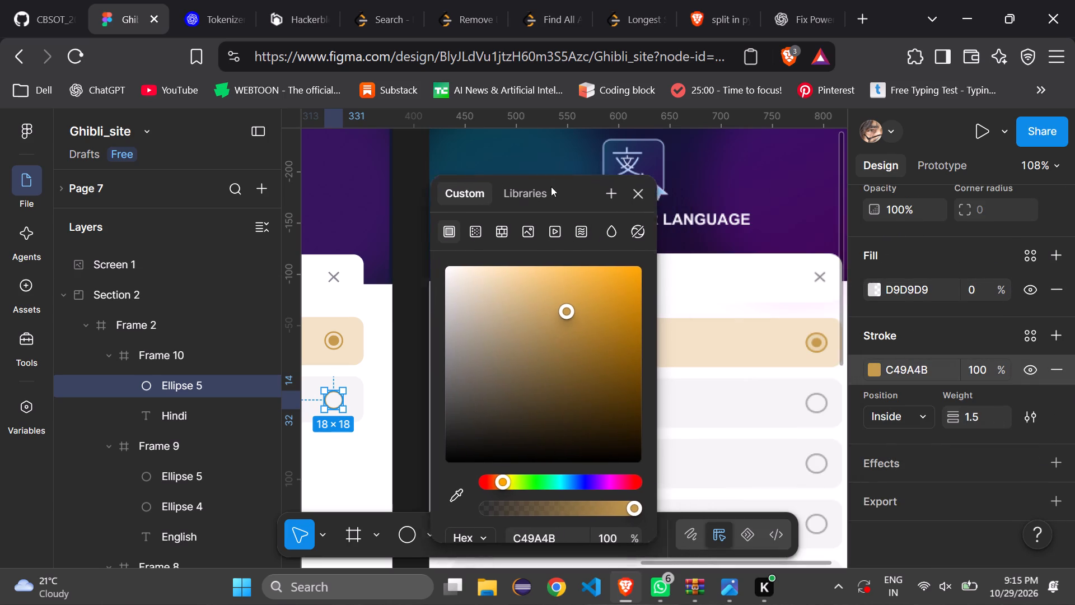
drag(551, 187, 444, 185)
click(333, 491)
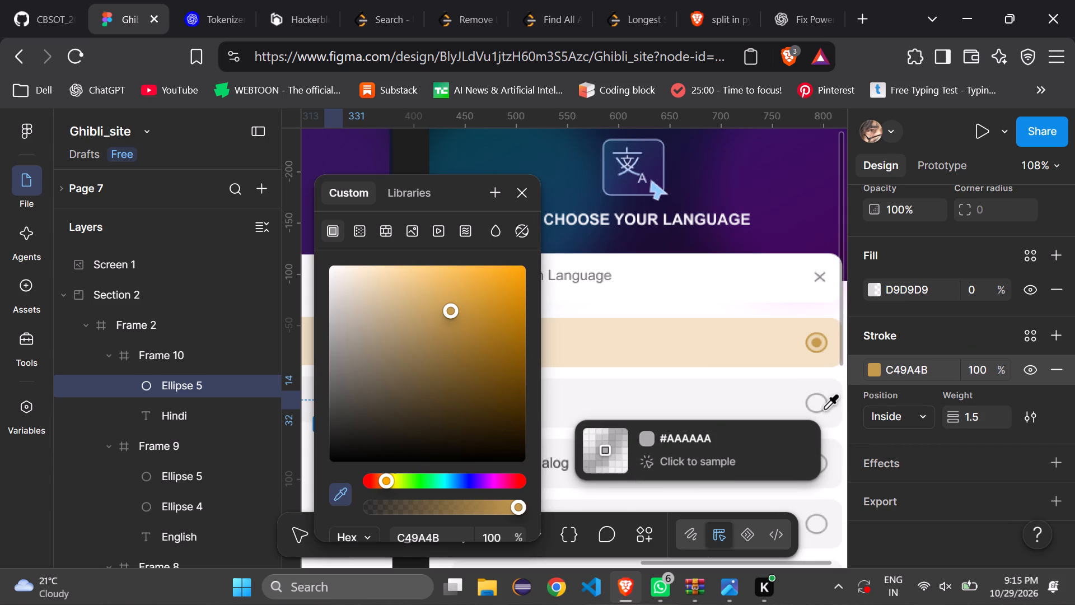
click(824, 408)
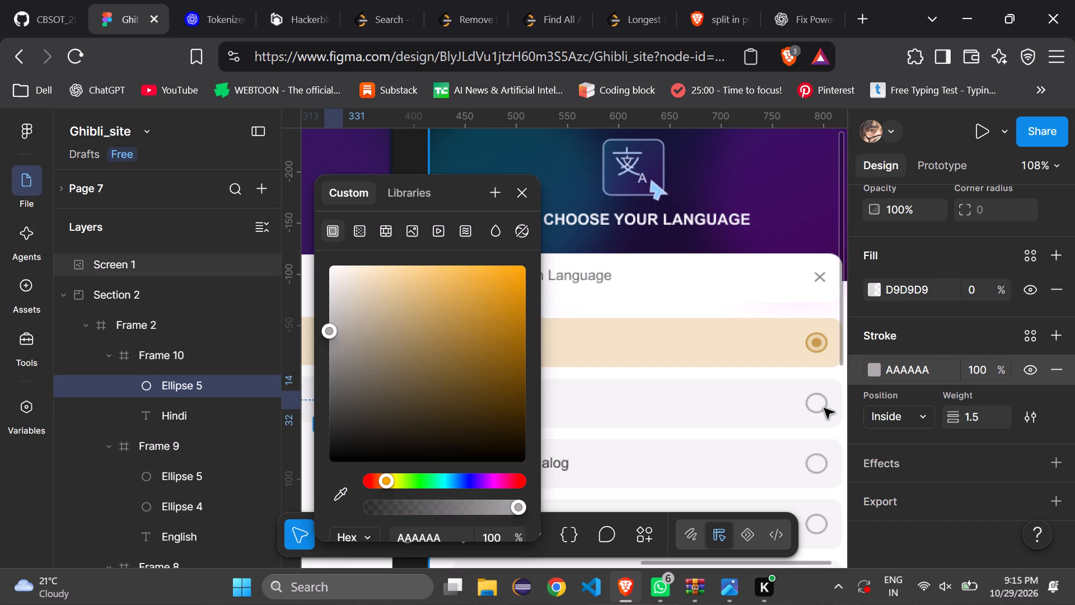
click(659, 240)
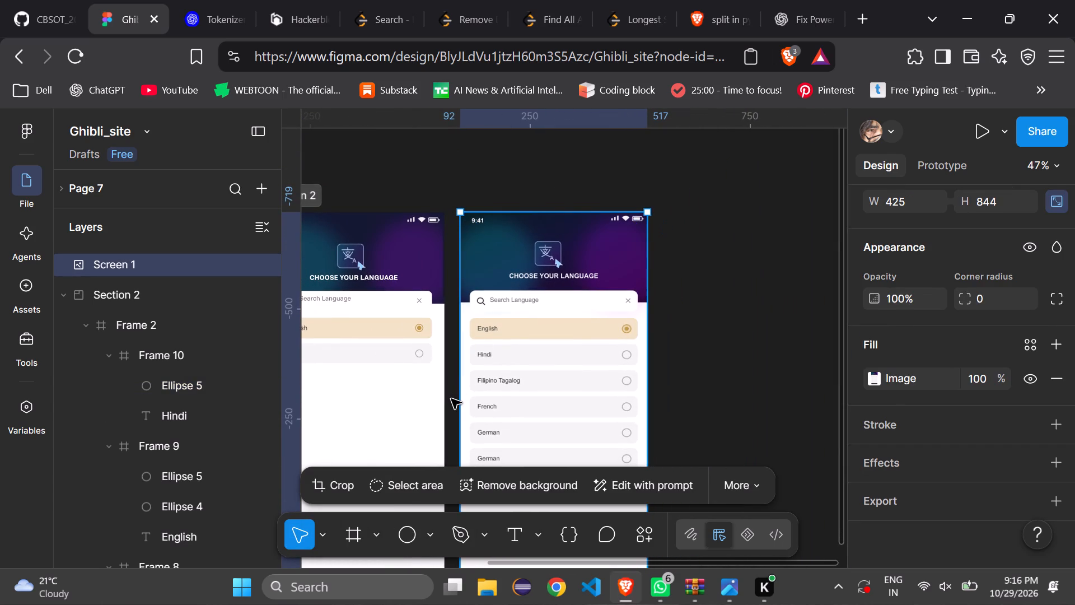
click(398, 401)
Nudge the Hindi bar down to Y 299 to match the reference row spacing and deselect it.
key(Left)
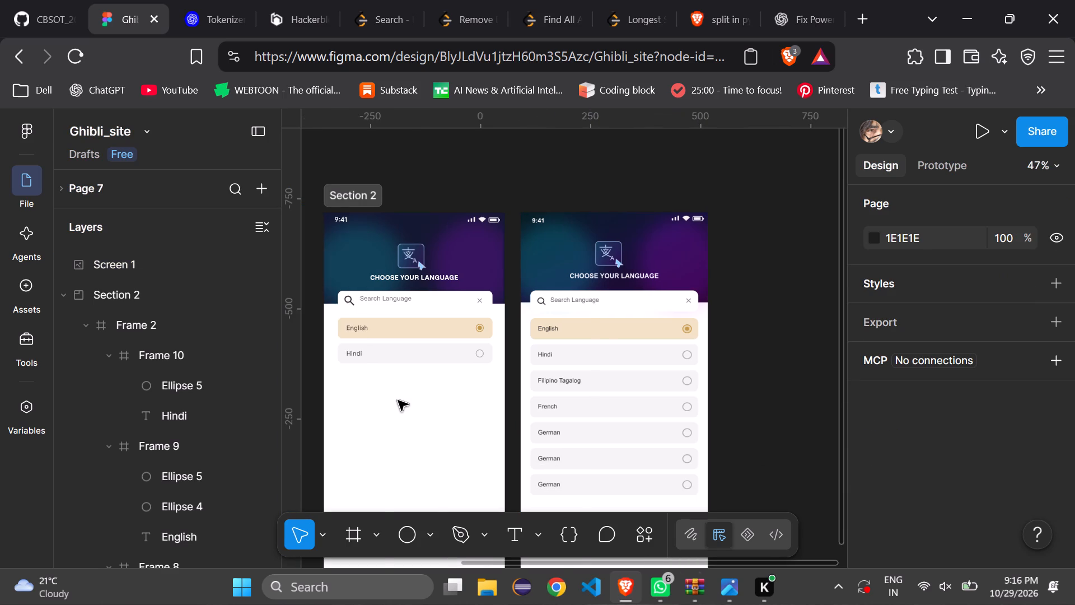
key(Left)
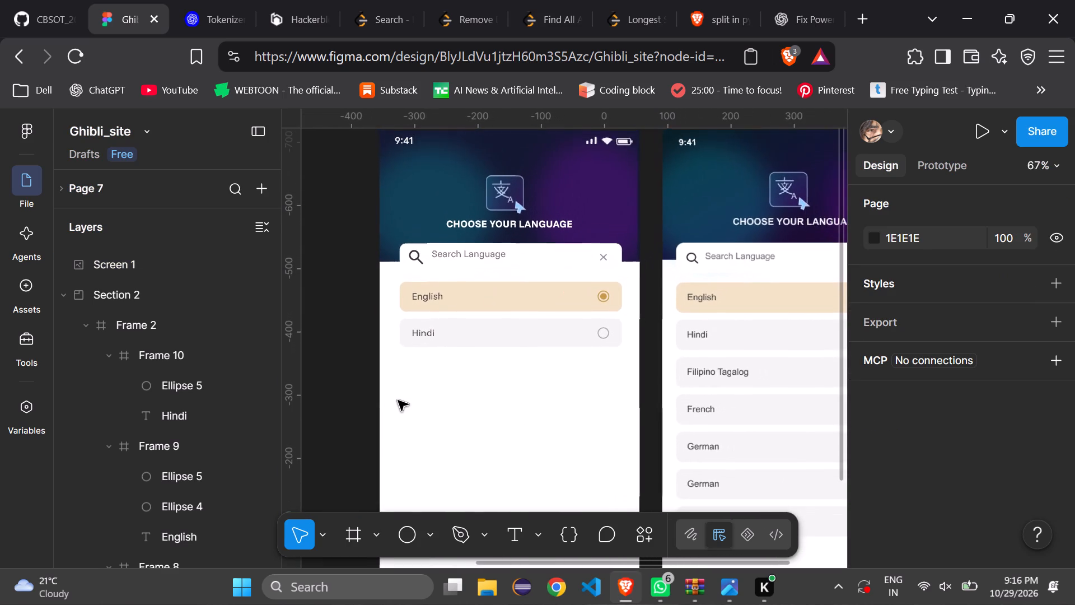
click(579, 337)
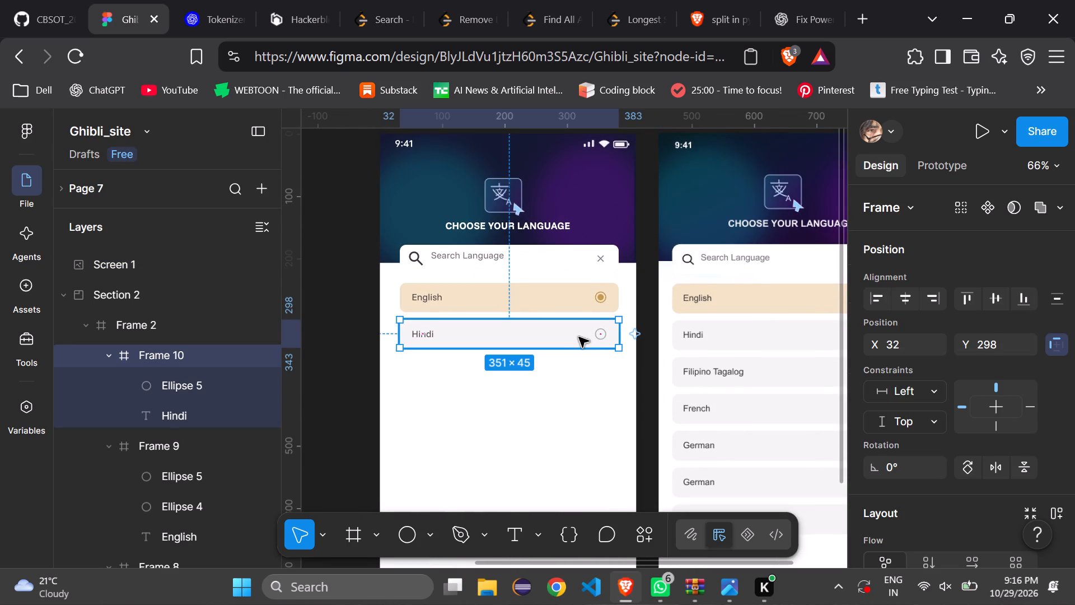
key(Down)
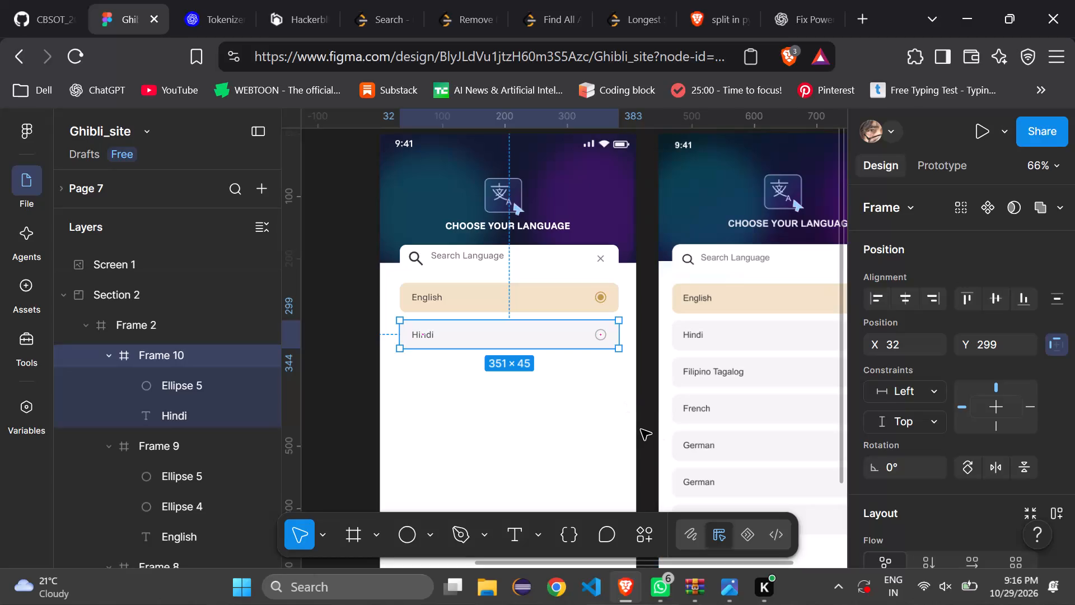
click(641, 430)
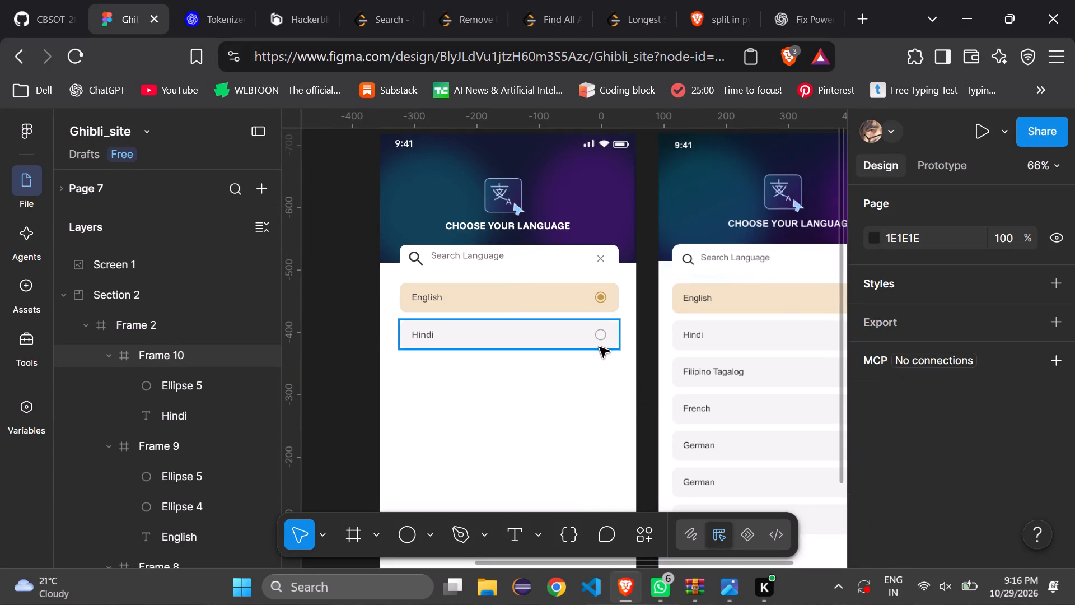
click(600, 347)
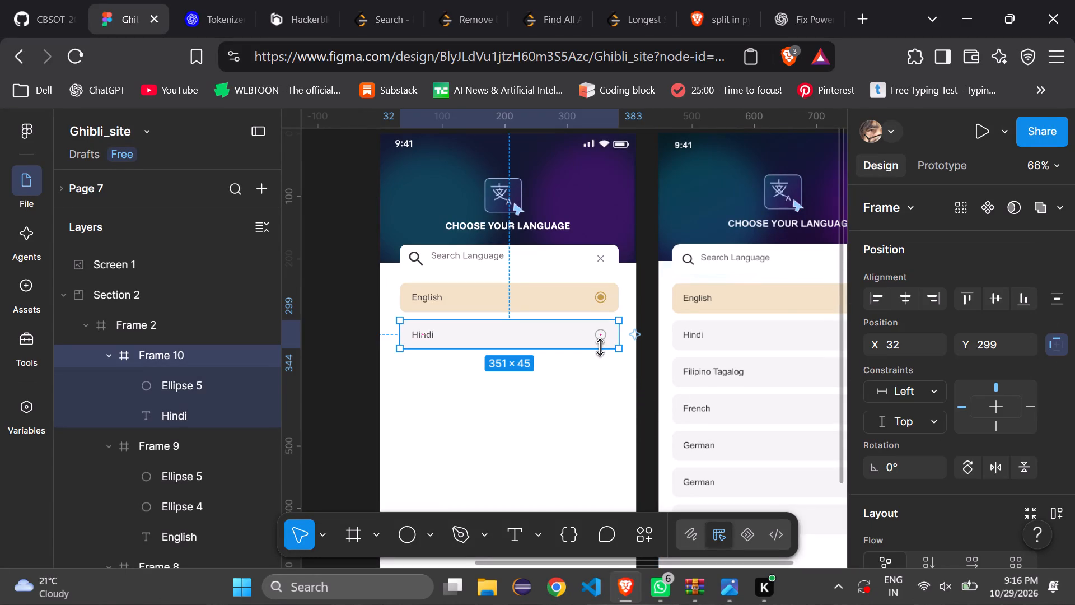
click(613, 411)
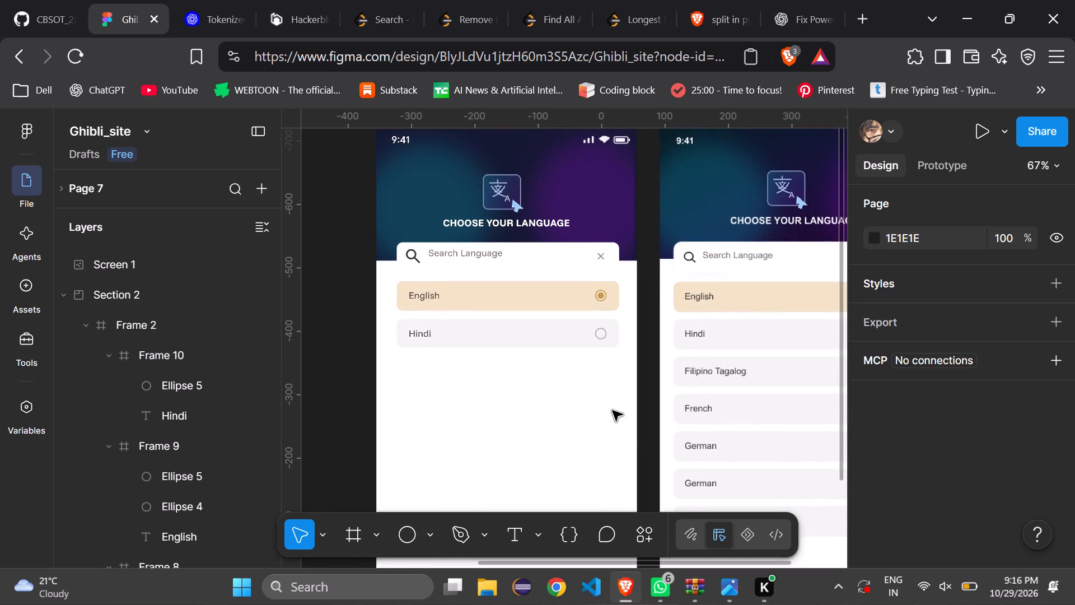
Duplicate the Hindi row and place the copy directly below it at X 32, Y 357.
click(553, 333)
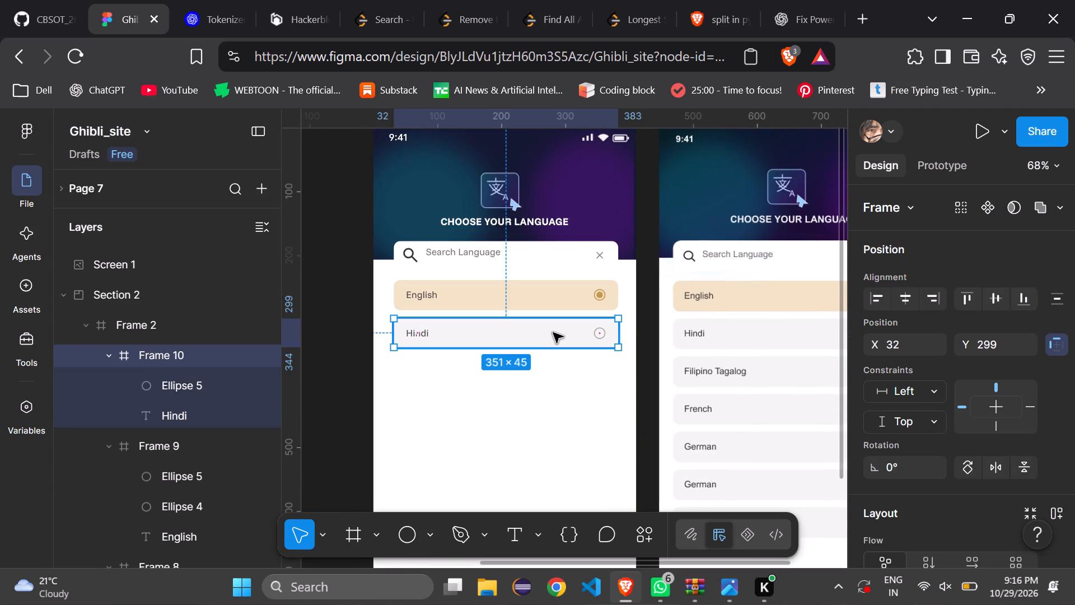
key(ctrl+c)
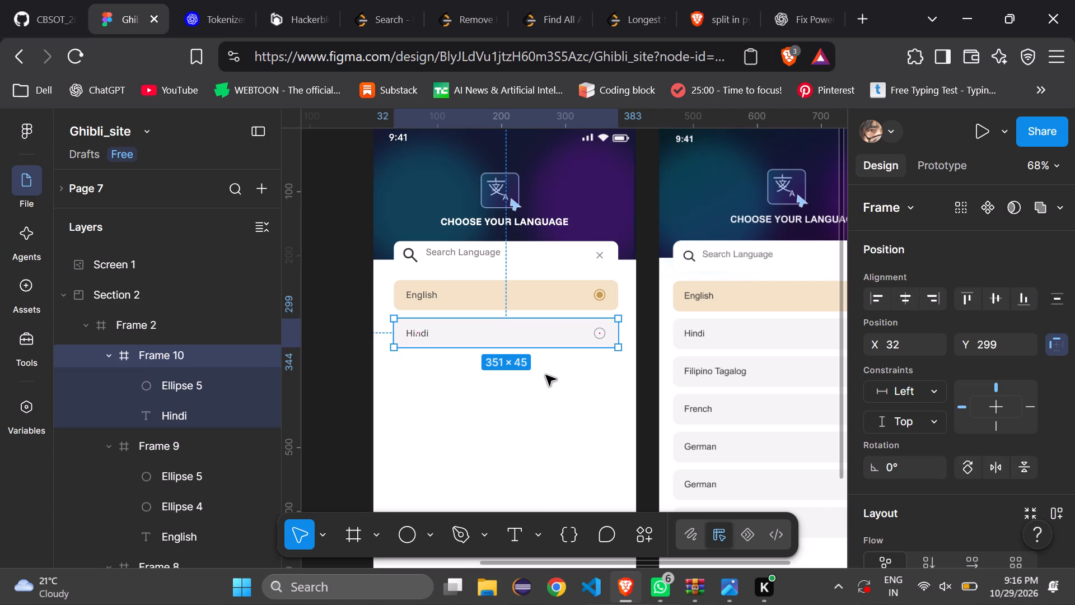
click(546, 375)
key(ctrl+v)
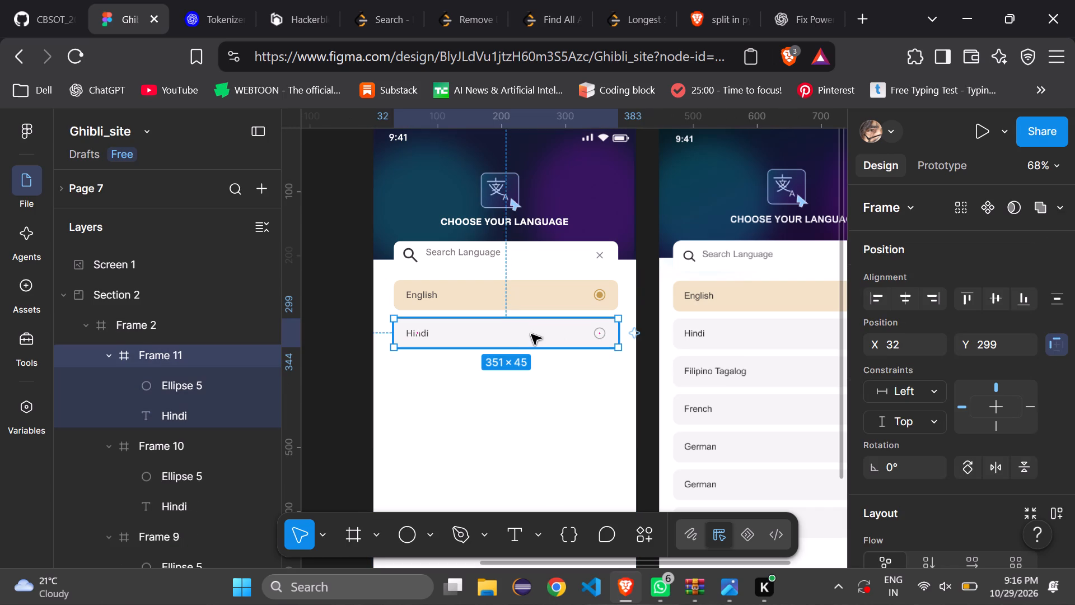
drag(531, 335, 532, 371)
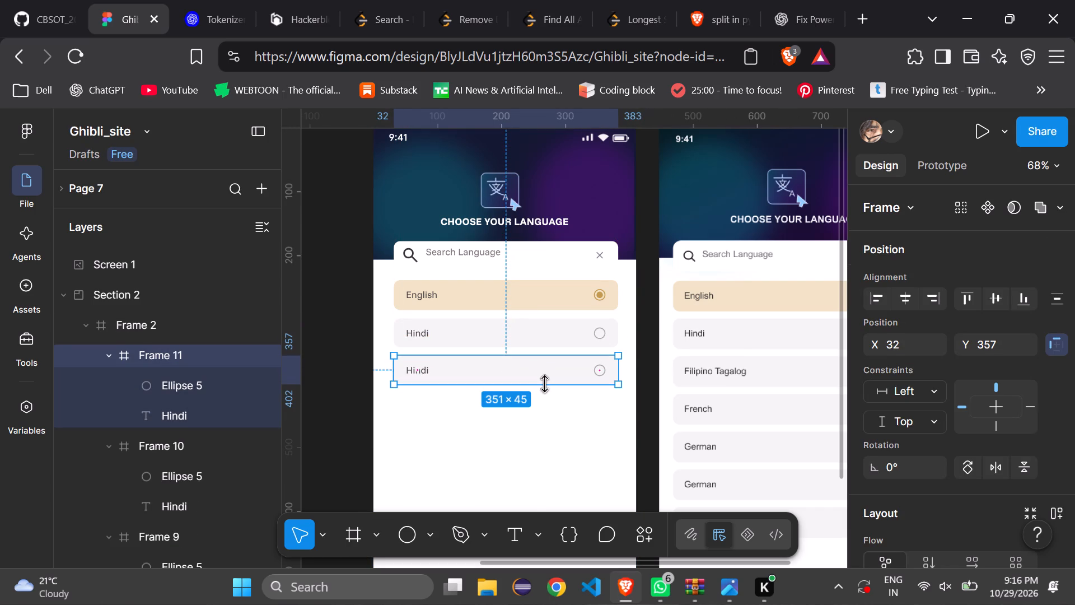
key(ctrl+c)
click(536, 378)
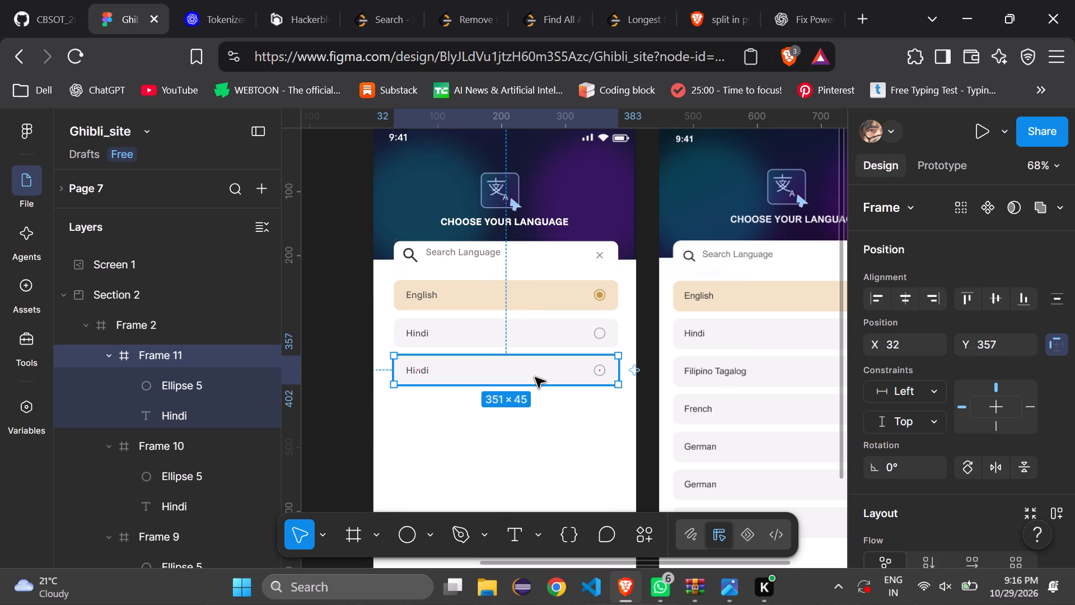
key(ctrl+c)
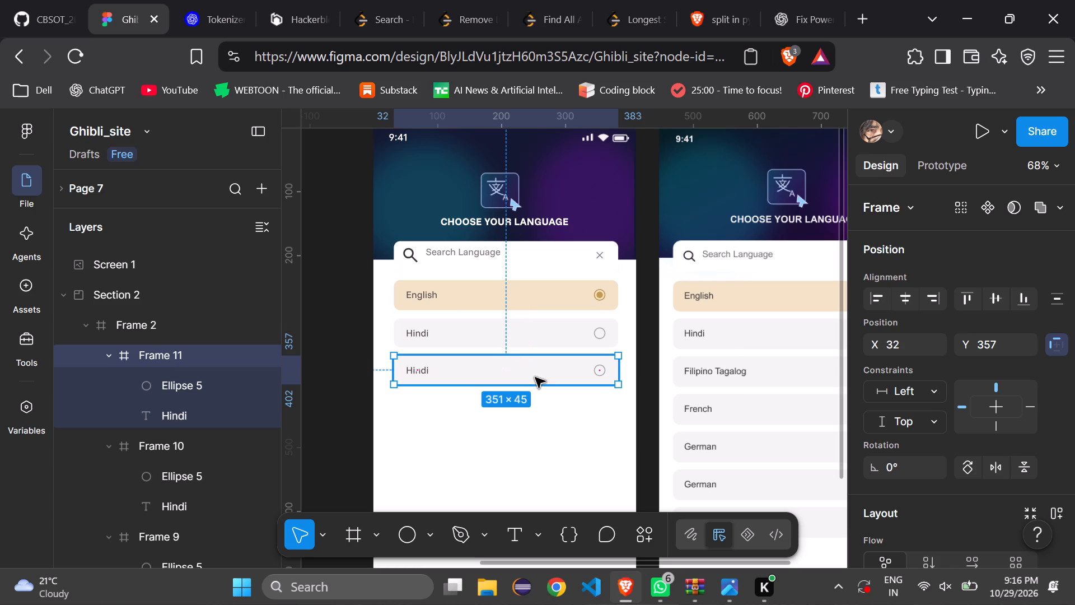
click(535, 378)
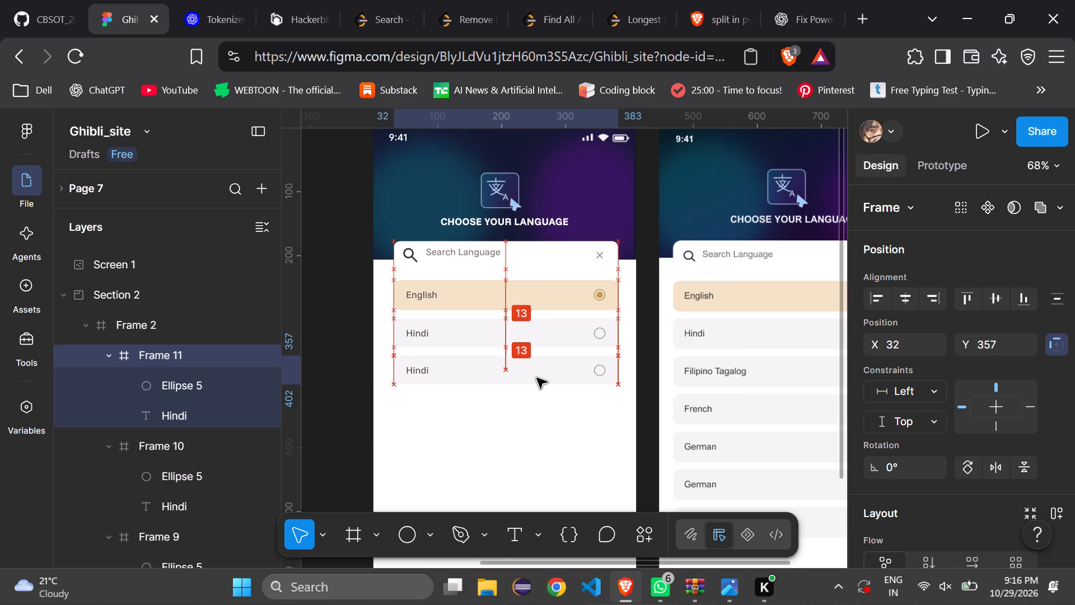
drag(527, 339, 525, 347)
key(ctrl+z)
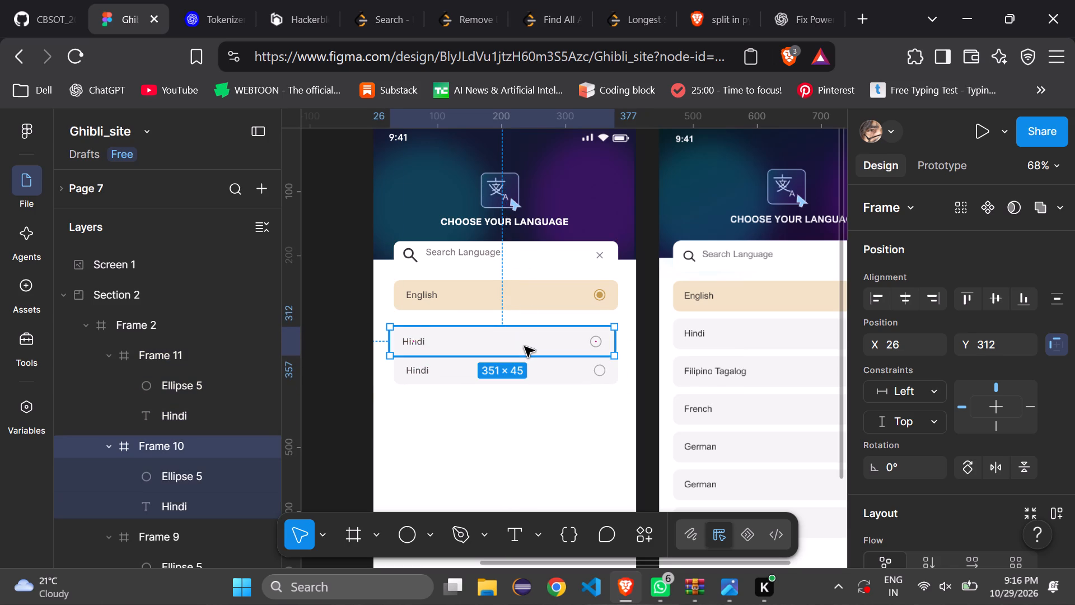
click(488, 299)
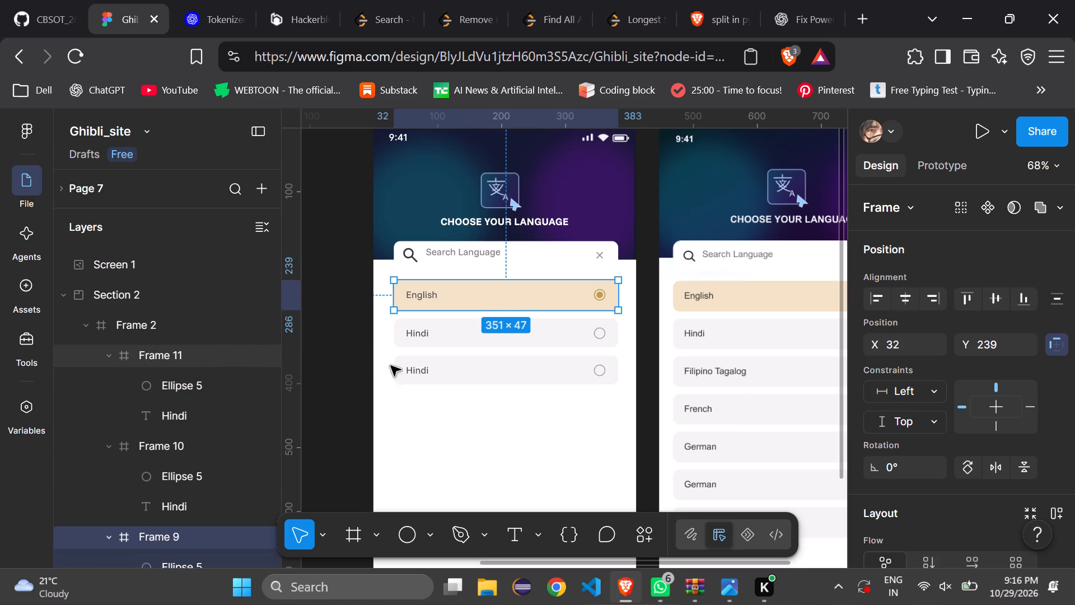
Duplicate the second Hindi row and align the copy below it at X 32, Y 415, keeping the 13 px row gap.
click(424, 374)
key(ctrl+c)
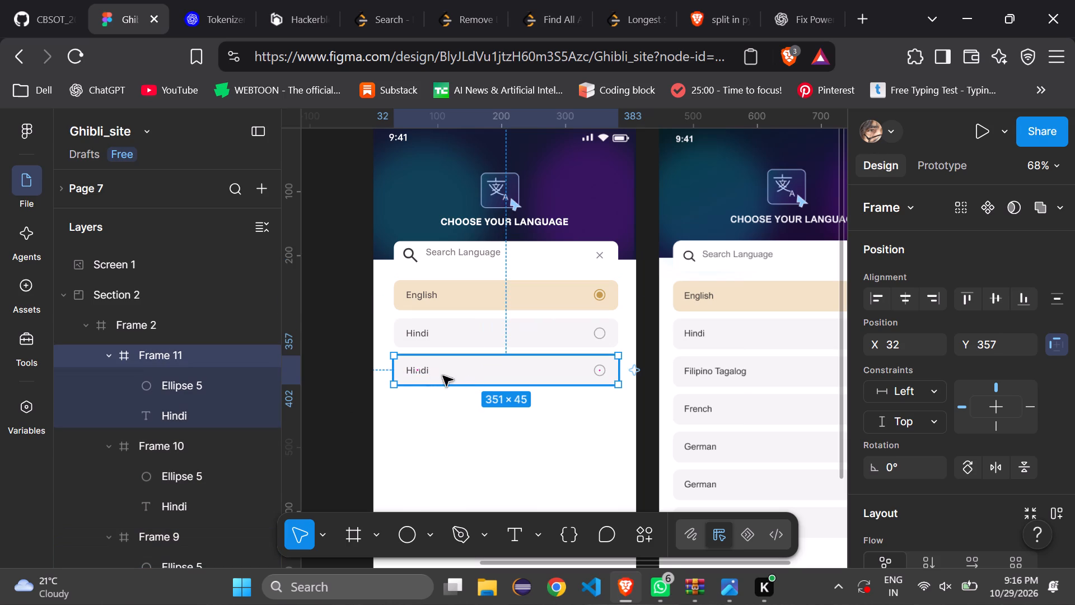
click(466, 379)
key(ctrl+v)
drag(466, 375, 465, 409)
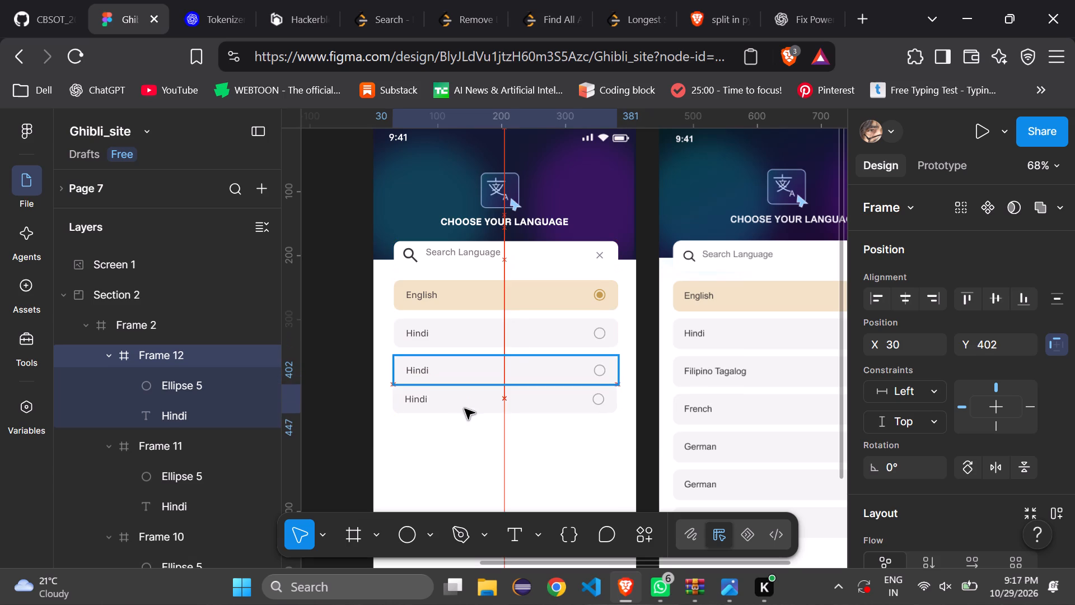
drag(465, 409, 468, 412)
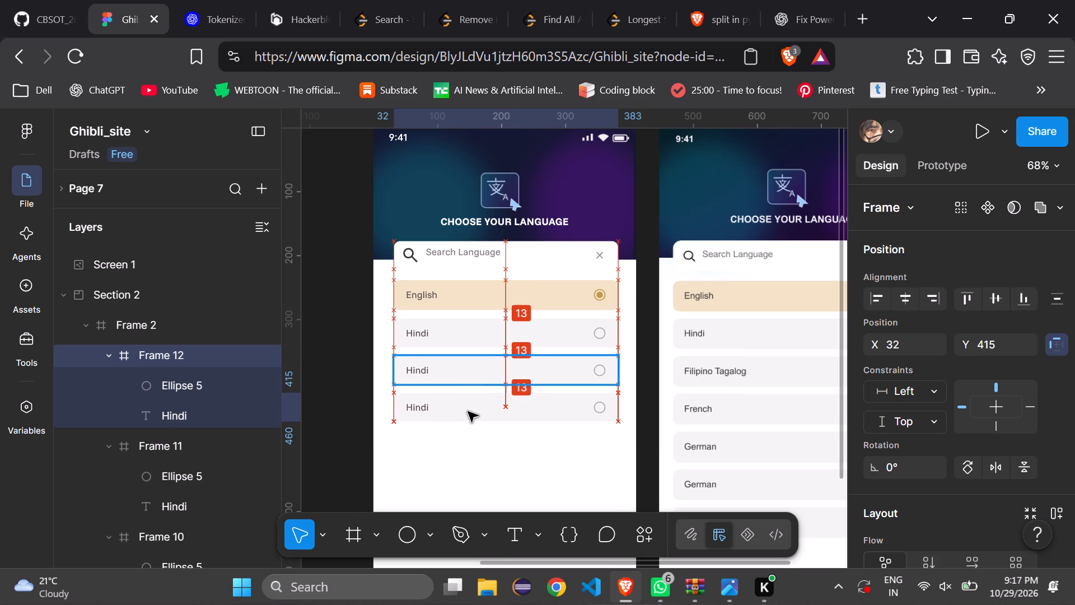
drag(468, 412, 468, 411)
Paste two copies of the third Hindi row and align one of them below it at X 32, Y 473.
key(ctrl+c)
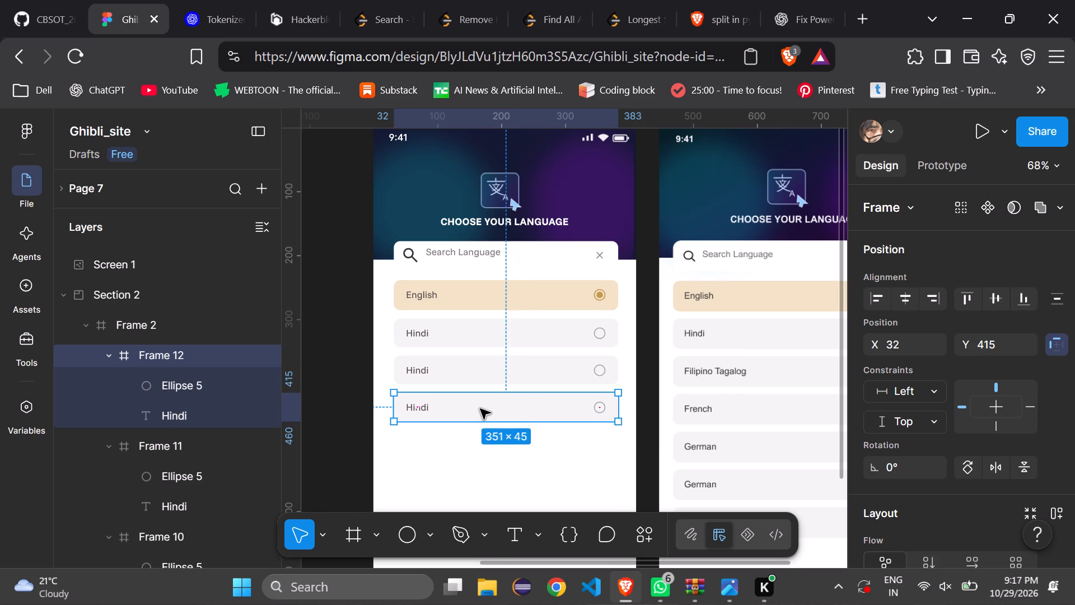
key(ctrl+v)
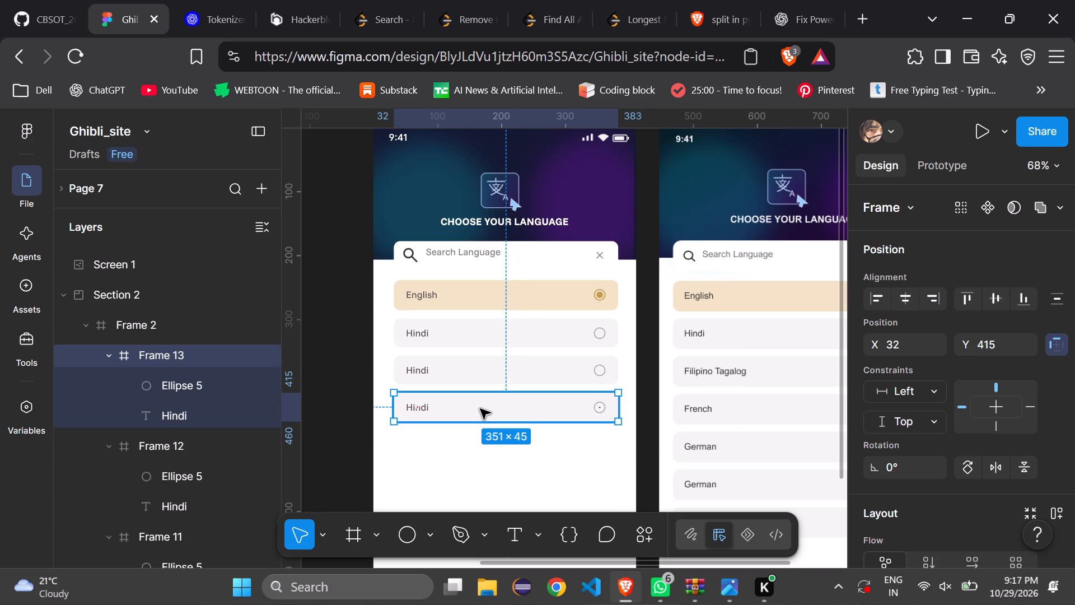
key(ctrl+v)
drag(480, 409, 480, 413)
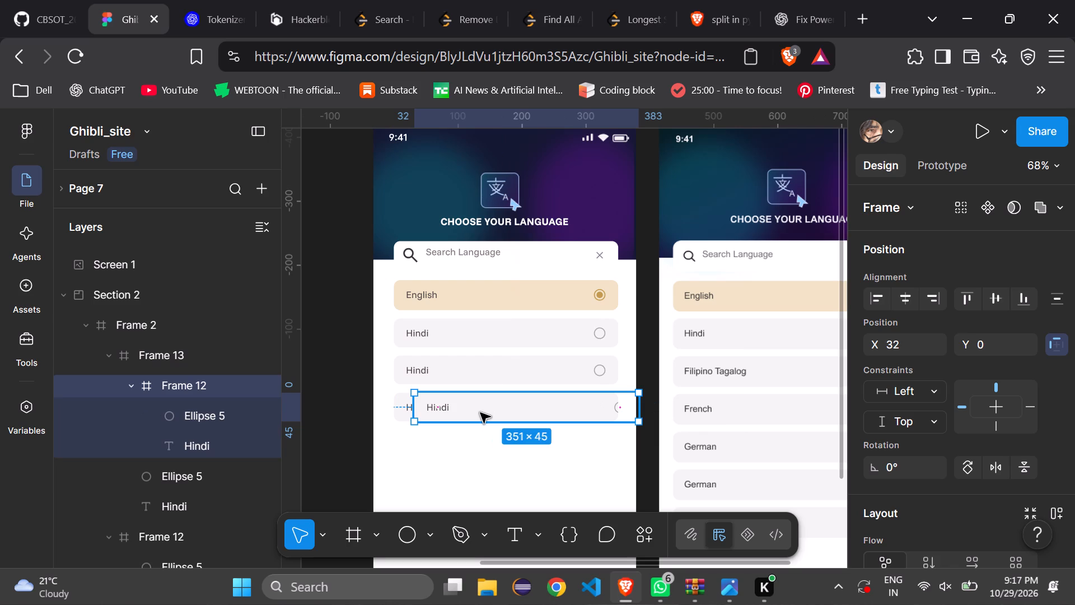
drag(480, 413, 462, 448)
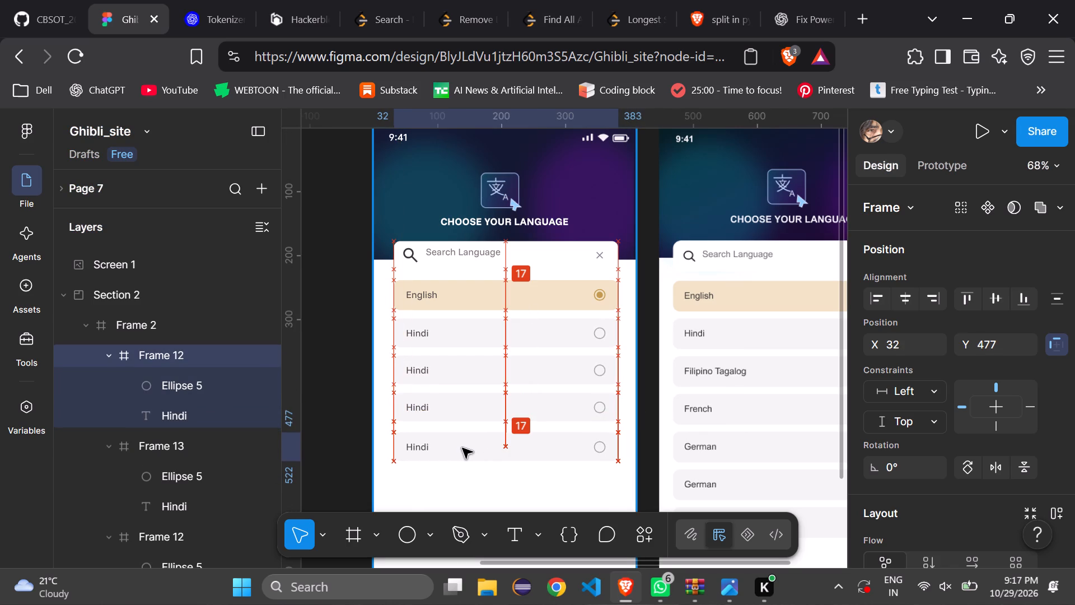
drag(462, 448, 461, 445)
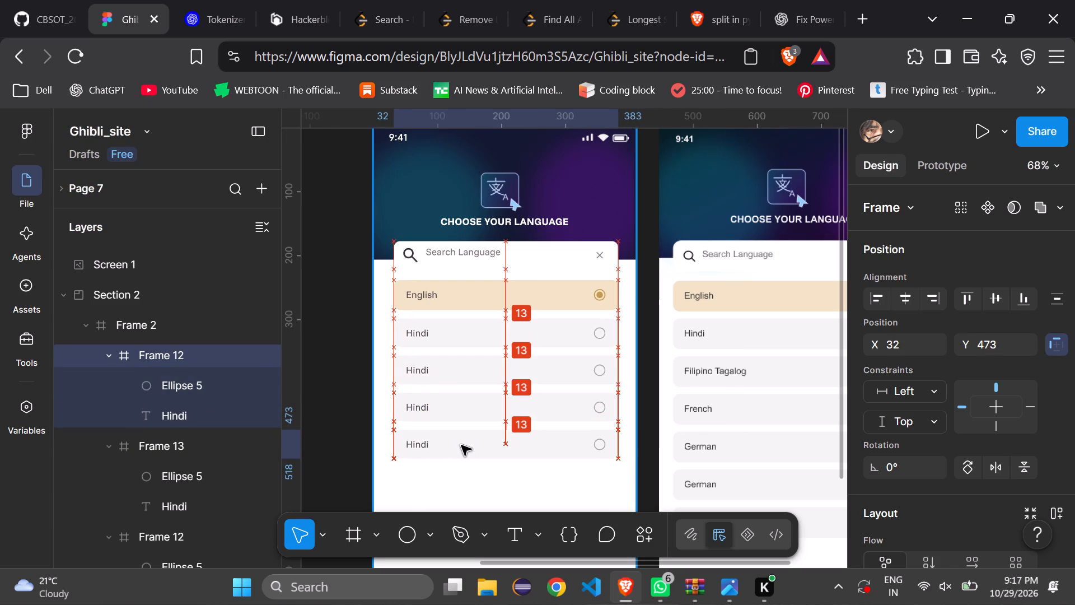
drag(461, 445, 461, 445)
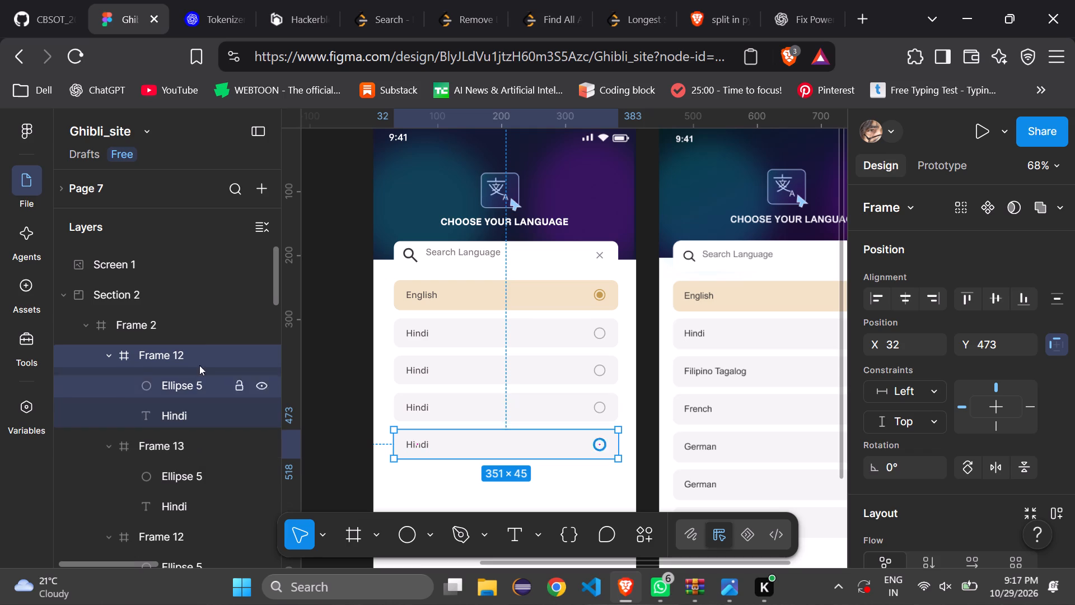
Move the remaining pasted Hindi row to the fifth Hindi position at X 32, Y 531.
click(193, 439)
drag(470, 410, 469, 452)
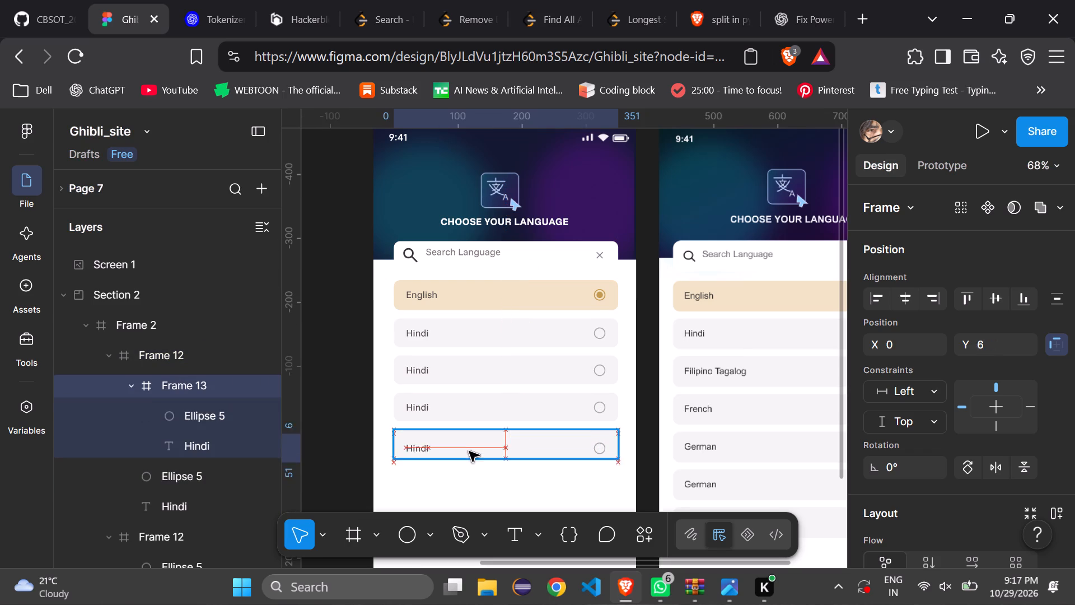
drag(469, 452, 468, 488)
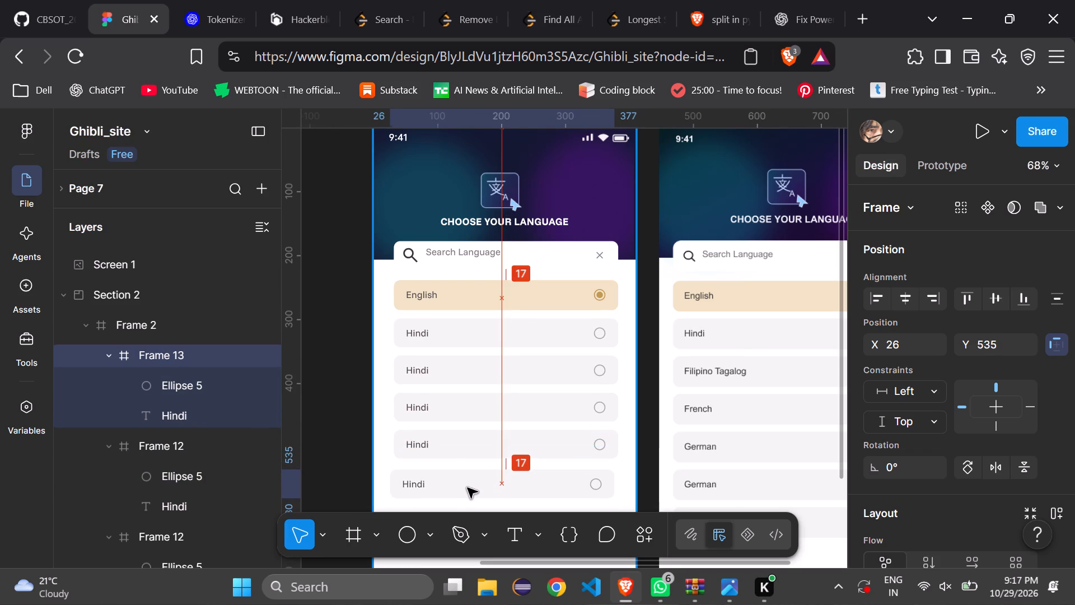
drag(468, 488, 471, 485)
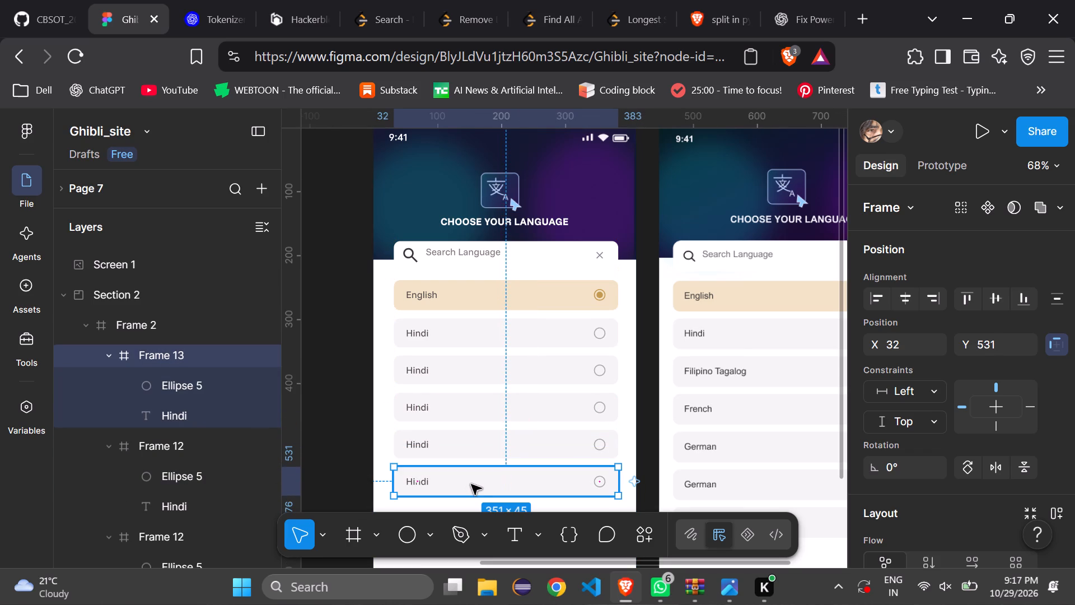
Paste a sixth Hindi row, align it below the fifth at X 32, Y 589, and deselect it.
click(645, 438)
key(Down)
key(Down)
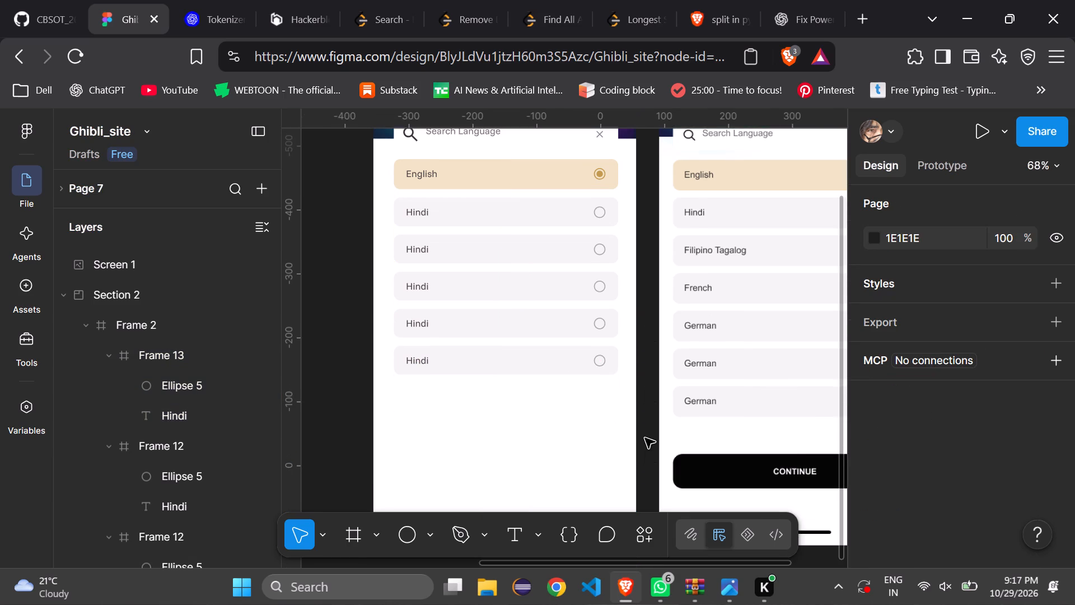
click(534, 368)
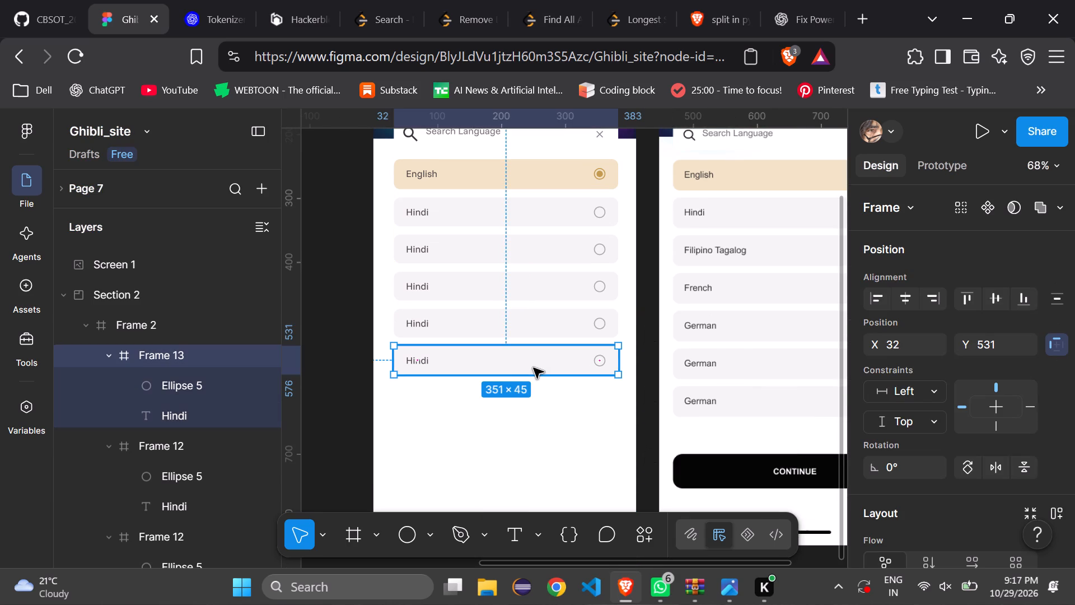
click(203, 447)
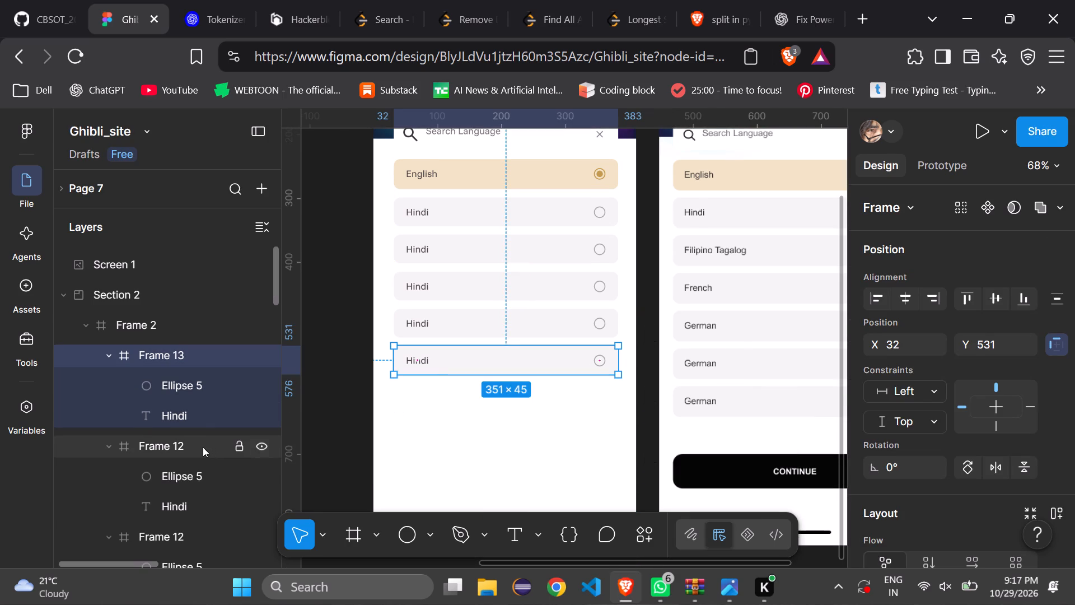
click(180, 532)
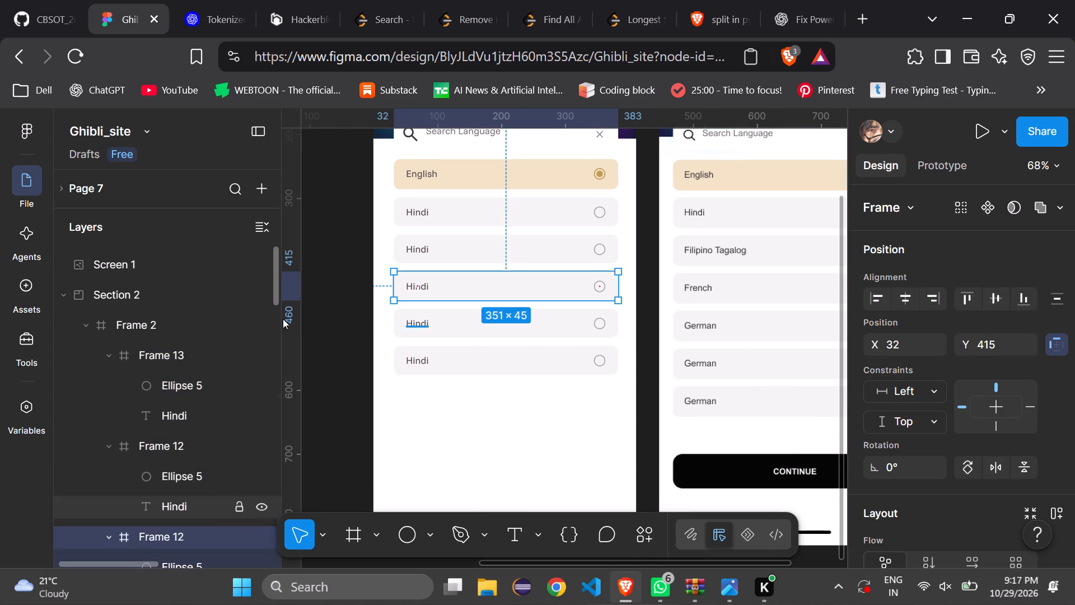
drag(278, 291, 279, 346)
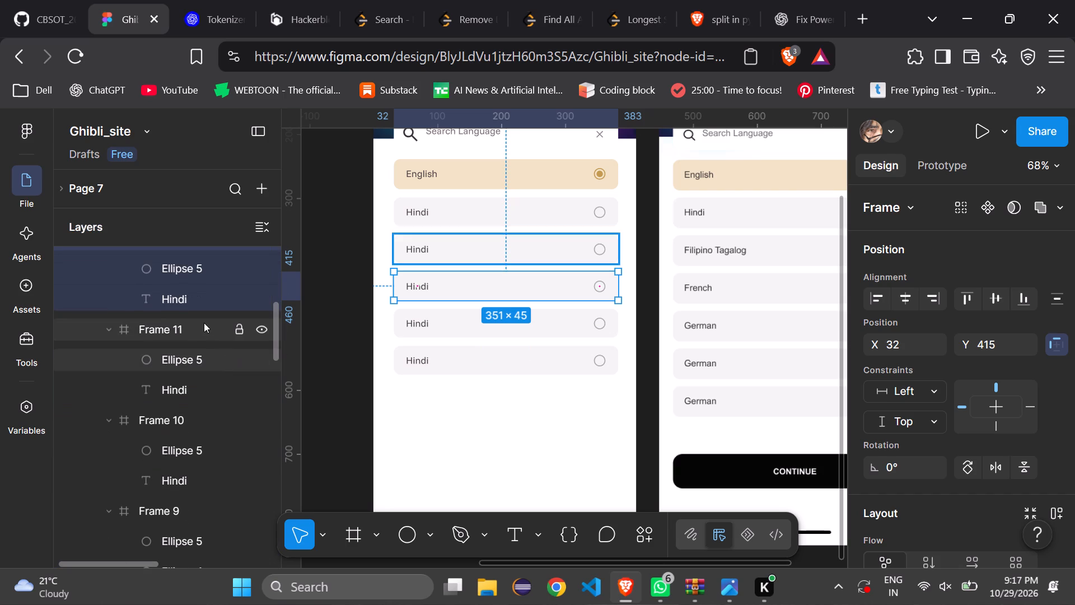
click(204, 323)
click(424, 395)
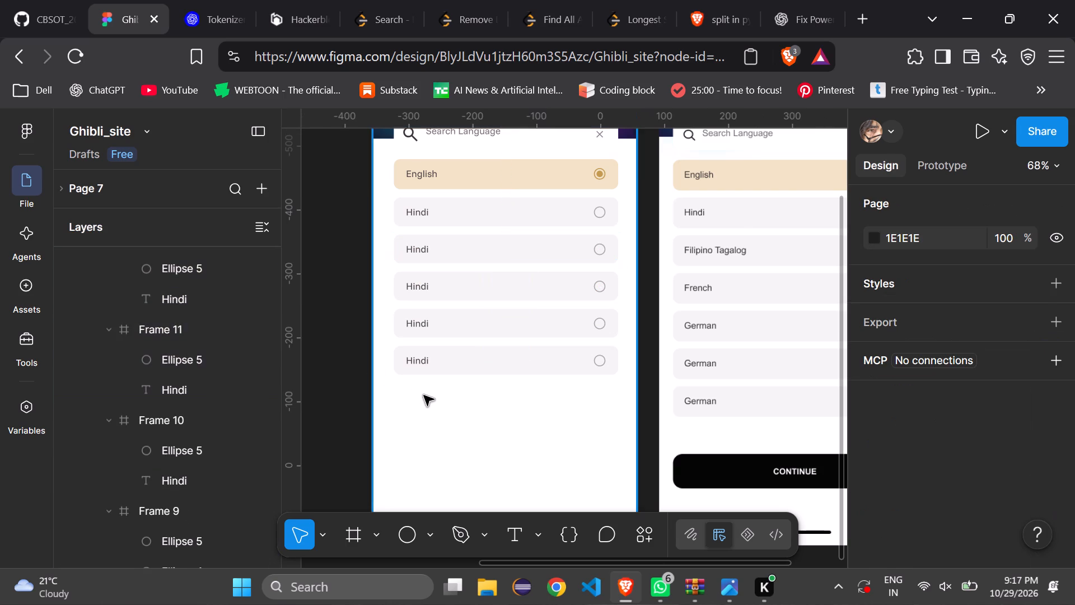
key(ctrl+v)
drag(450, 288, 454, 376)
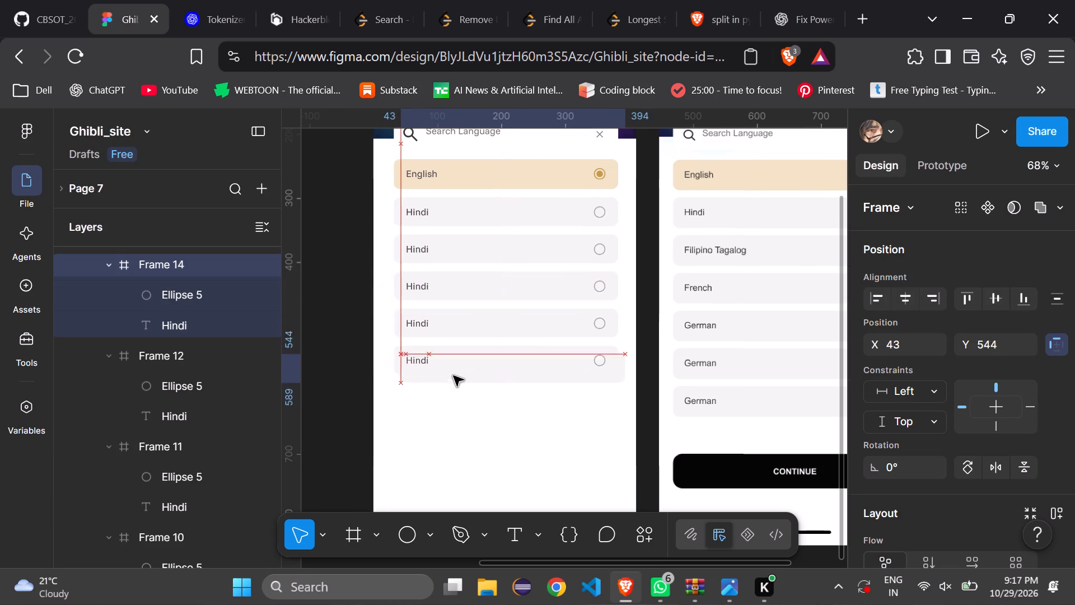
drag(454, 376, 451, 399)
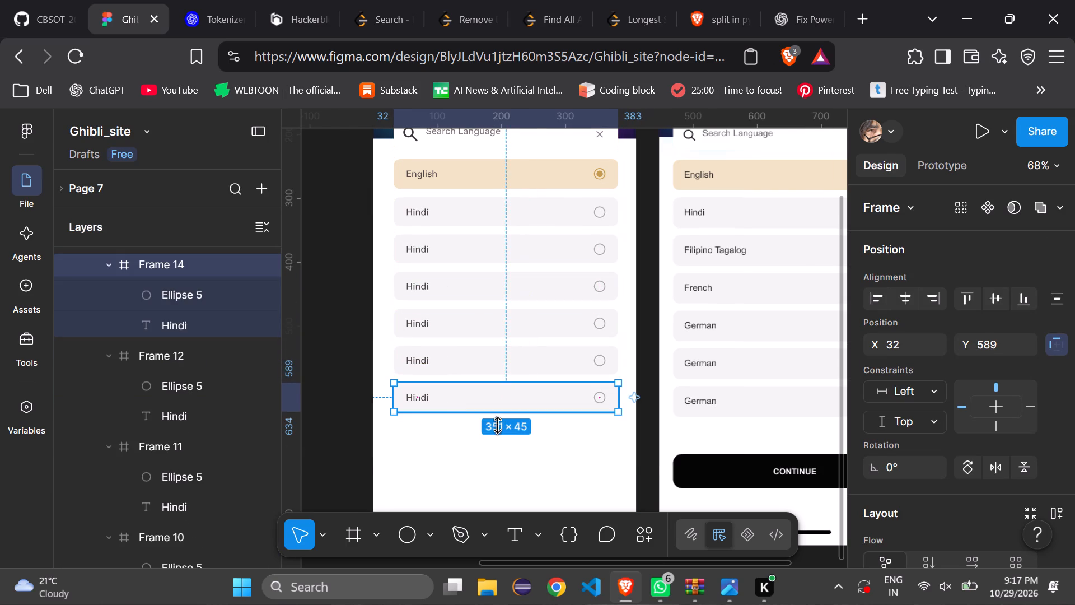
click(503, 429)
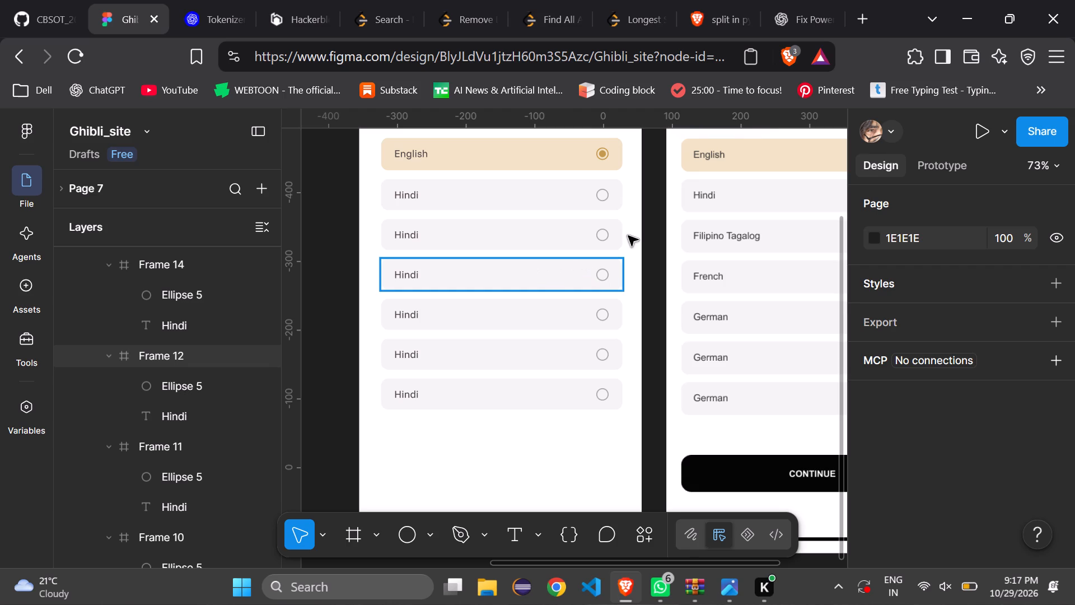
Examine the position and spacing of the search bar, English row and upper Hindi rows on the Choose Your Language screen.
click(665, 196)
click(656, 194)
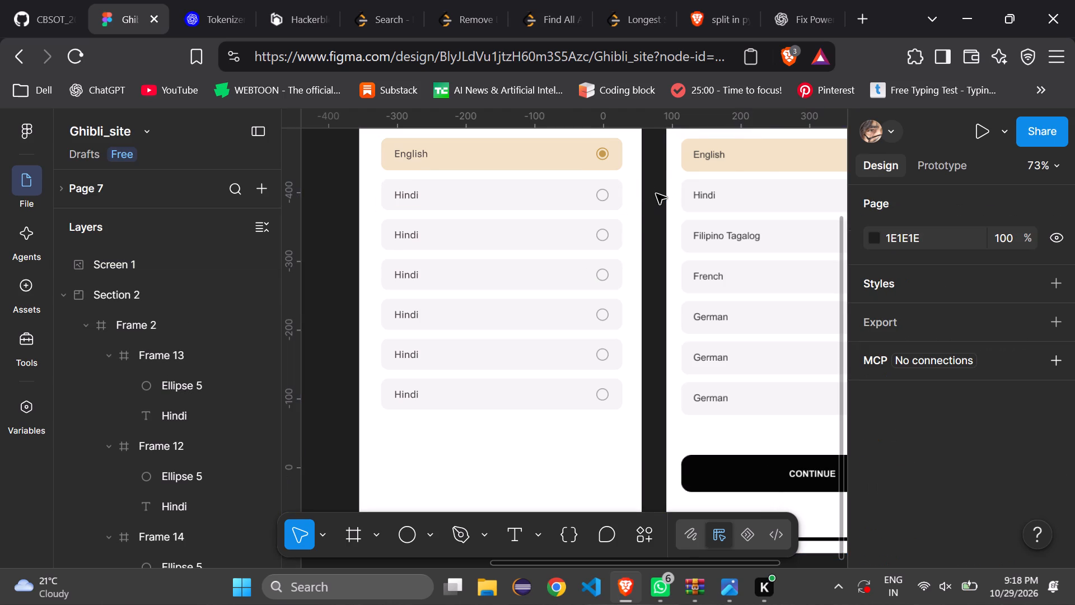
key(Up)
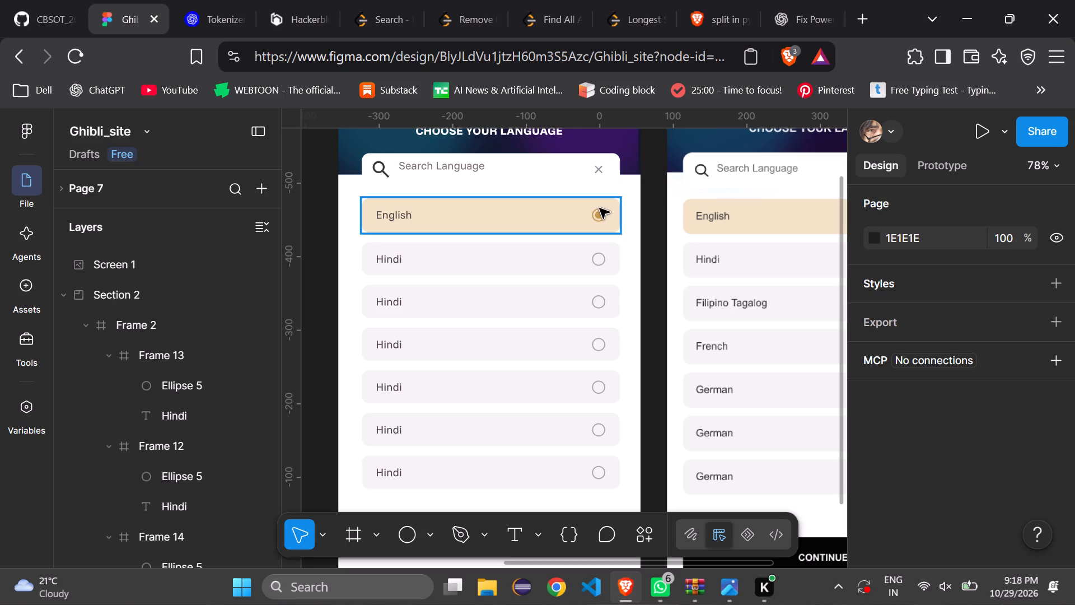
click(585, 212)
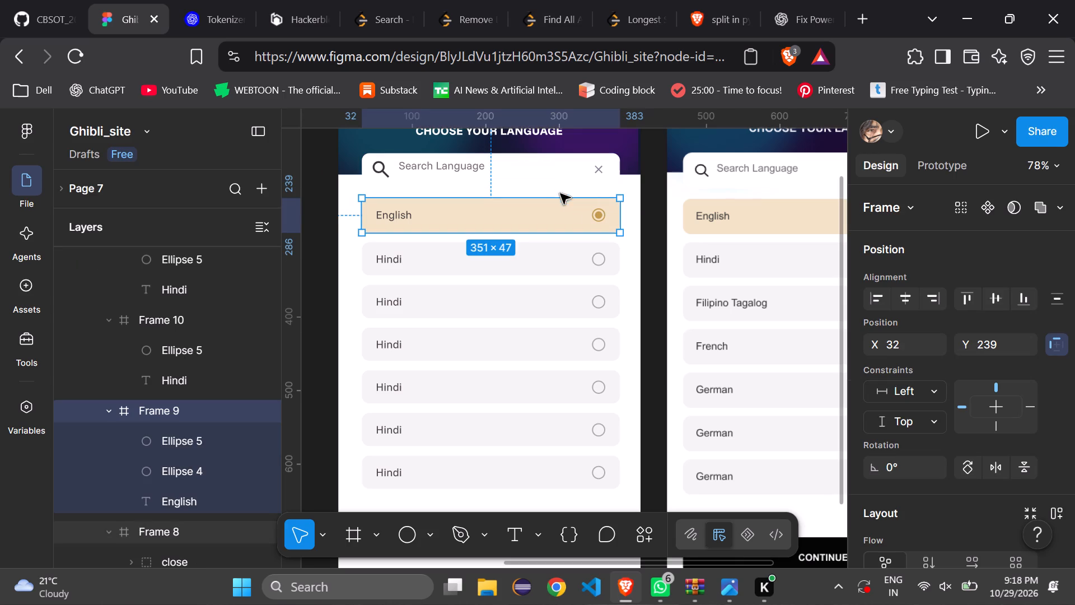
click(540, 177)
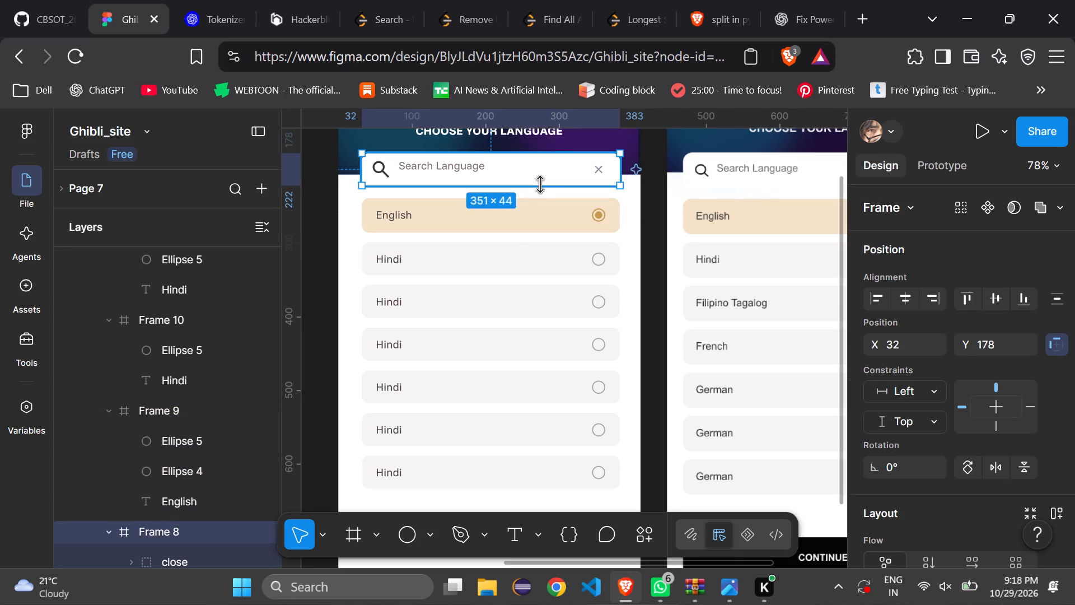
click(540, 186)
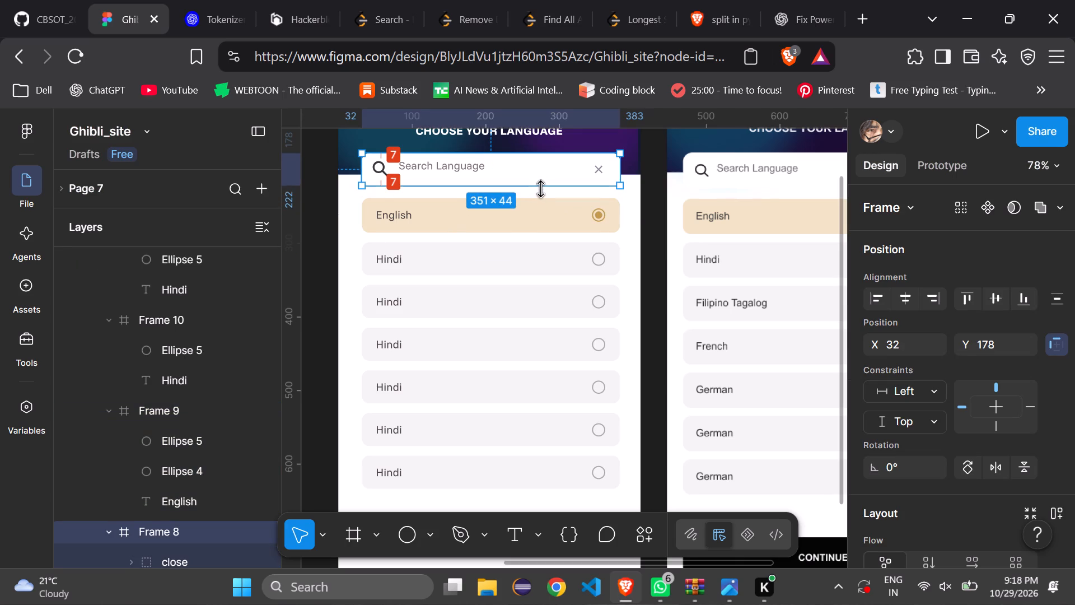
click(553, 218)
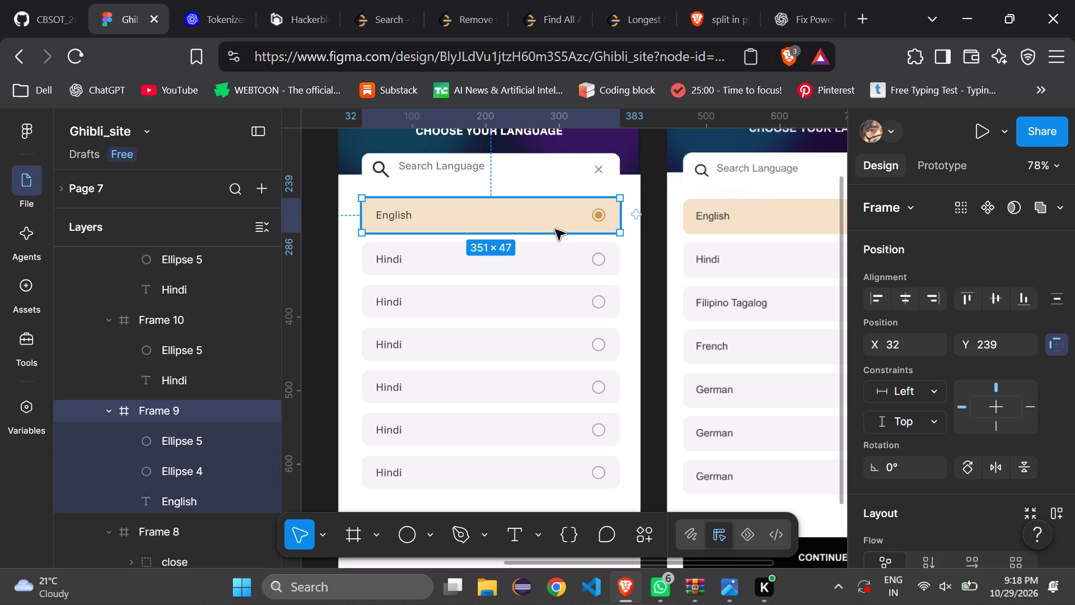
click(555, 230)
click(555, 230)
drag(555, 230, 558, 235)
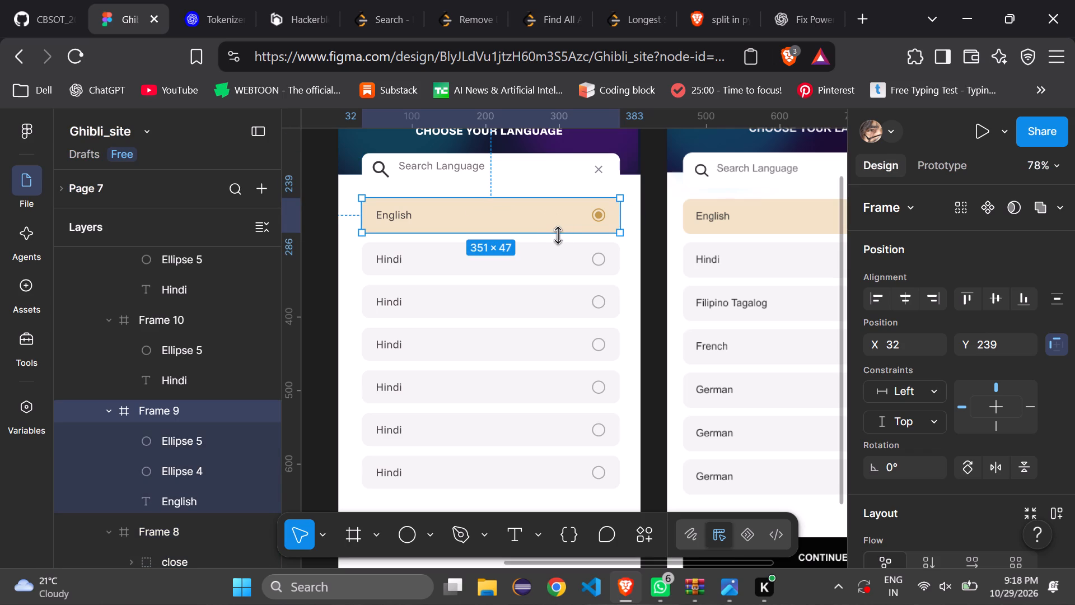
drag(558, 235, 558, 235)
click(560, 254)
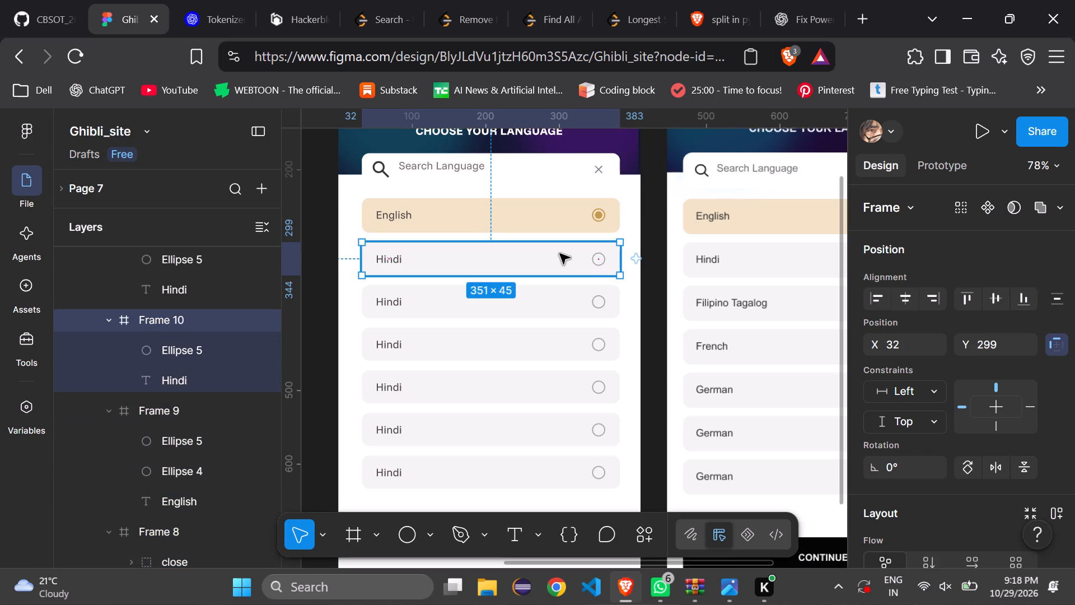
click(572, 278)
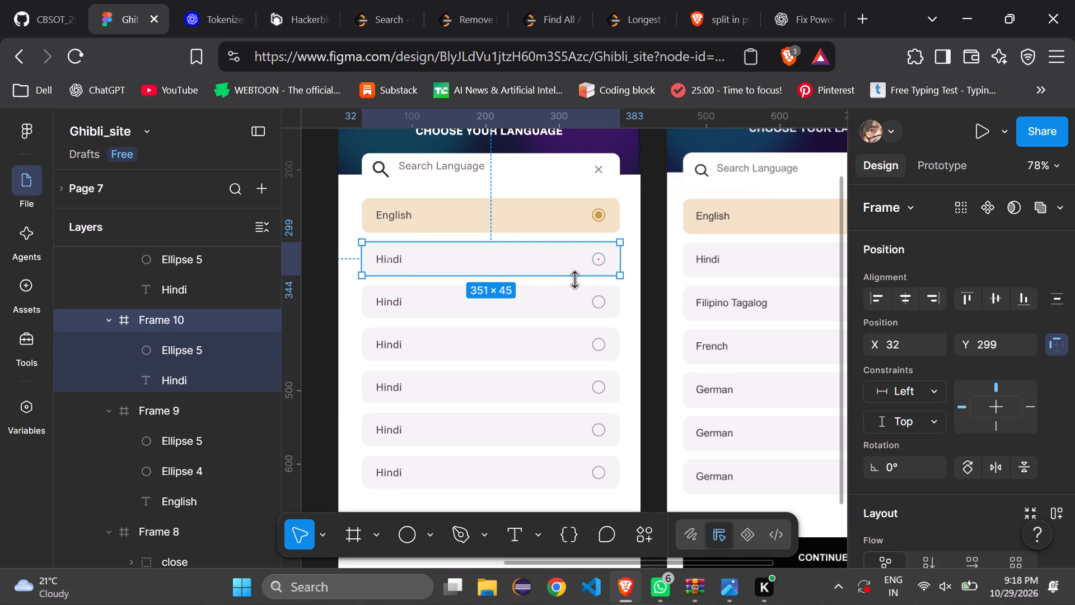
click(647, 302)
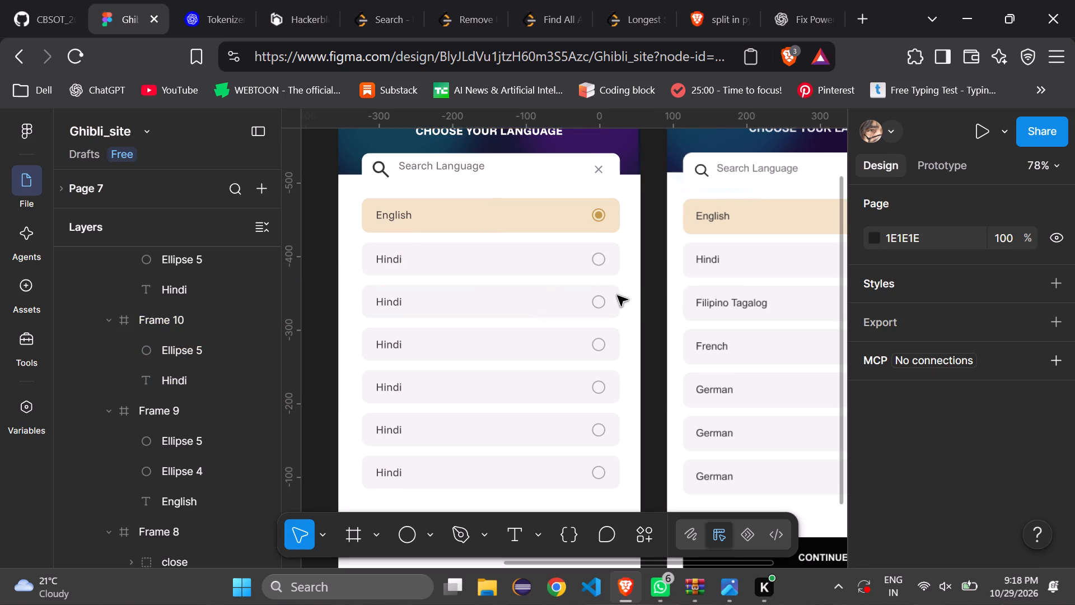
click(557, 303)
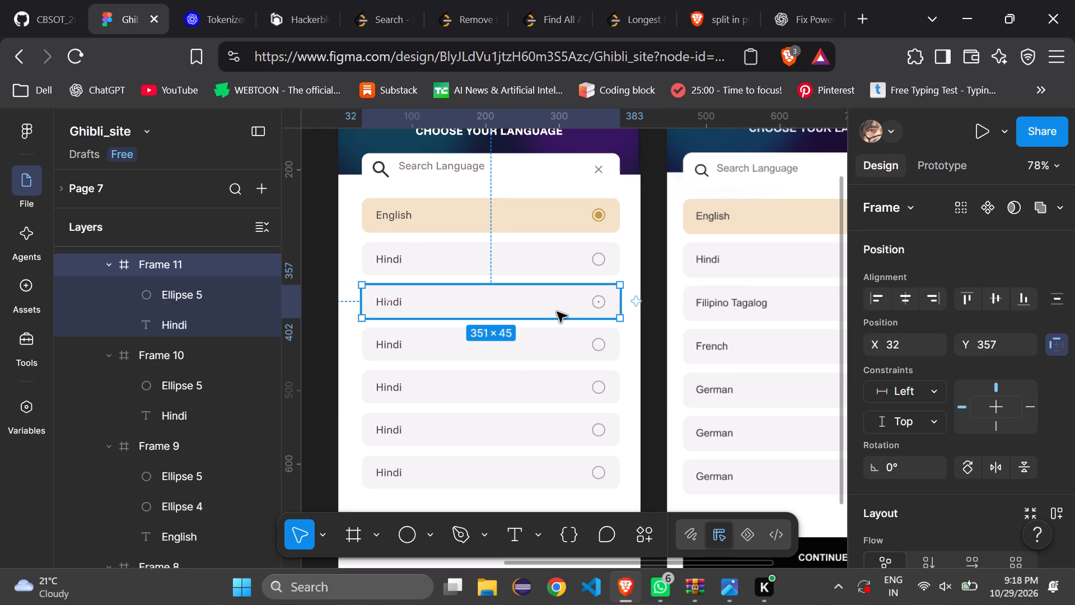
click(559, 318)
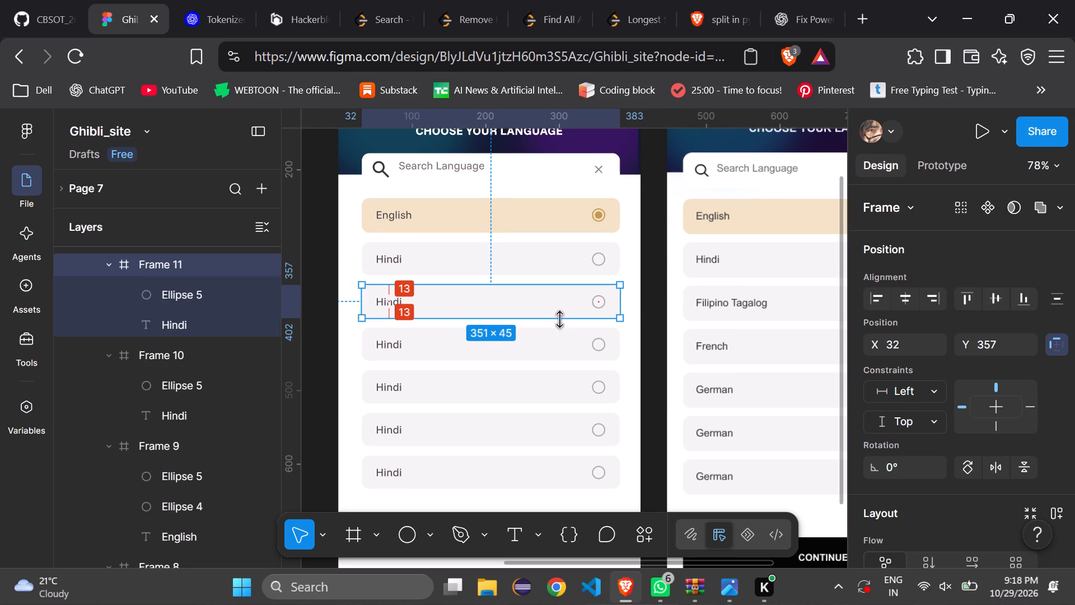
click(634, 337)
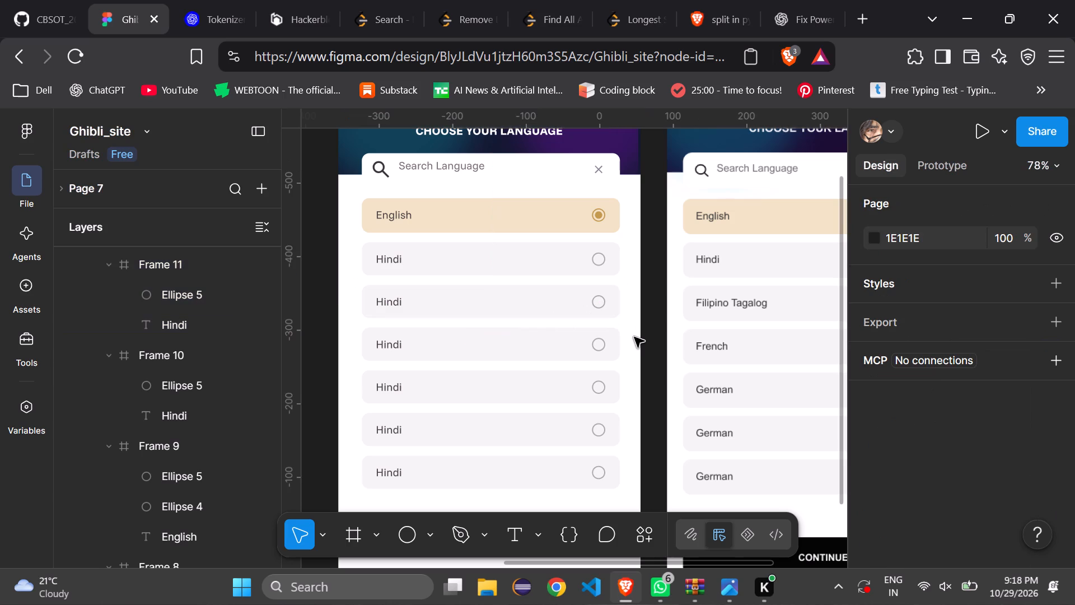
Nudge each of the six Hindi rows down by 1 px, placing the last at Y 590, and deselect.
click(550, 314)
key(Down)
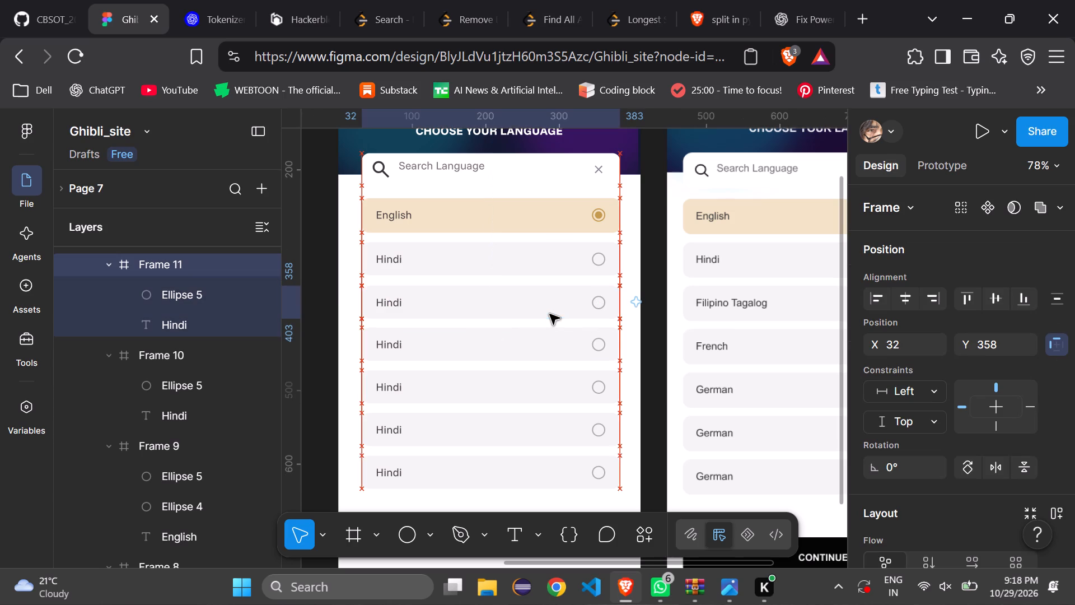
click(545, 272)
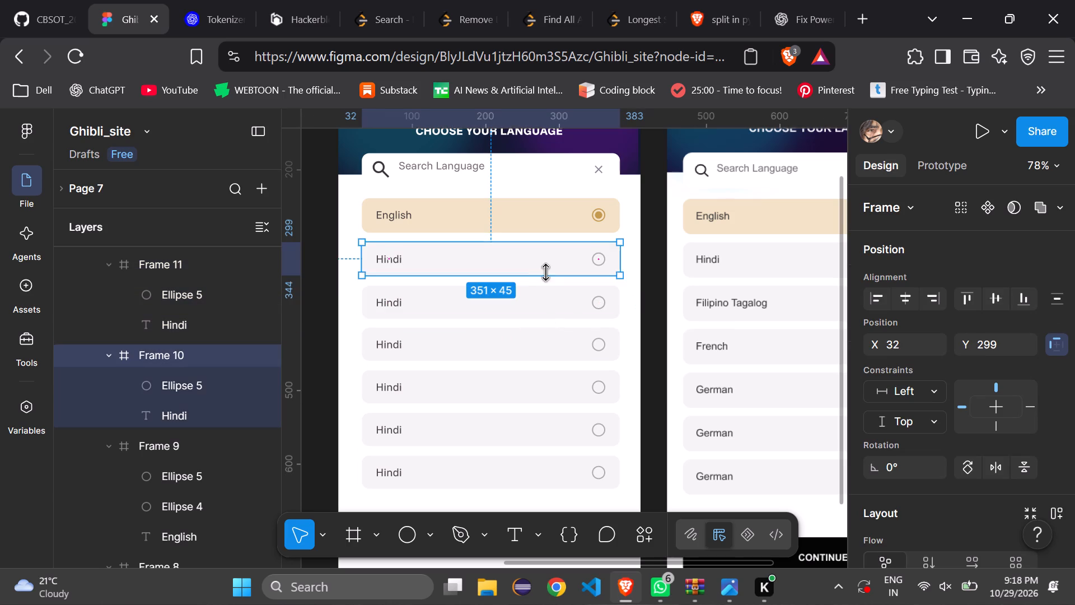
key(Down)
click(561, 348)
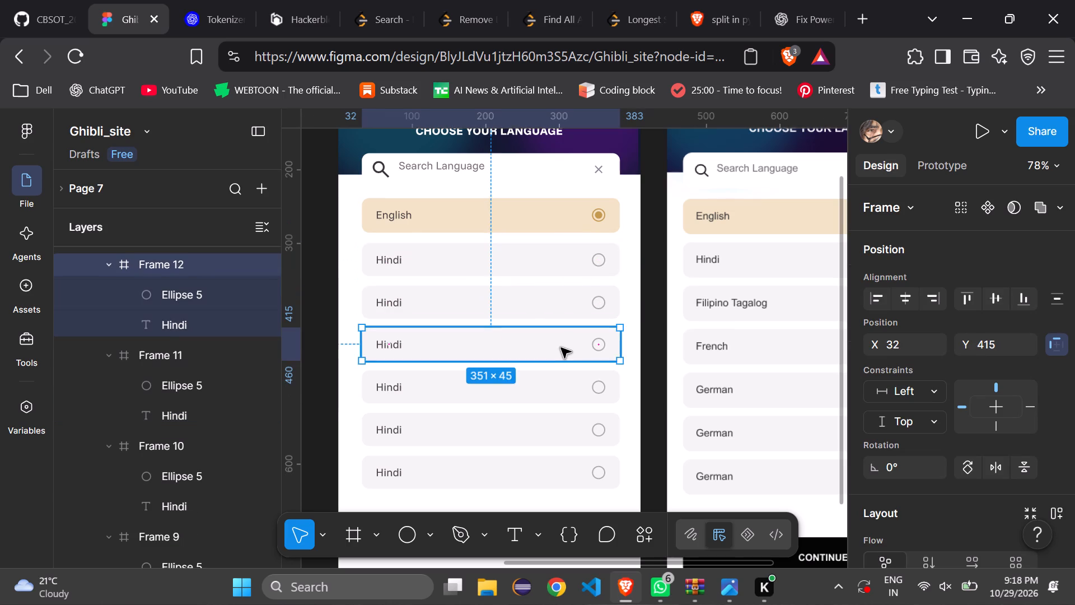
key(Down)
click(554, 388)
key(Down)
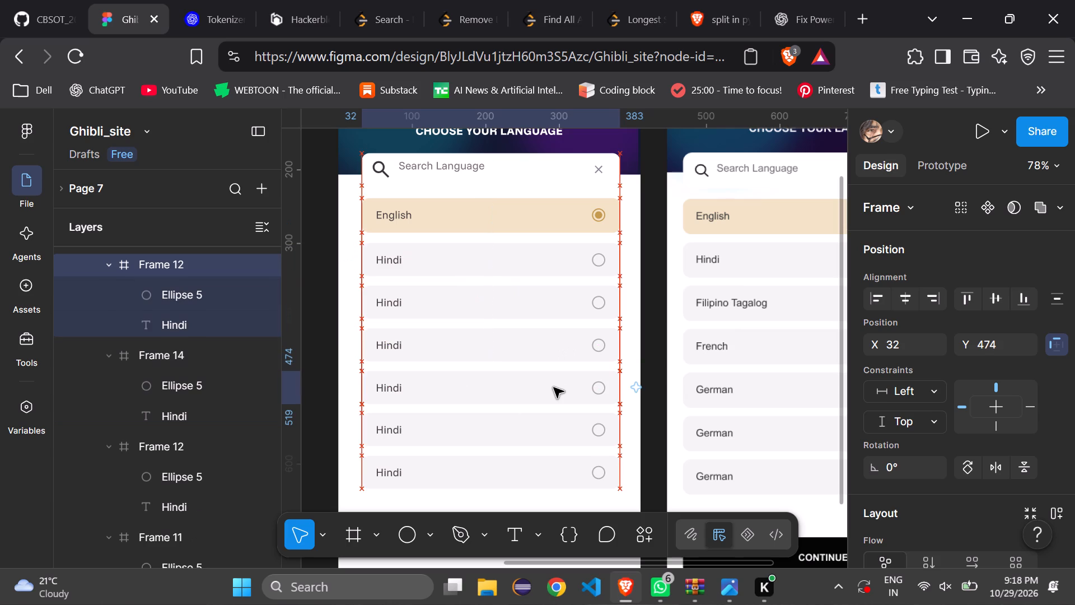
click(550, 429)
key(Down)
click(550, 471)
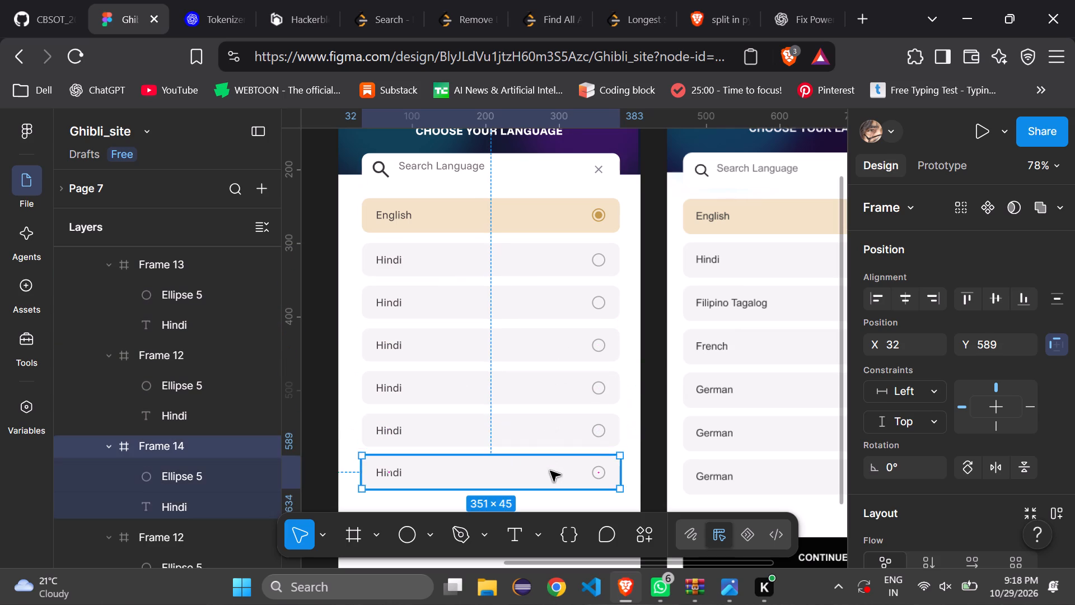
key(Down)
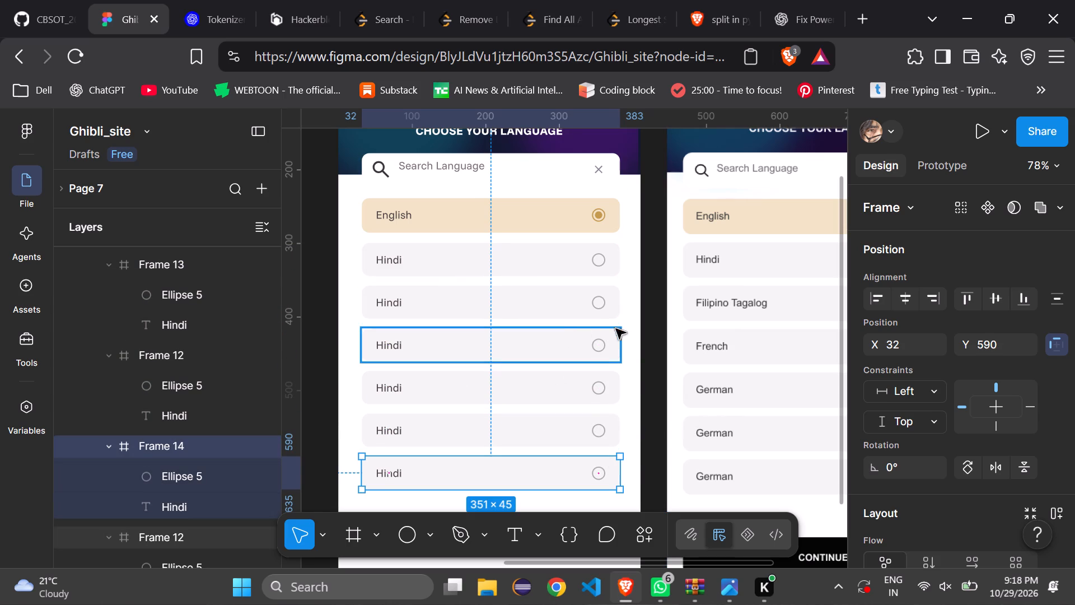
click(658, 241)
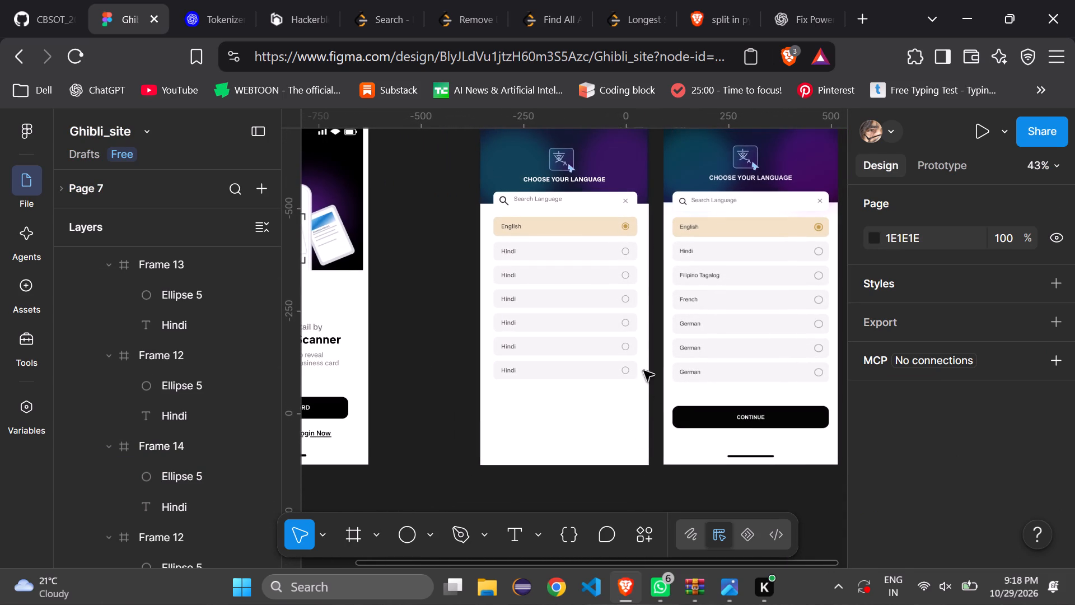
Change the label of the second Hindi row to Filipino Tagalog.
click(554, 270)
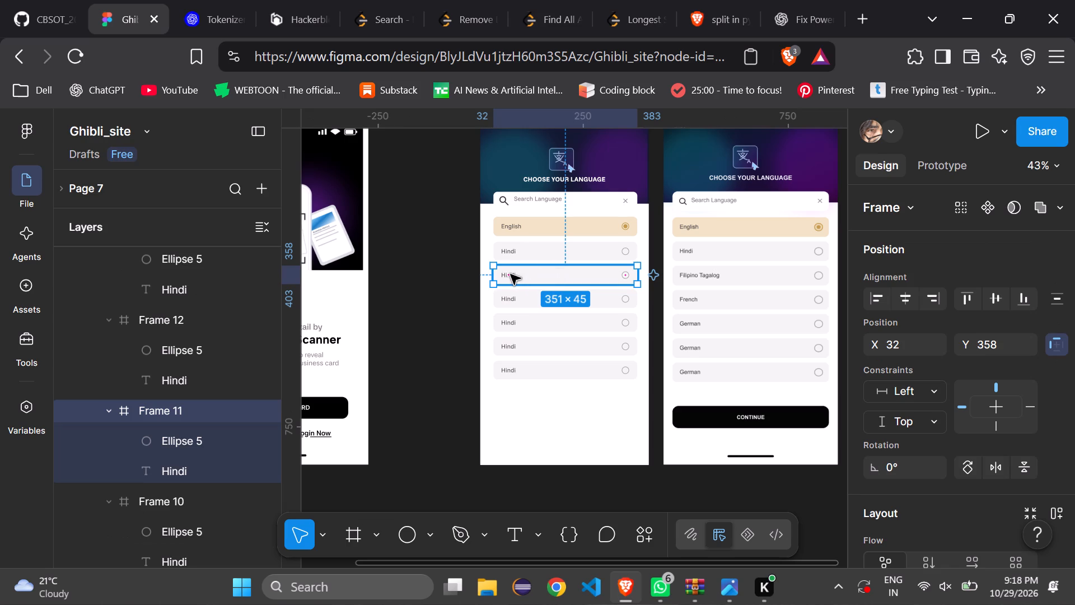
double_click(507, 276)
double_click(507, 276)
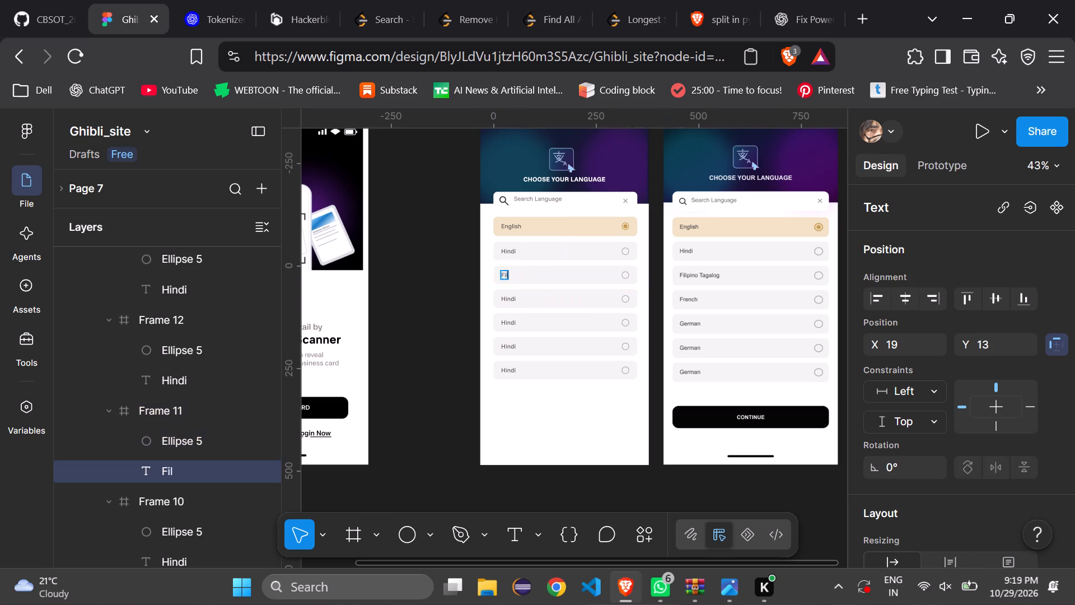
text(pino)
key(space)
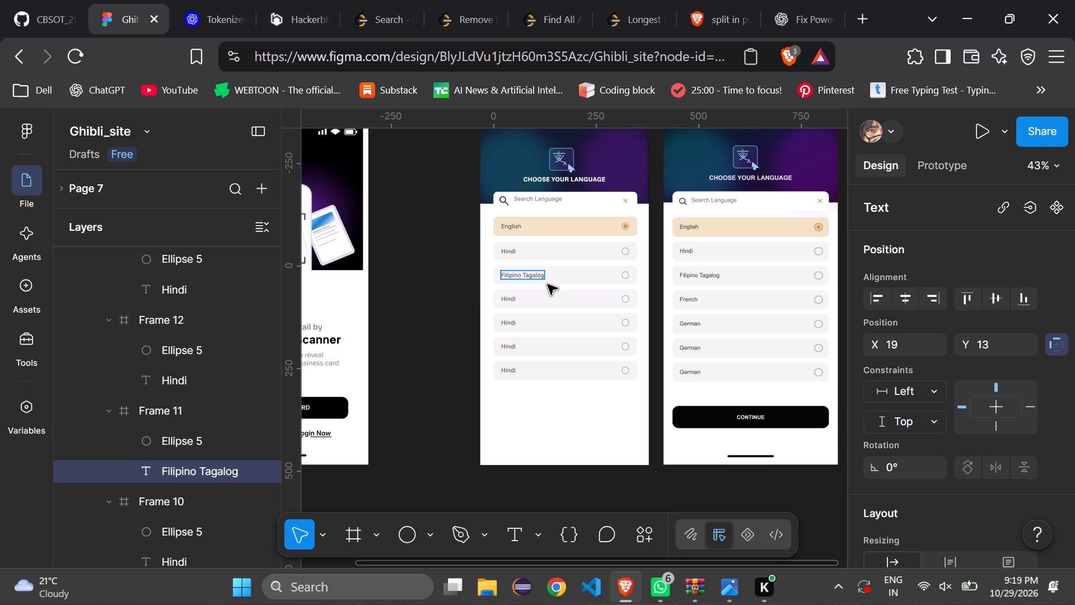
Relabel the four rows below Filipino Tagalog as French, German, Russian and Mandarin, in that order, and deselect.
double_click(512, 297)
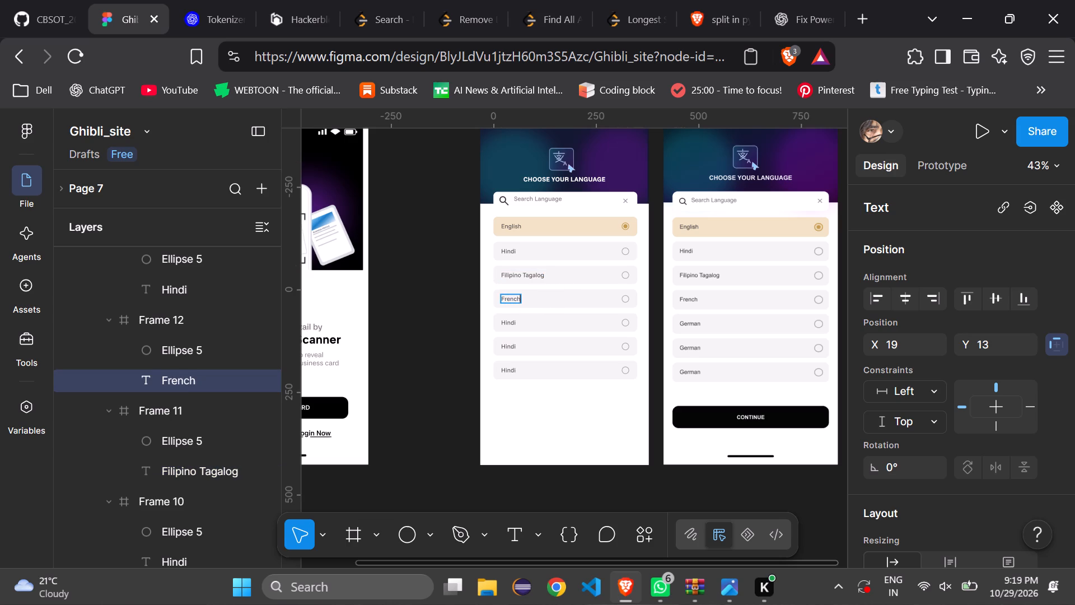
double_click(512, 327)
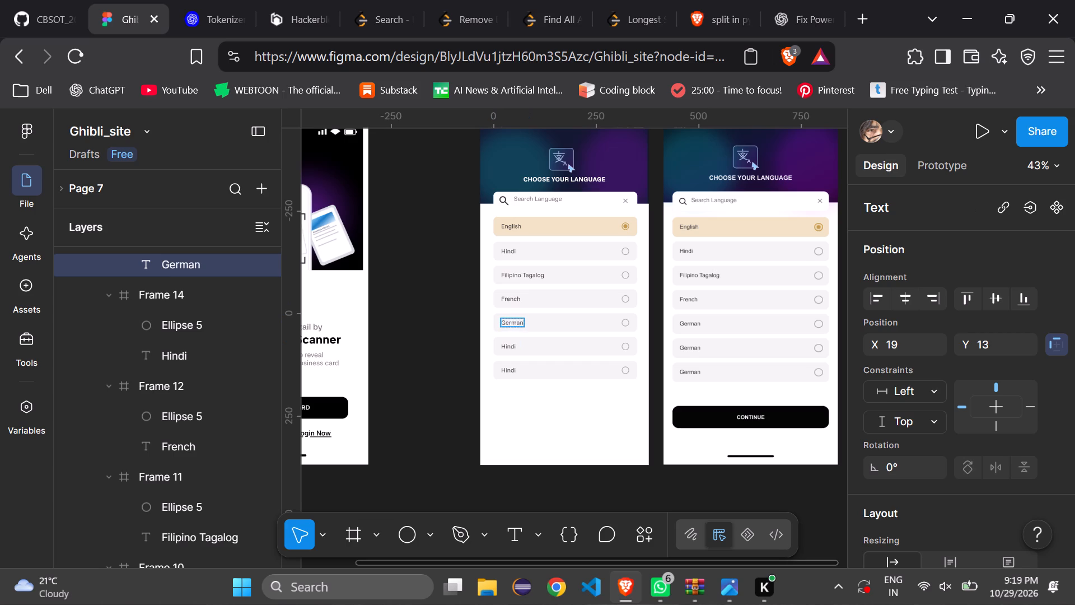
double_click(513, 347)
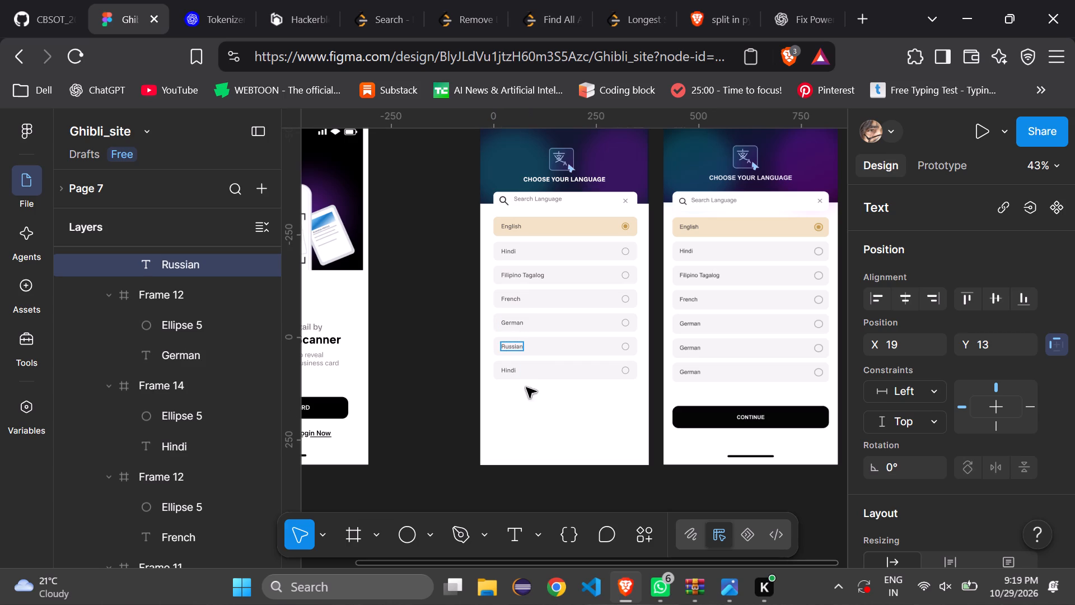
double_click(510, 369)
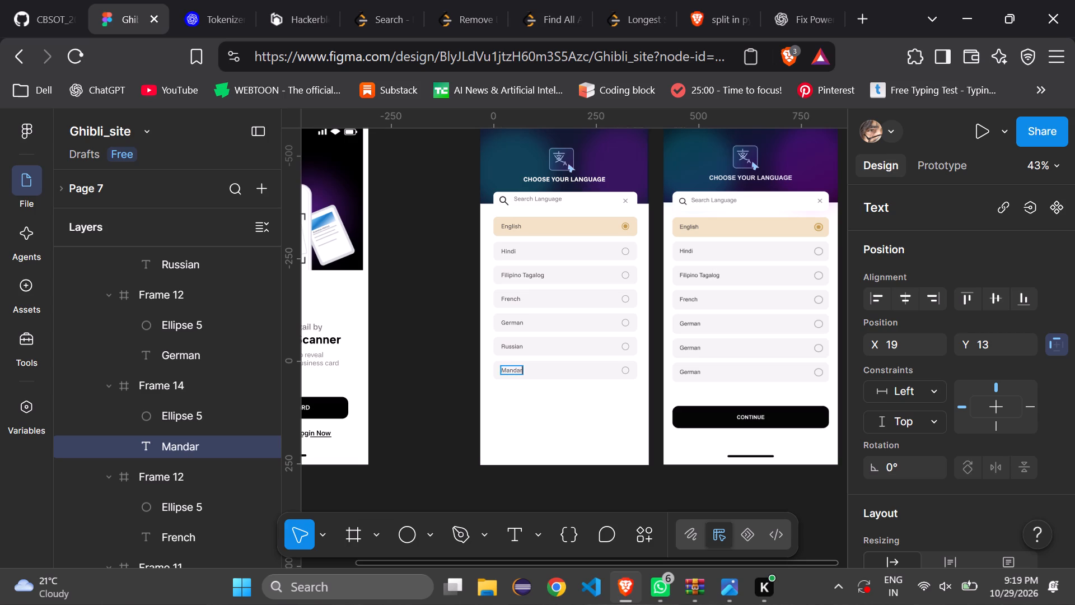
click(532, 416)
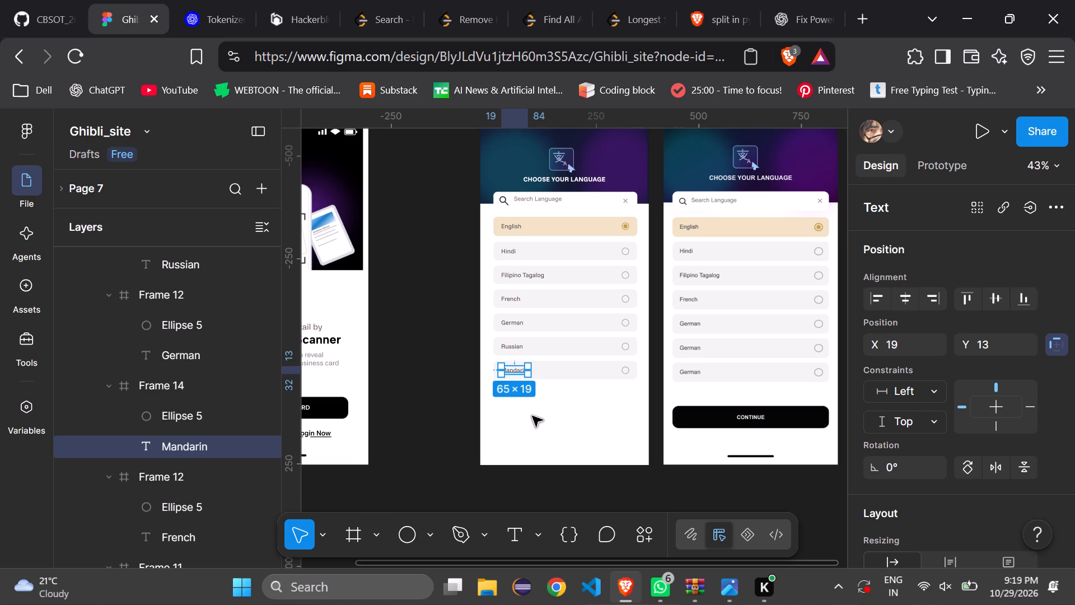
click(549, 416)
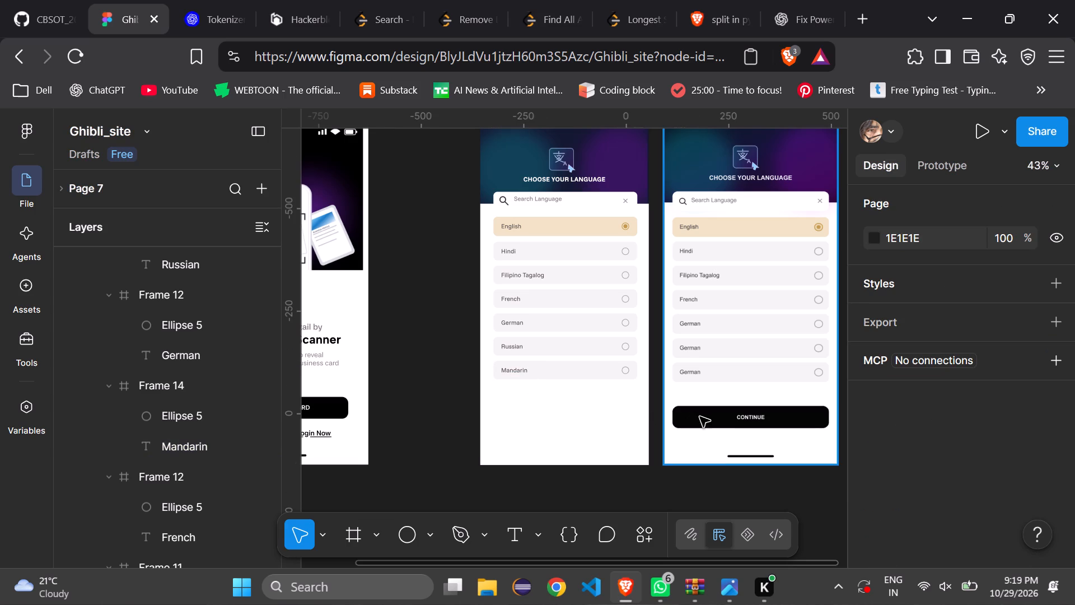
click(712, 419)
click(590, 416)
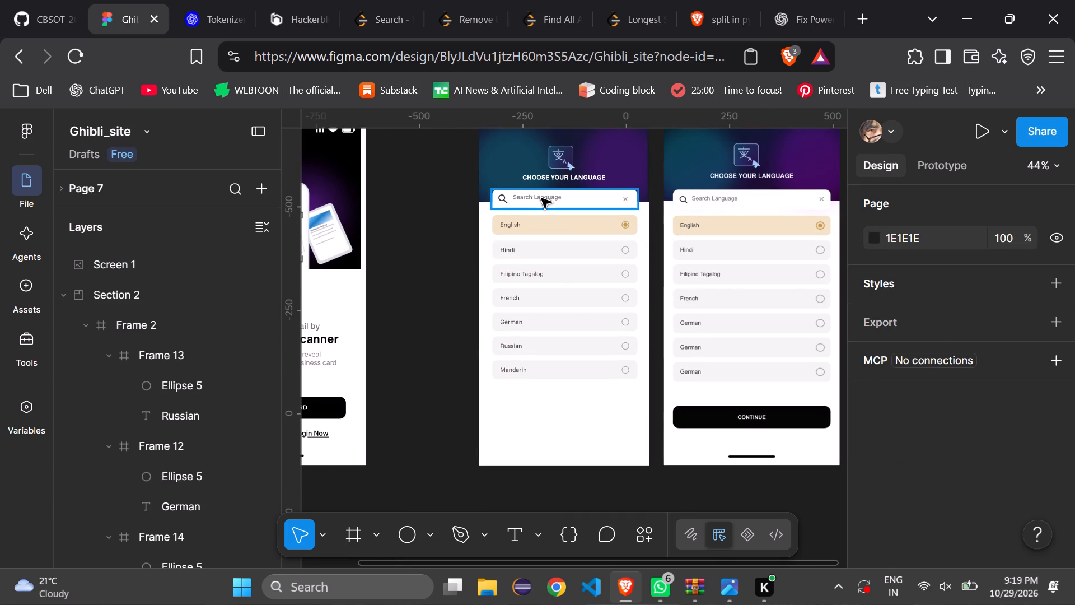
Move the Search Language text inside the search bar to X 45, Y 10.
double_click(541, 198)
click(541, 198)
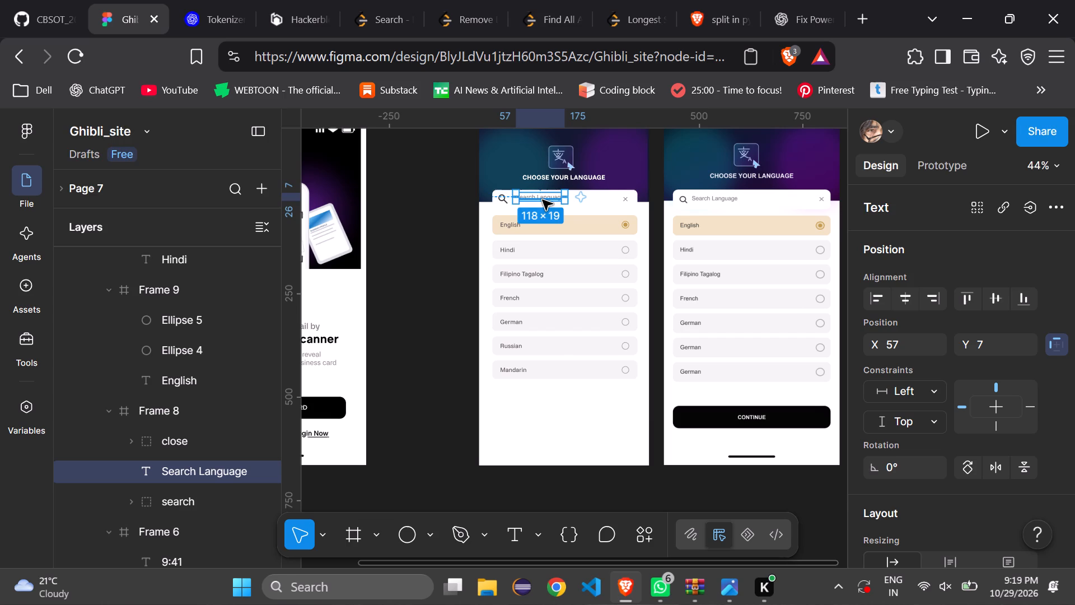
key(Down)
key(Down)
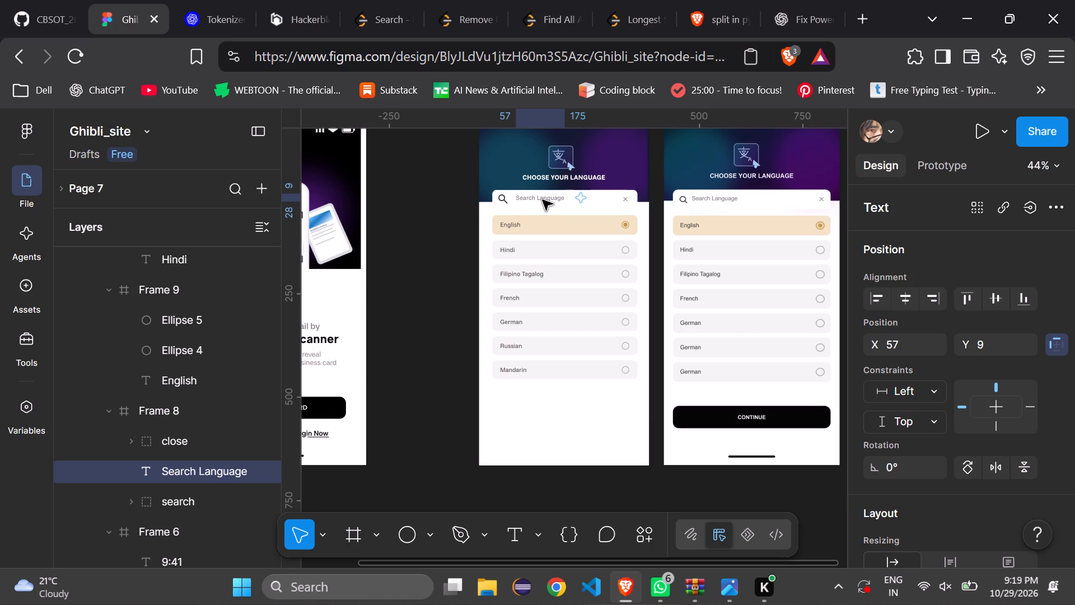
key(Left)
key(Left)
key(Left)
key(Left)
key(Left)
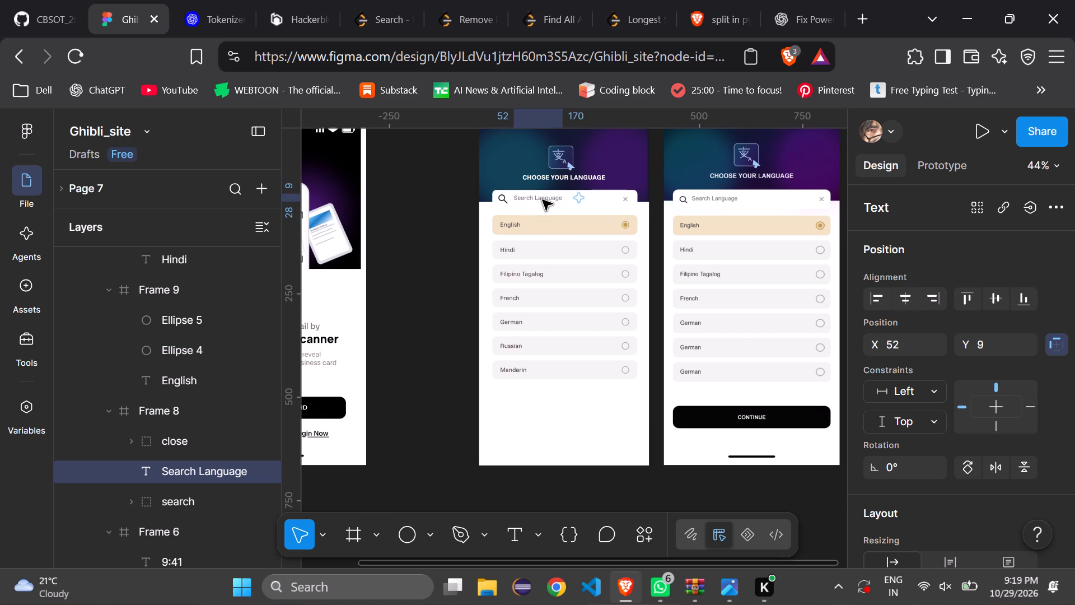
key(Left)
key(Left)
key(Left)
key(Left)
key(Left)
key(Left)
key(Left)
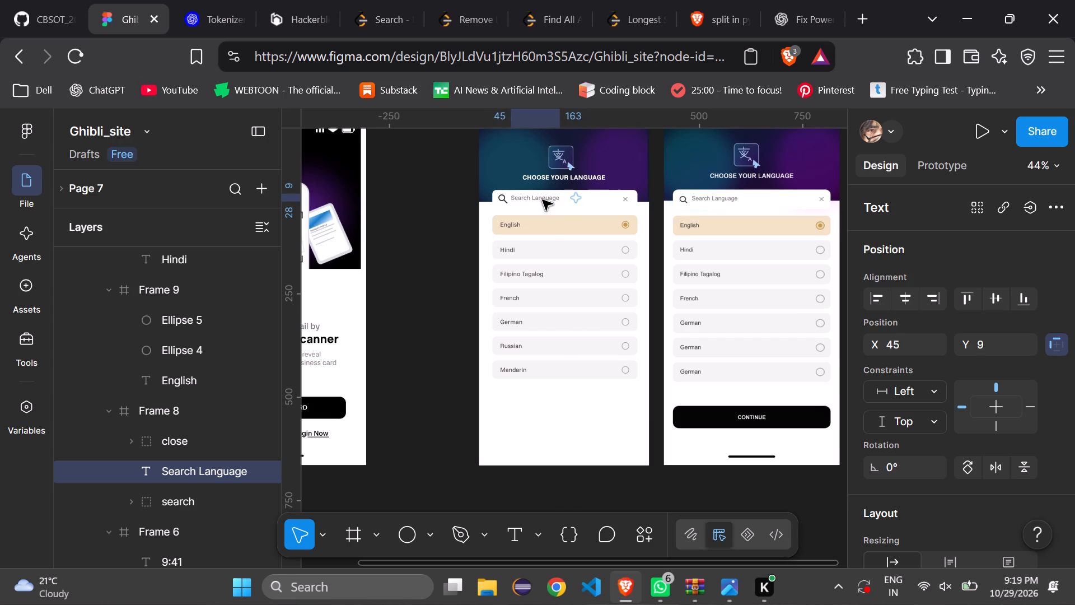
key(Down)
Draw a frame for the button below the Mandarin row, about 337 × 44 at X 46, Y 713.
click(428, 249)
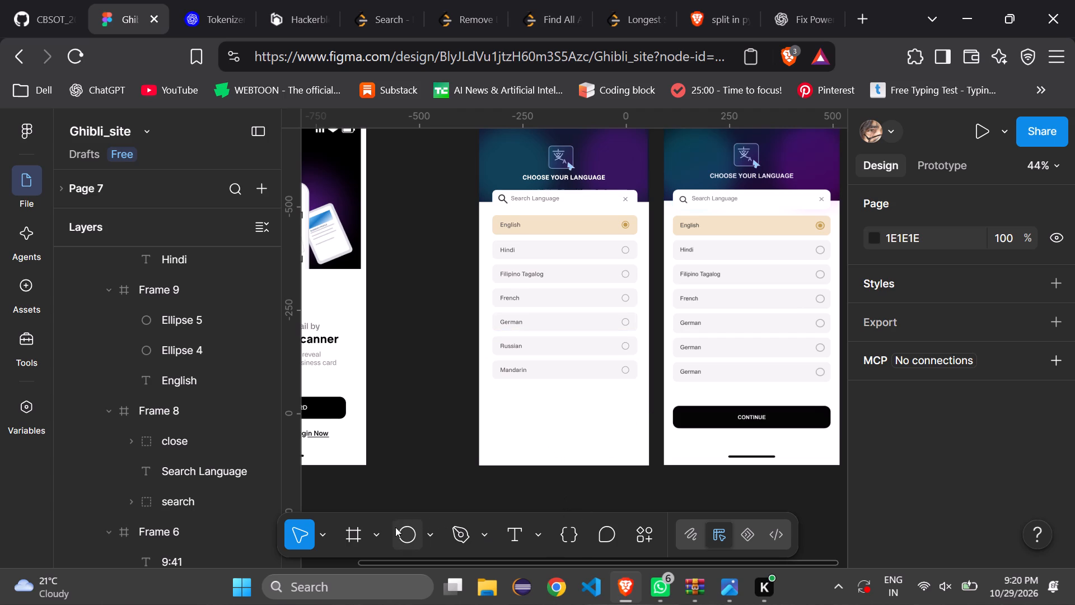
click(374, 533)
click(436, 445)
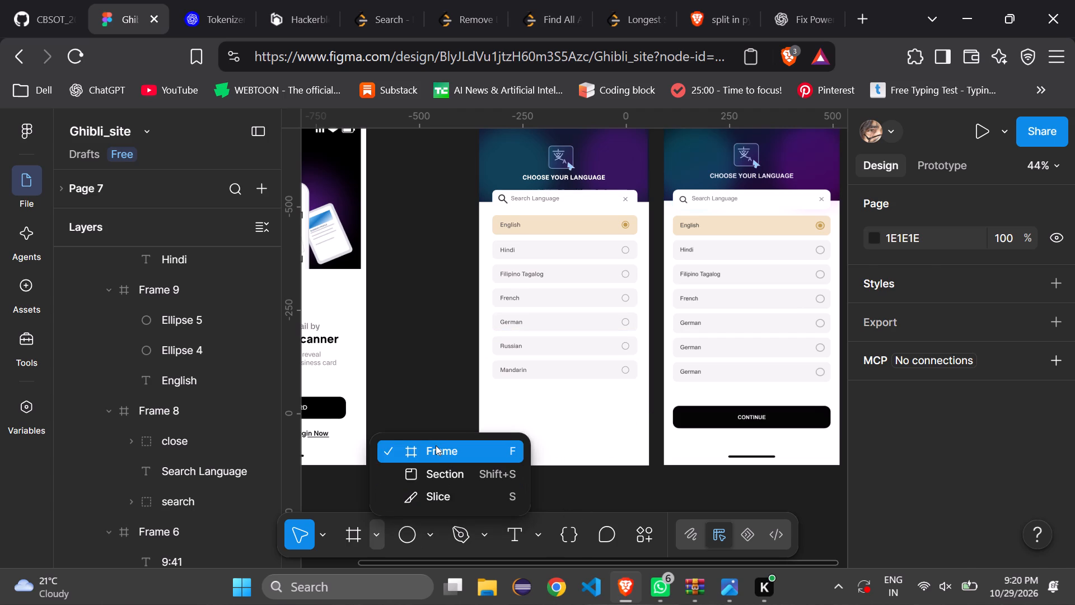
drag(498, 411, 501, 429)
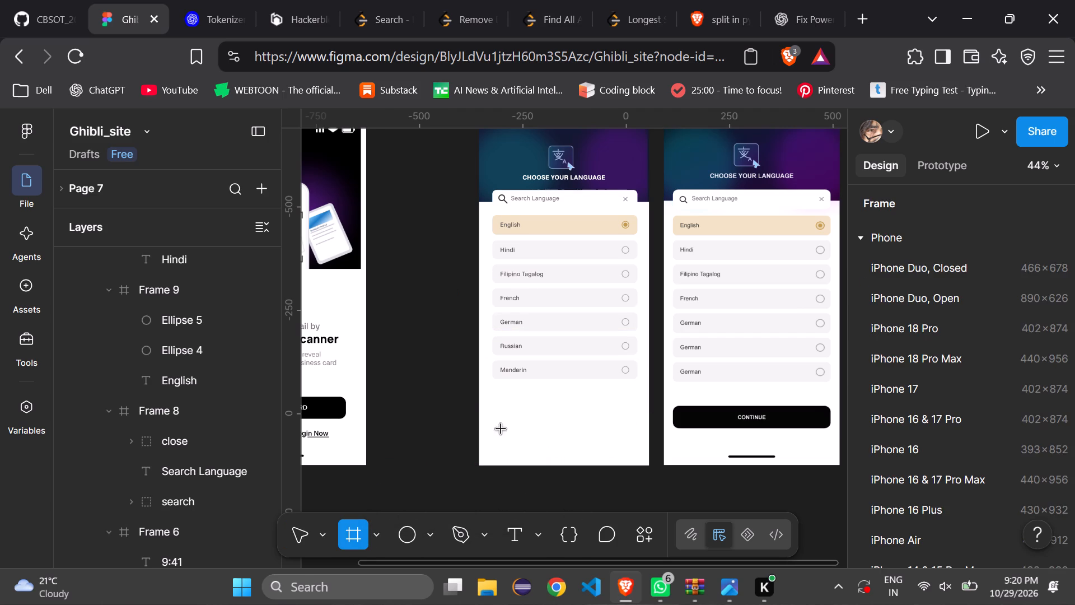
drag(501, 429, 638, 429)
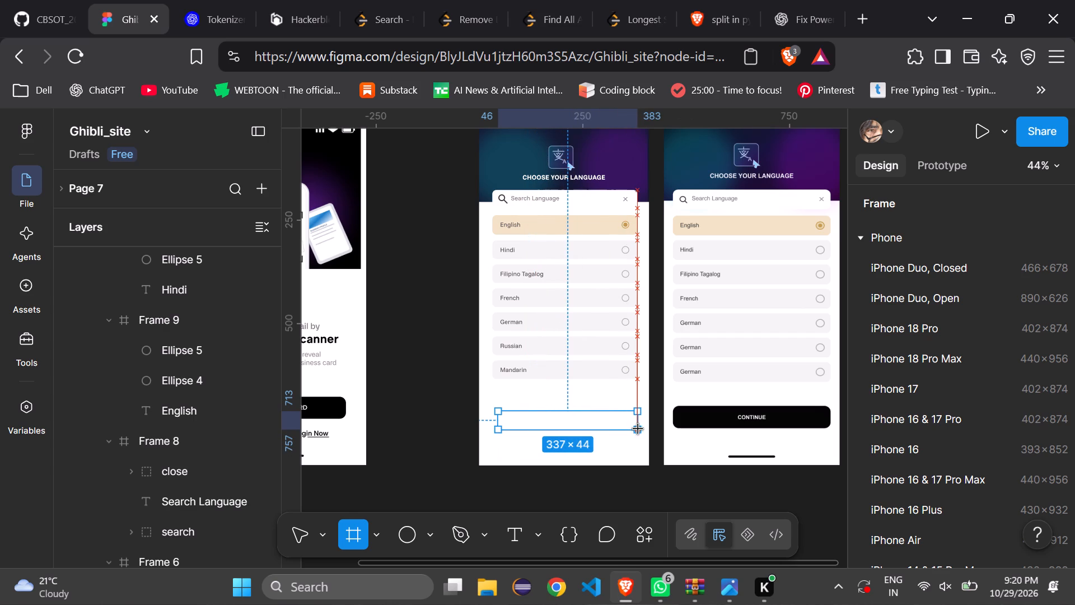
drag(638, 429, 637, 429)
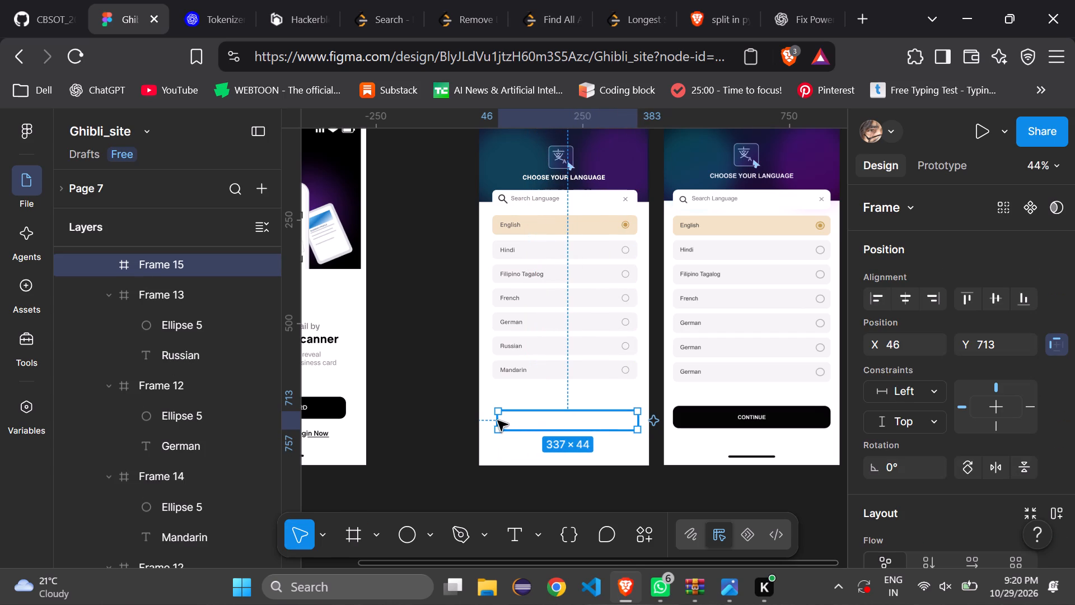
Widen the new button frame to 359 by extending its left edge to X 24, and move it up to Y 706.
drag(497, 420, 485, 420)
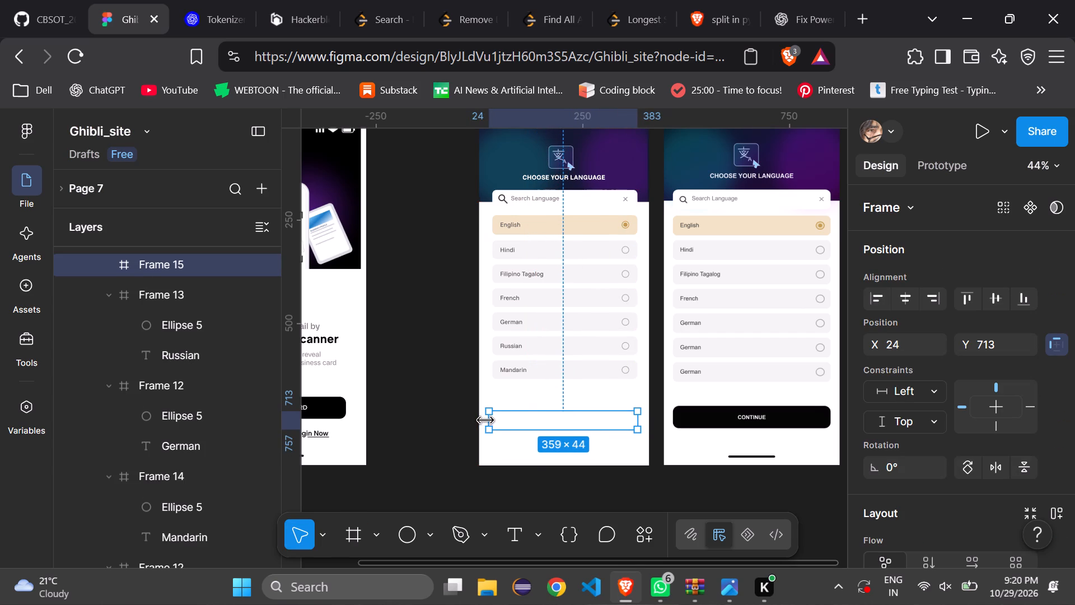
drag(485, 420, 485, 418)
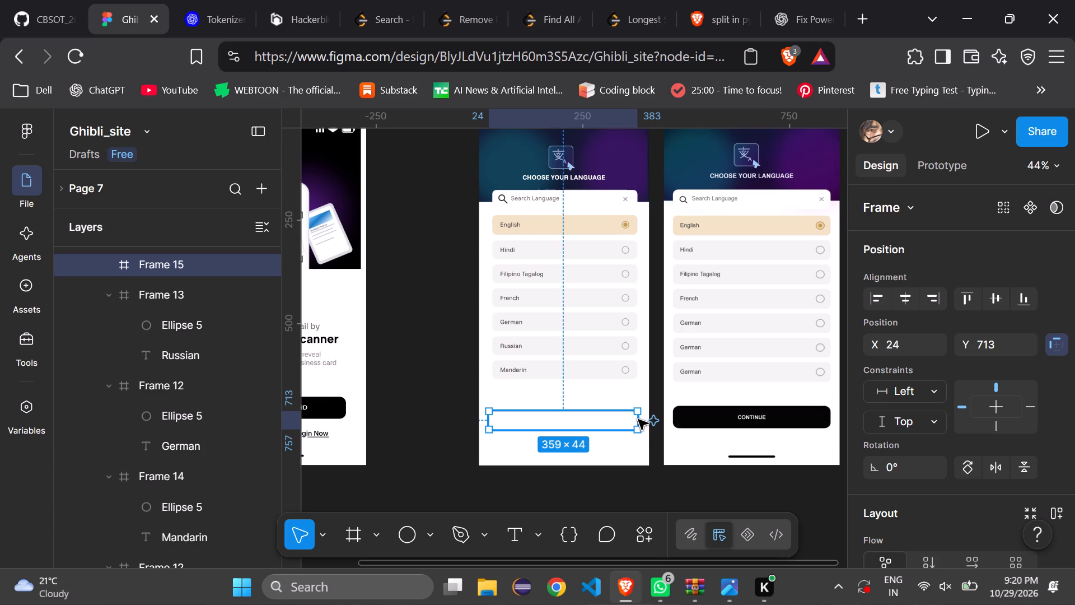
click(642, 419)
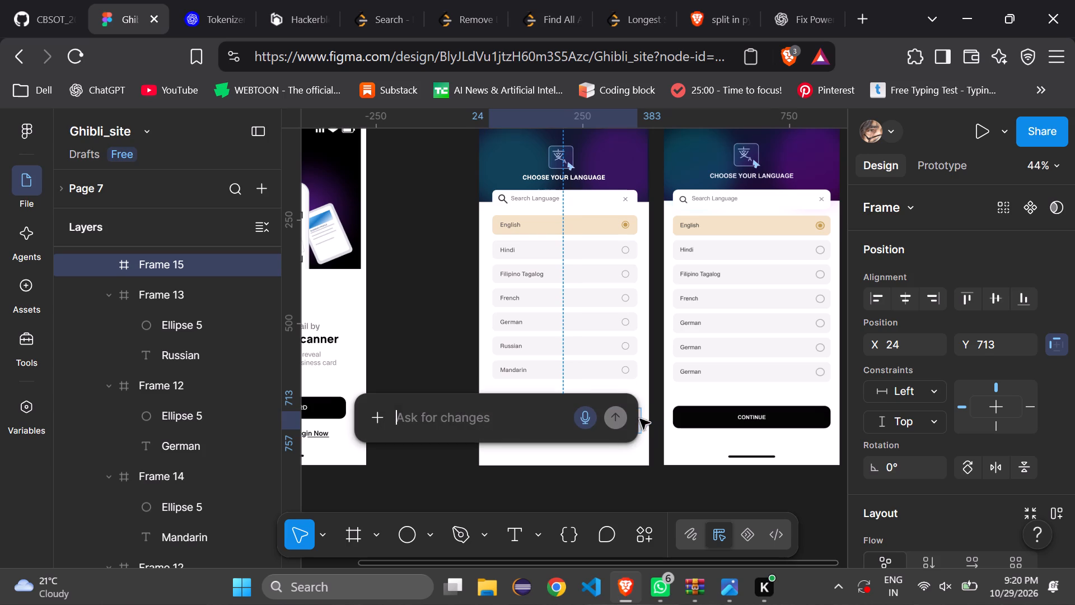
click(631, 385)
click(599, 421)
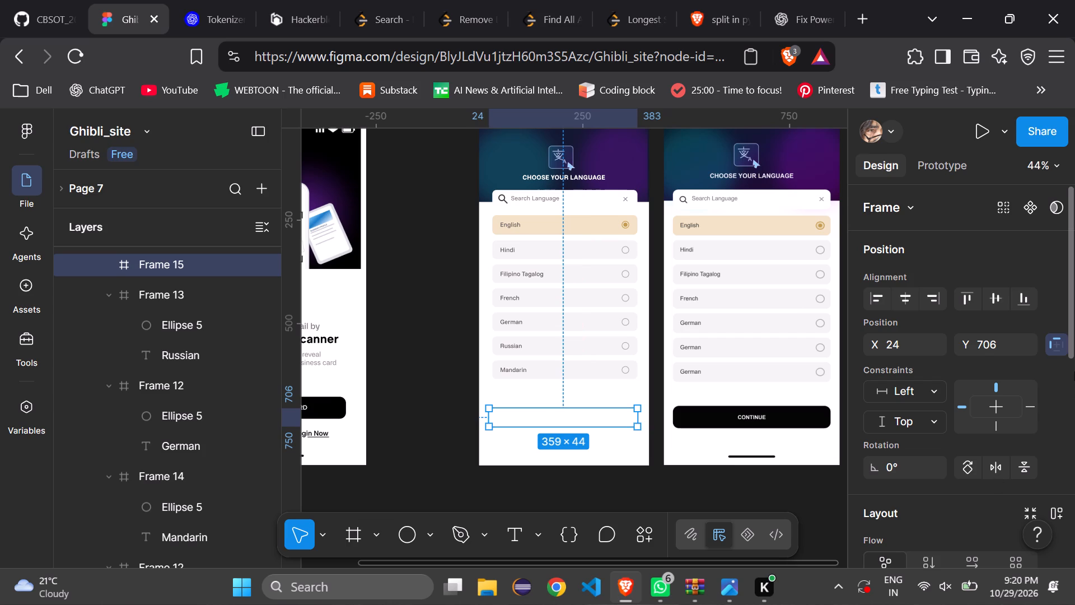
Give the button frame a corner radius of 10 and a solid black 000000 fill, and deselect it.
drag(1073, 351, 1070, 467)
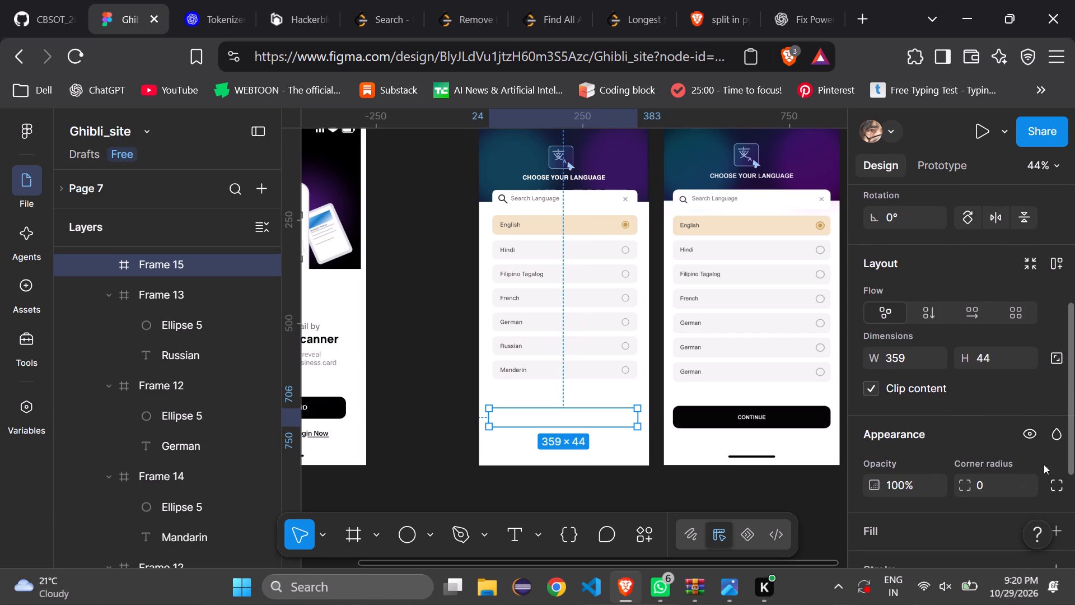
click(999, 479)
key(BackSpace)
text(10)
drag(1074, 431, 1074, 463)
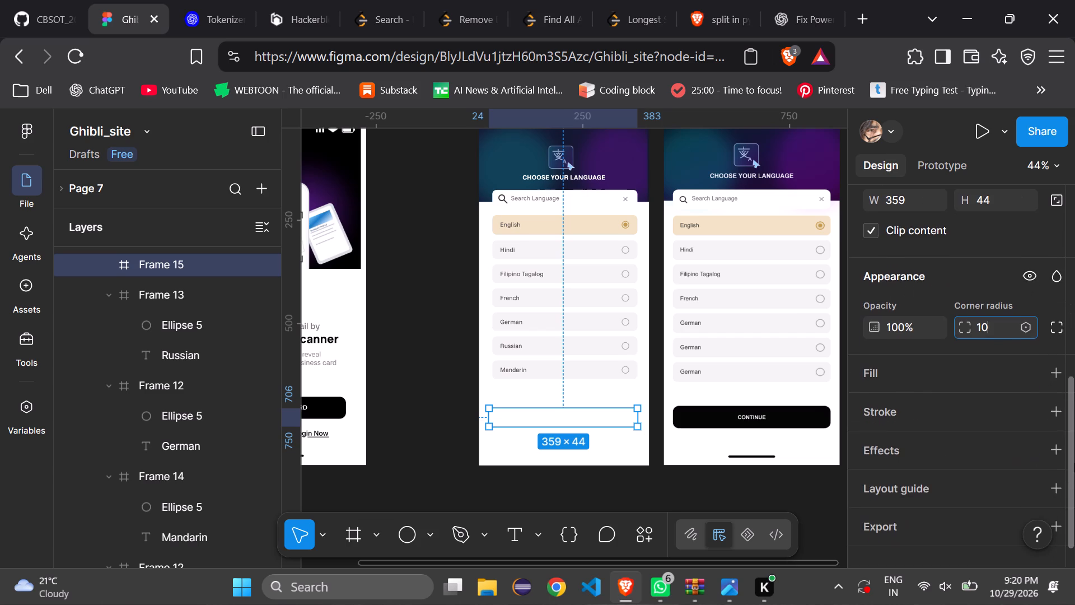
click(1053, 375)
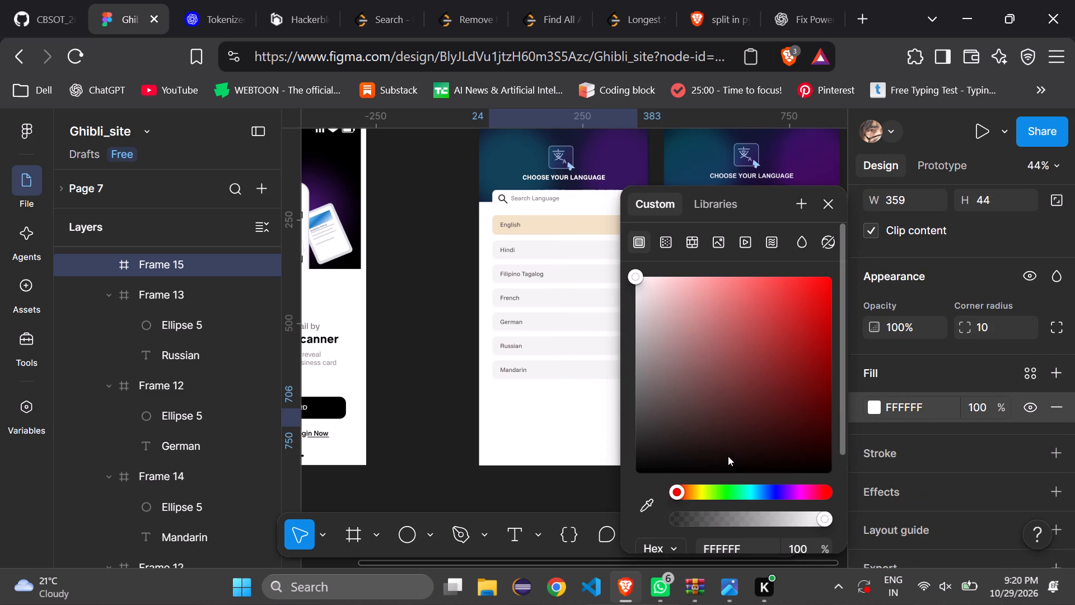
click(728, 456)
drag(728, 456, 711, 482)
click(541, 515)
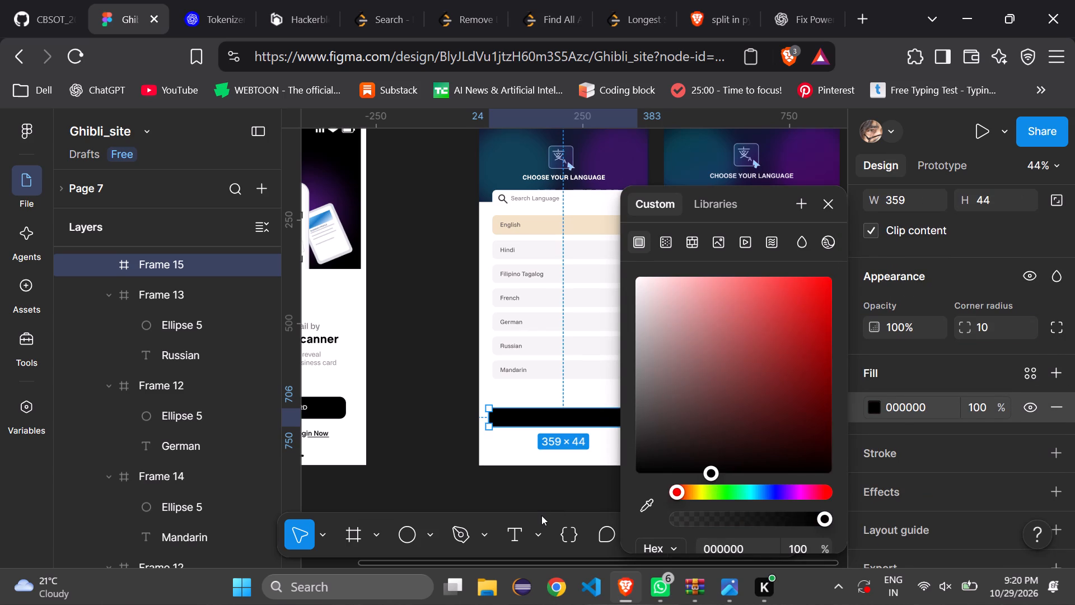
click(544, 509)
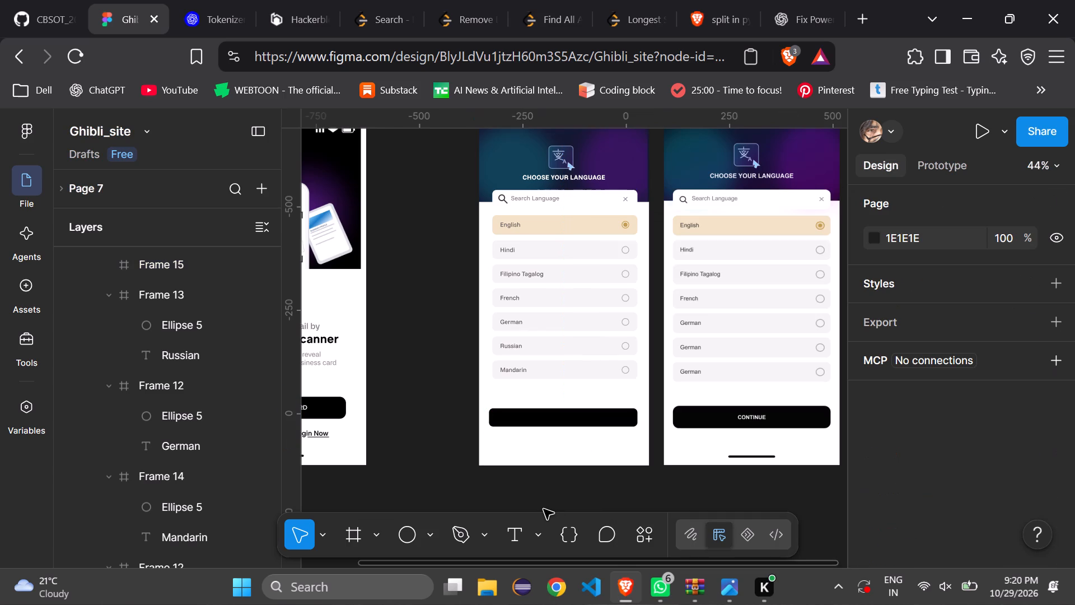
Extend the black button's top edge up to Y 700, making it 359 × 50, and deselect it.
click(573, 411)
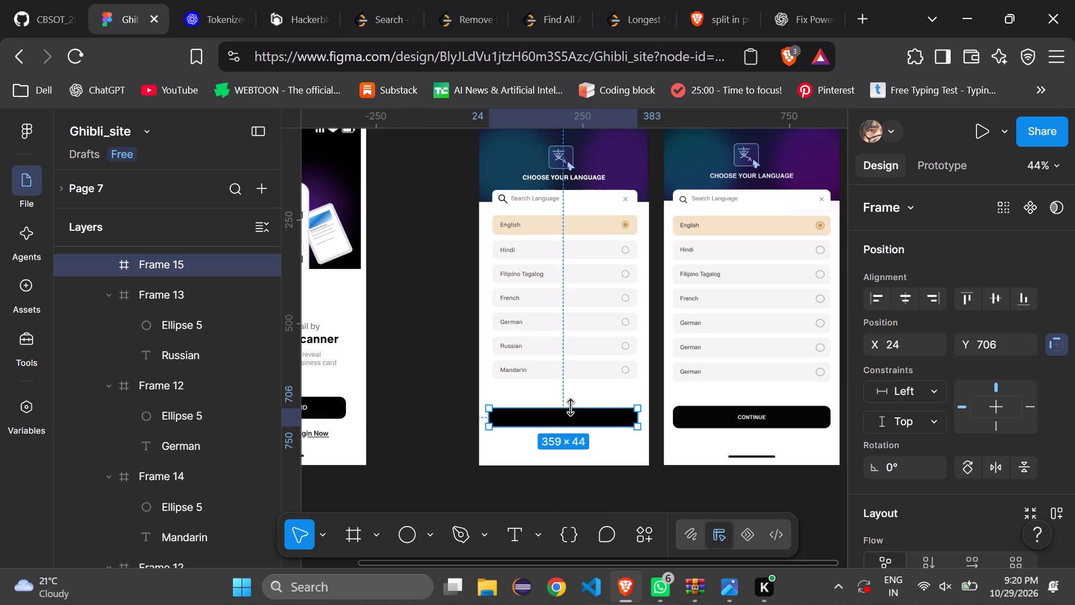
click(571, 407)
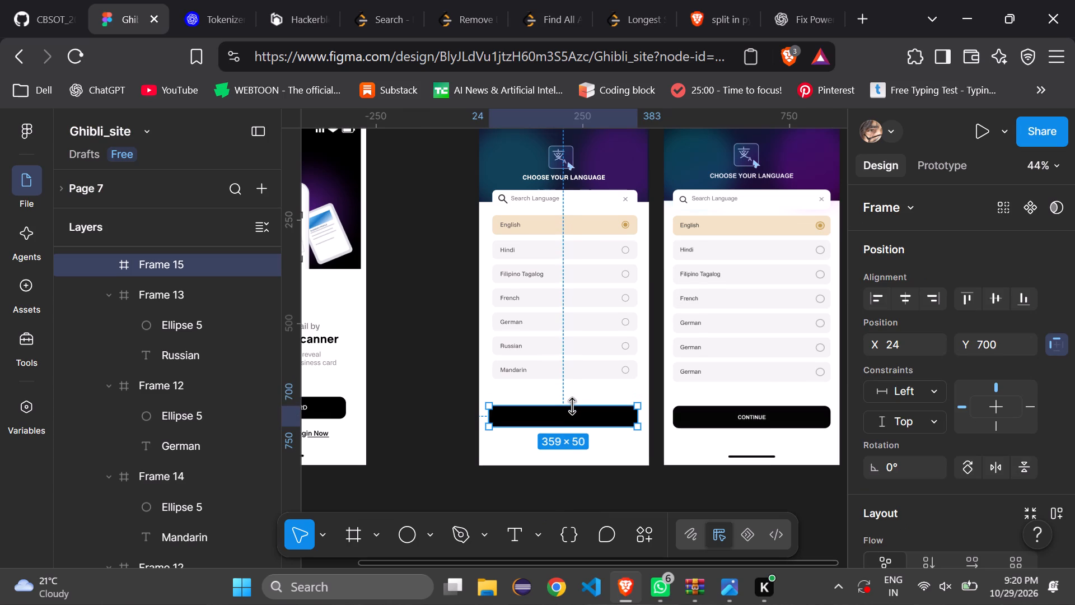
click(593, 491)
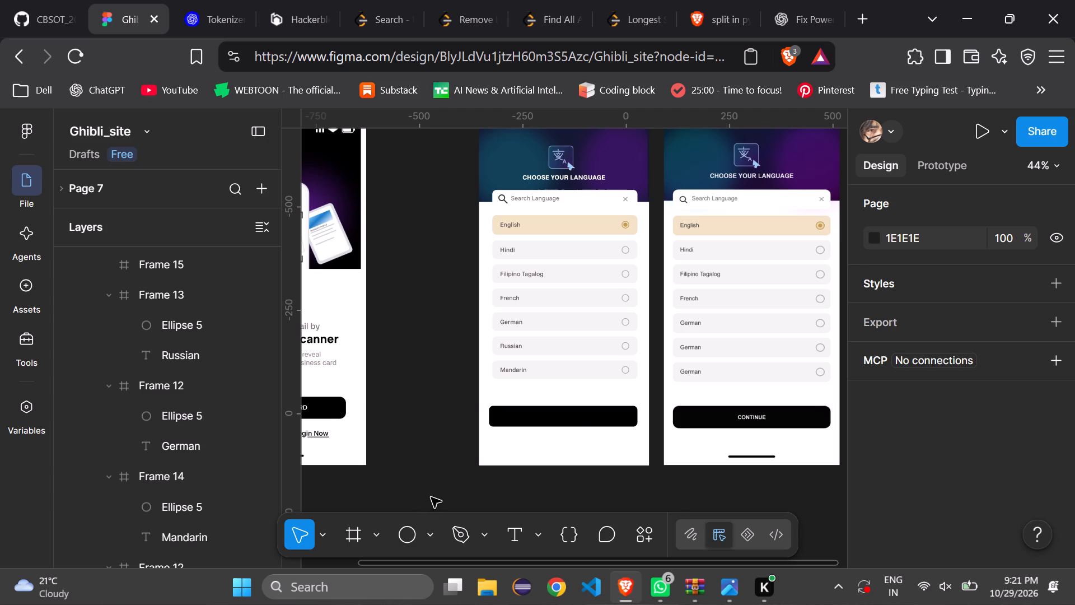
Add a text label reading CONTINUE inside the black button.
click(537, 529)
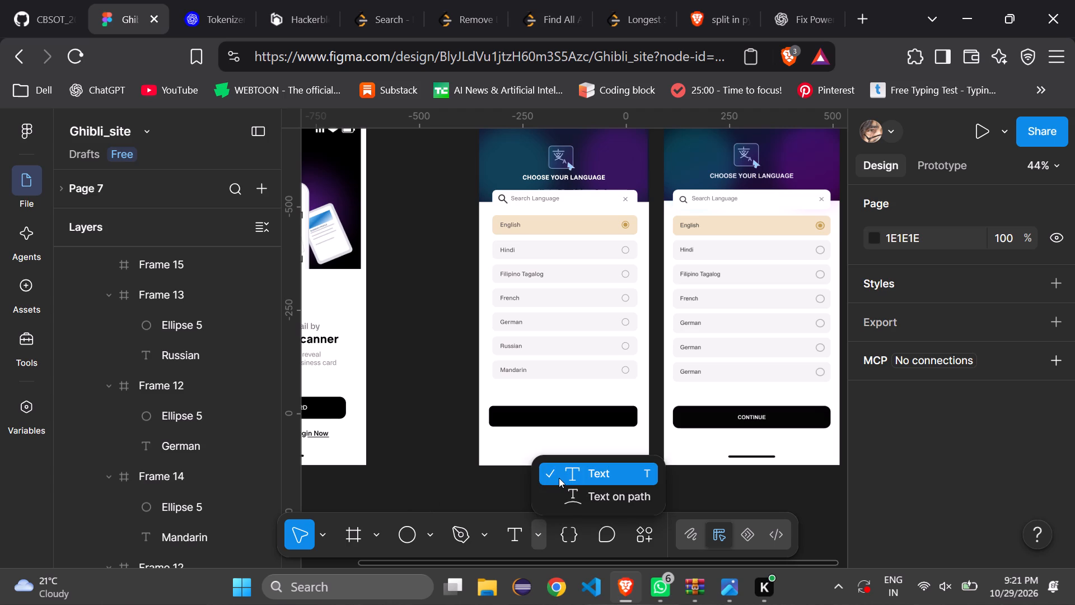
click(559, 478)
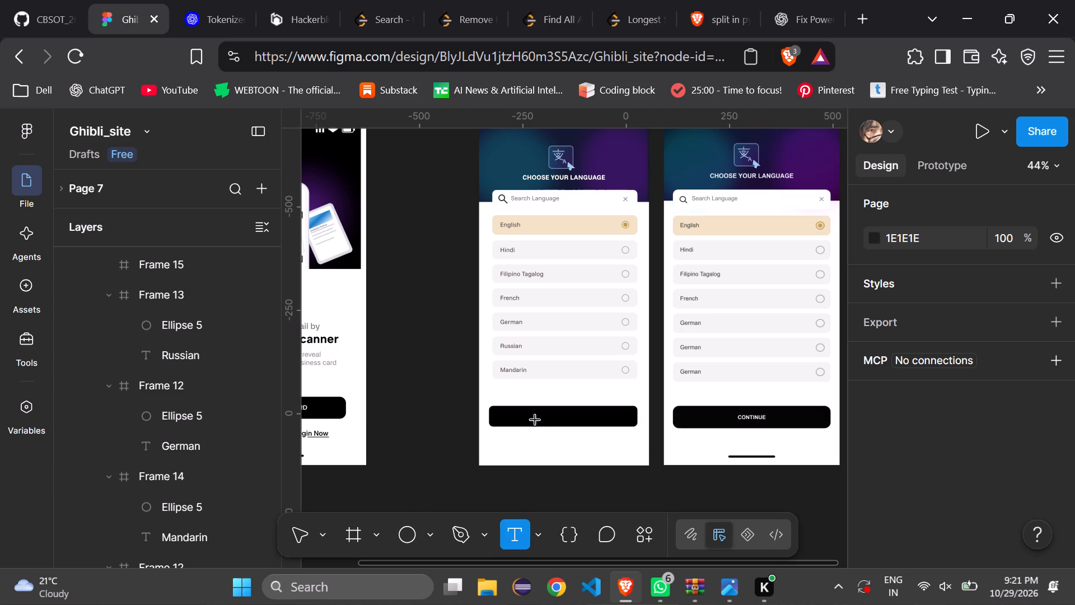
click(535, 420)
text(CON)
text(TINUE)
Set the CONTINUE label's text to Bold weight at size 14.
triple_click(556, 425)
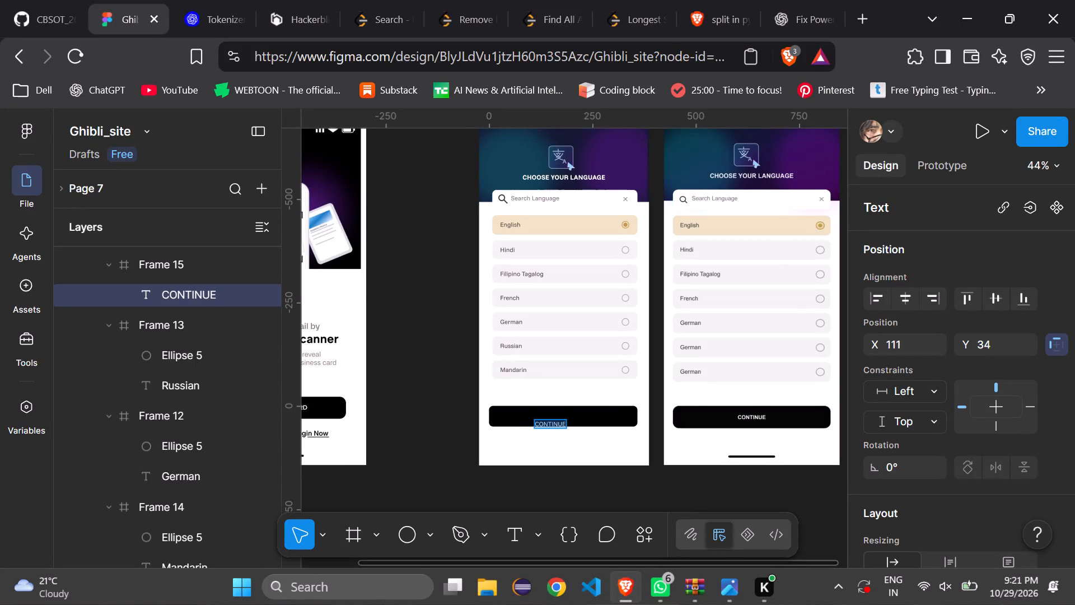
drag(1074, 252, 1059, 378)
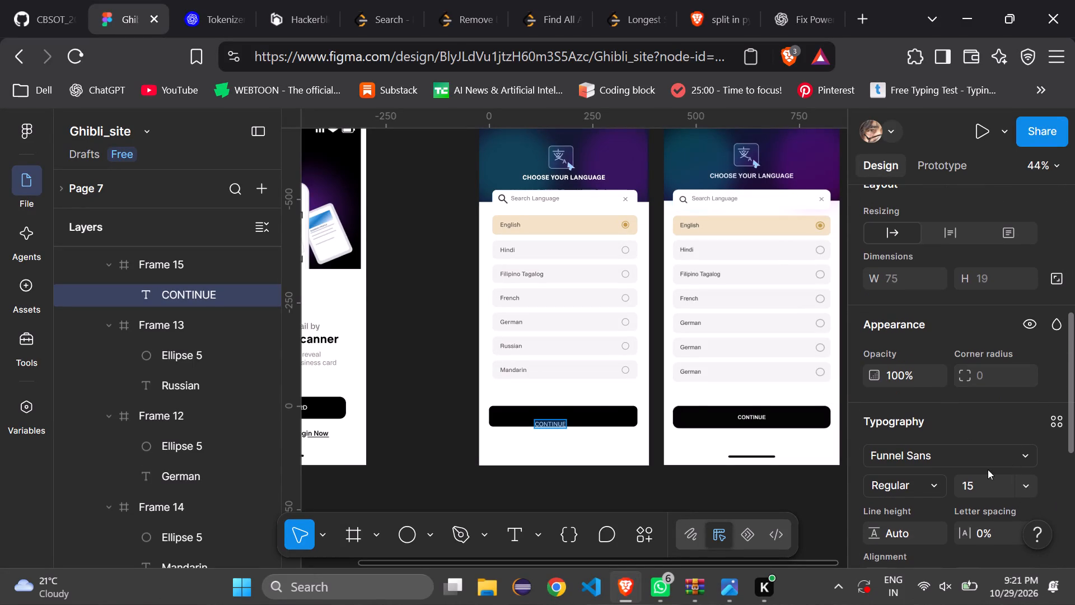
click(944, 489)
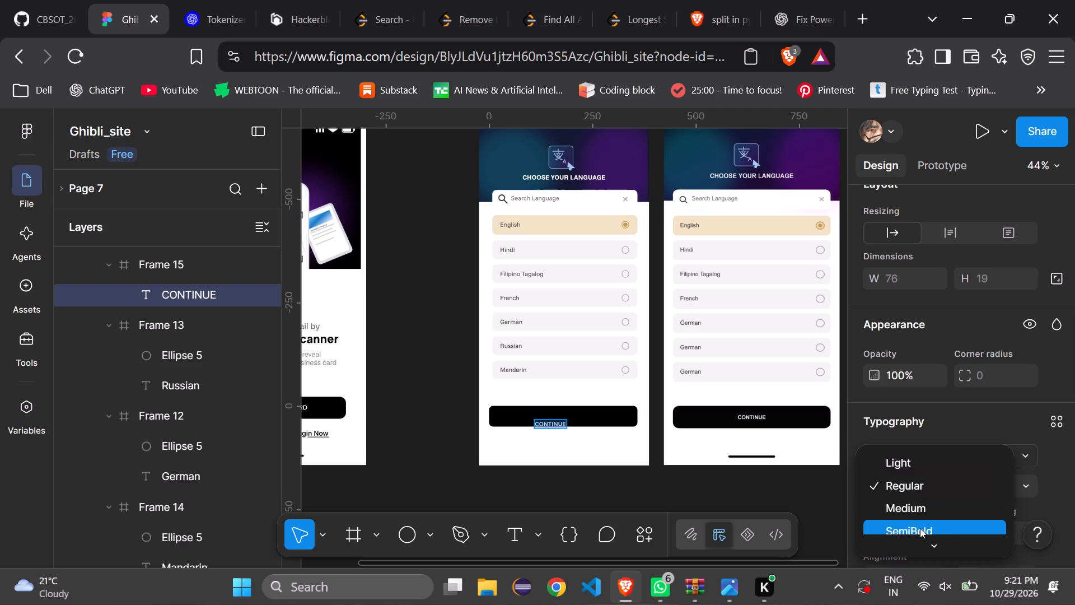
click(920, 528)
click(1025, 485)
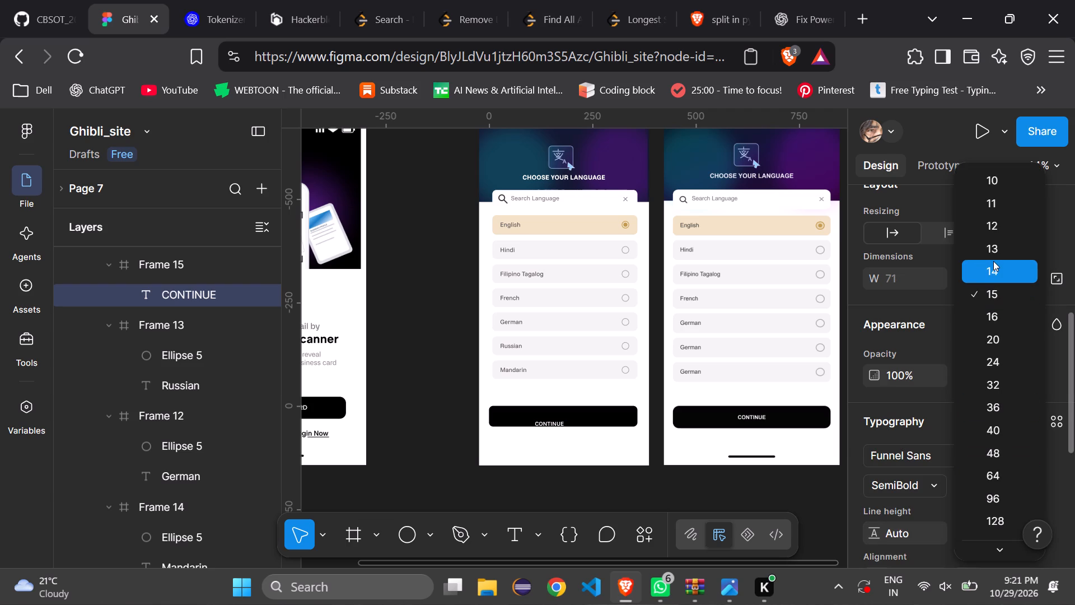
click(993, 261)
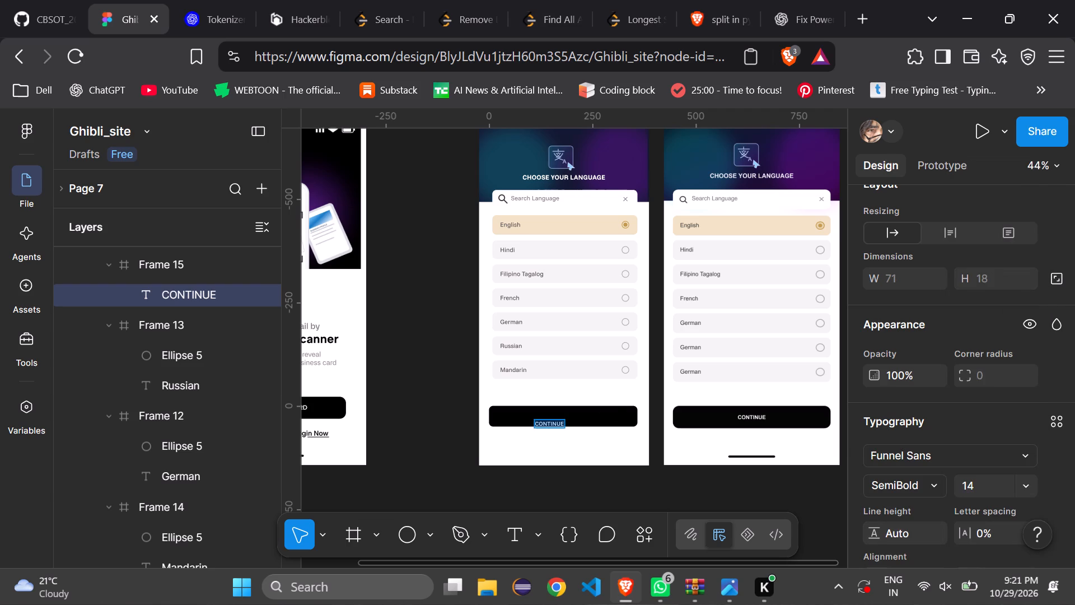
click(545, 416)
click(941, 485)
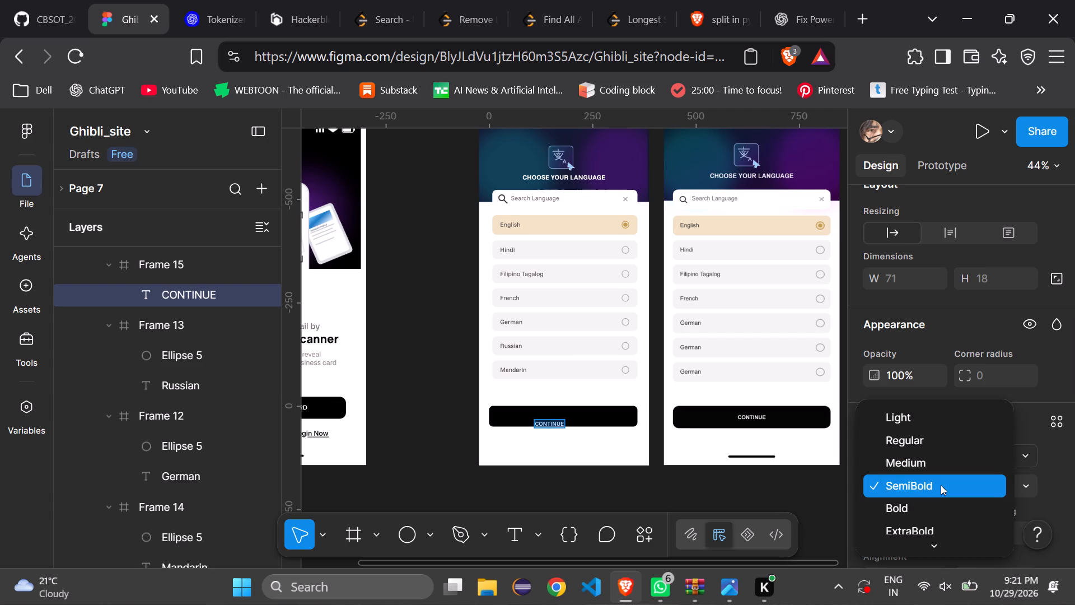
click(885, 504)
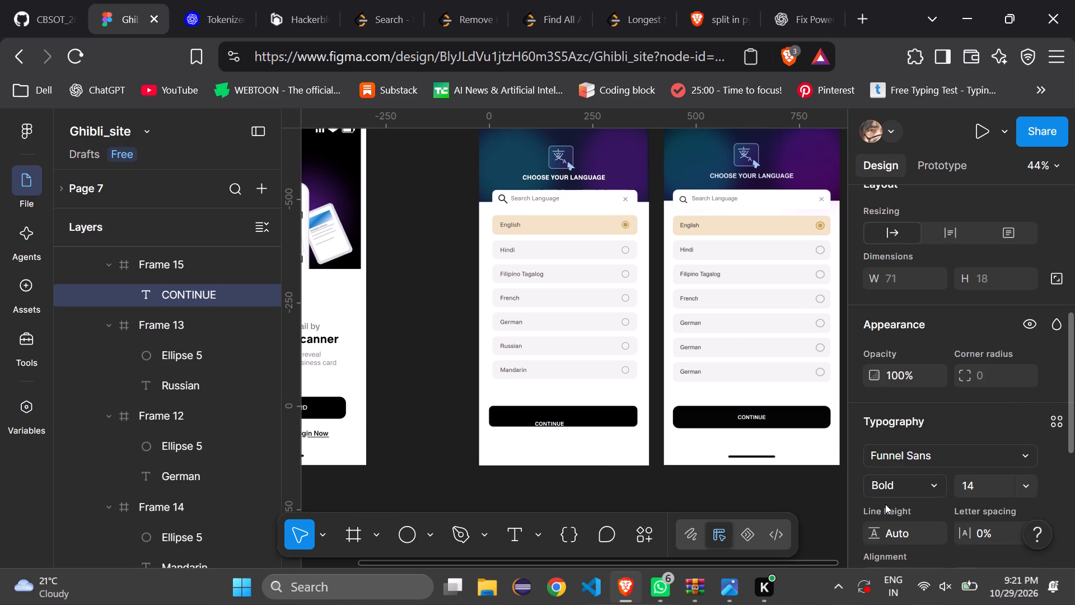
click(553, 441)
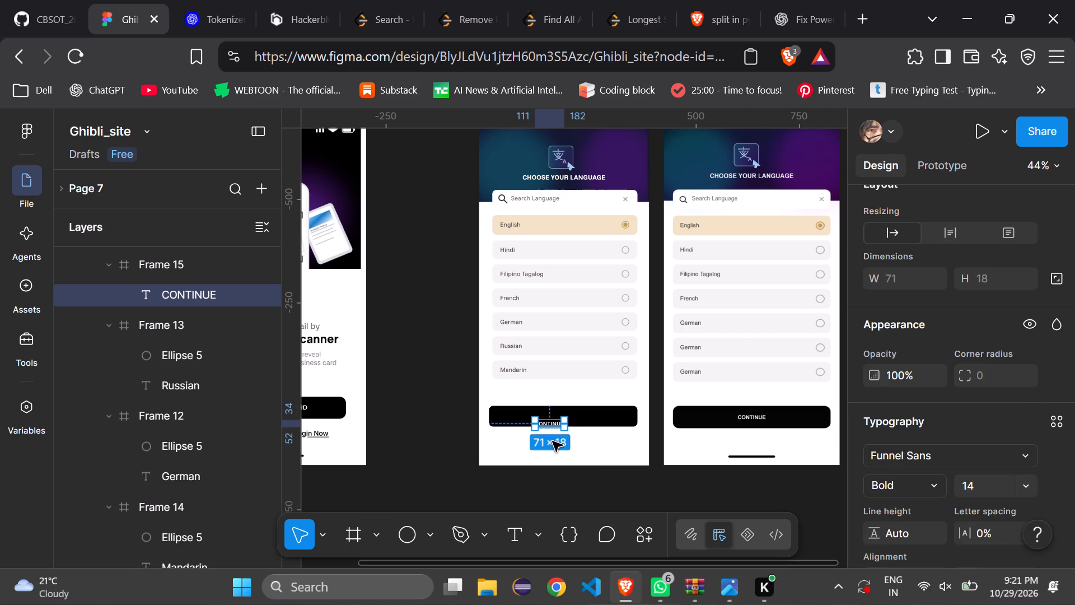
Center the CONTINUE label inside the black button at X 144, Y 16, and deselect it.
drag(551, 423, 560, 420)
drag(560, 420, 567, 414)
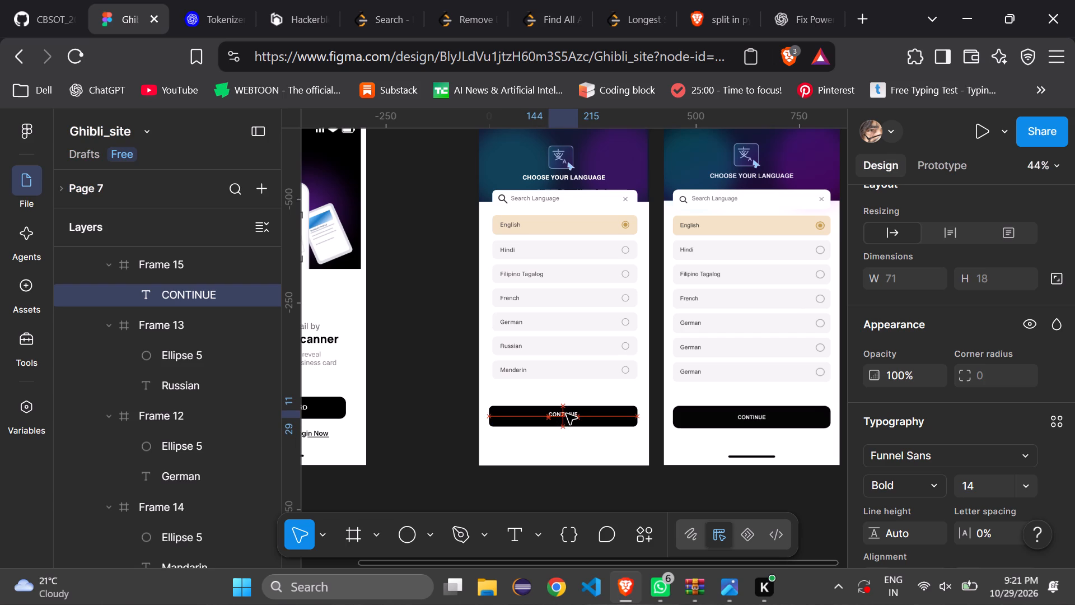
drag(567, 414, 567, 418)
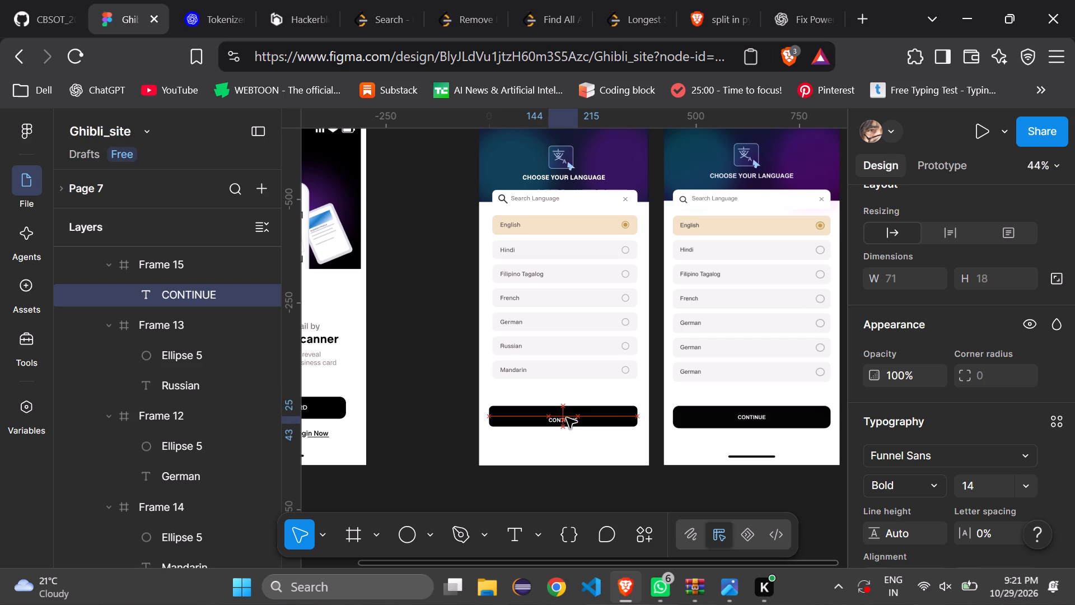
drag(567, 418, 567, 416)
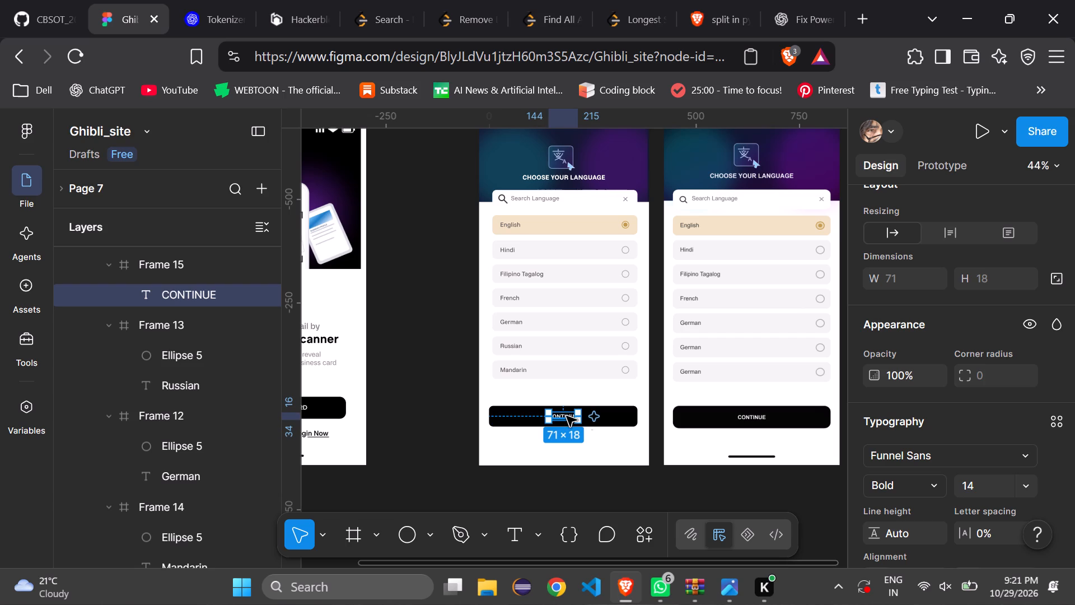
click(628, 455)
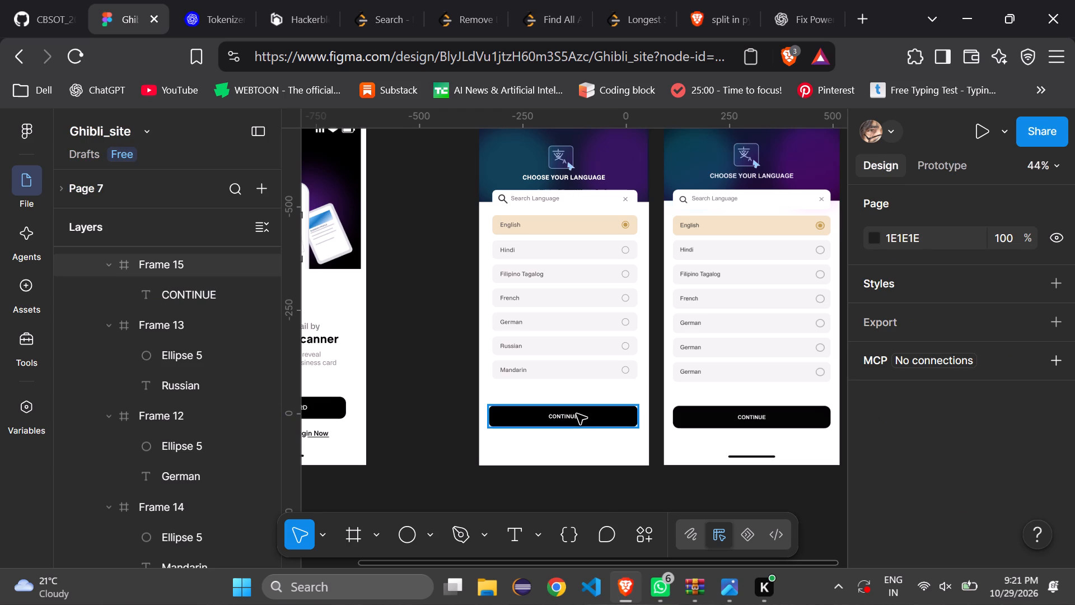
Set the font size of the CONTINUE label in the Choose Your Language screen's black button to 13.
double_click(576, 413)
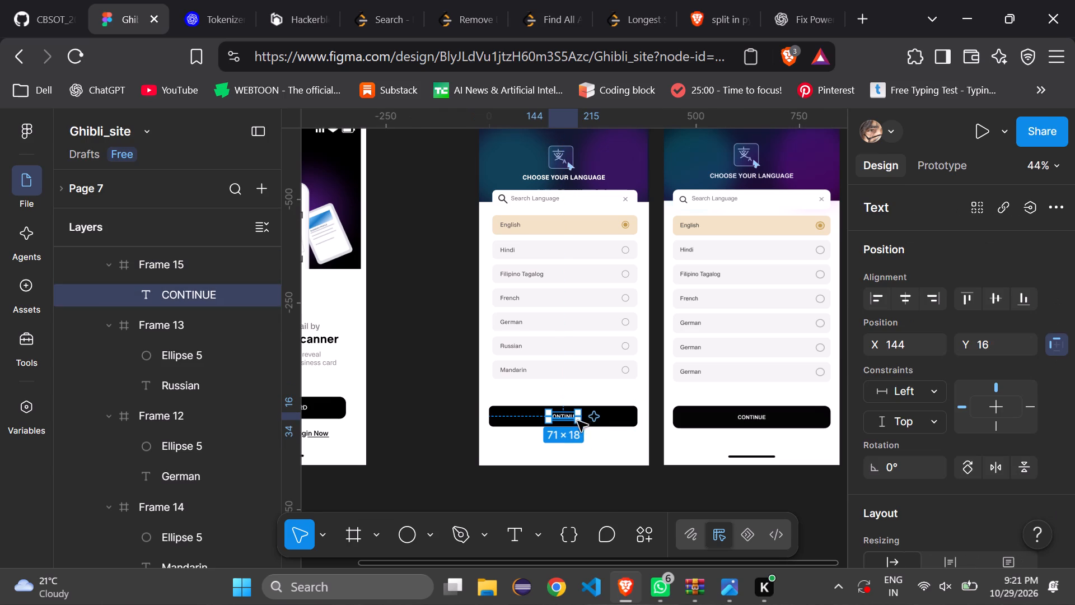
click(1074, 332)
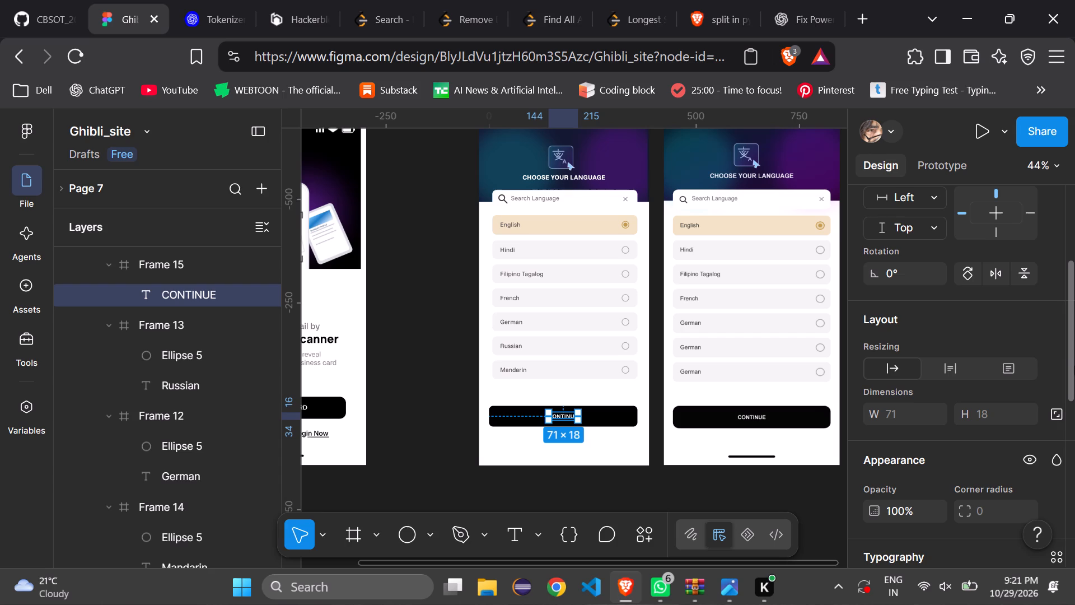
drag(1074, 365, 1074, 417)
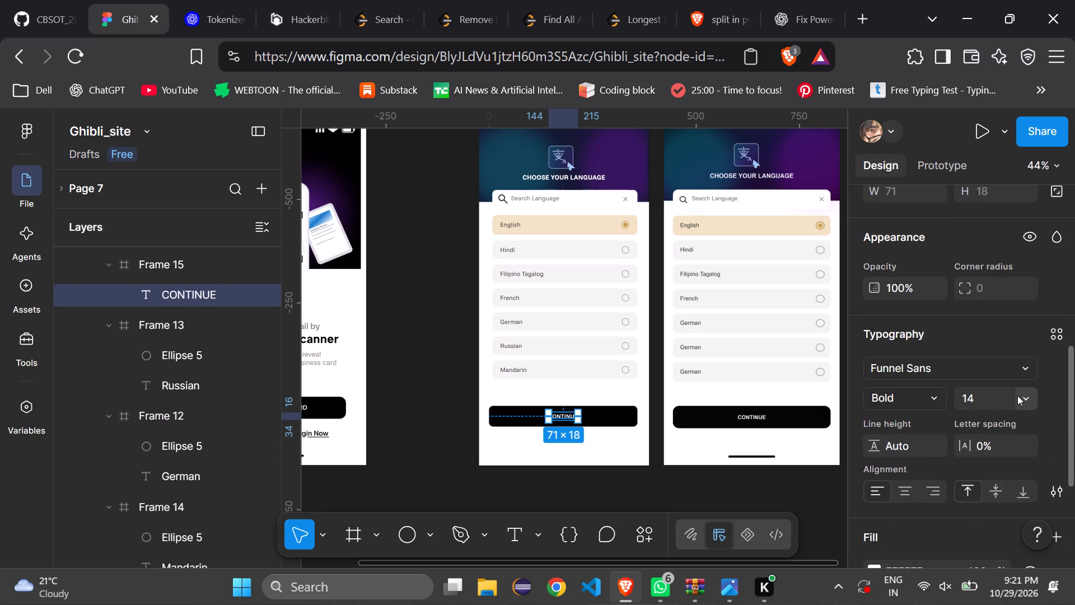
click(1017, 395)
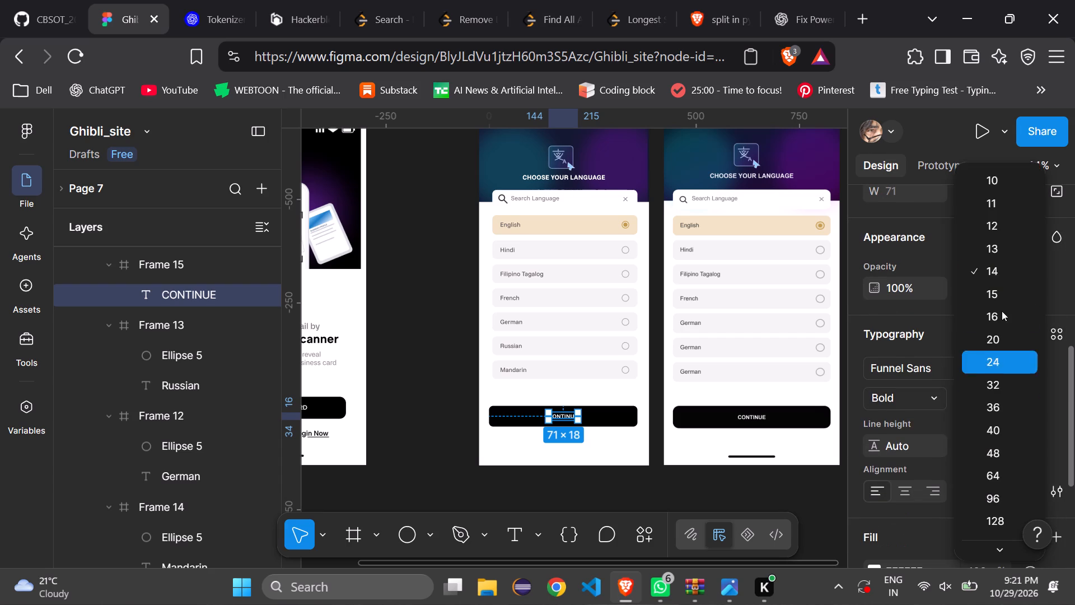
click(988, 253)
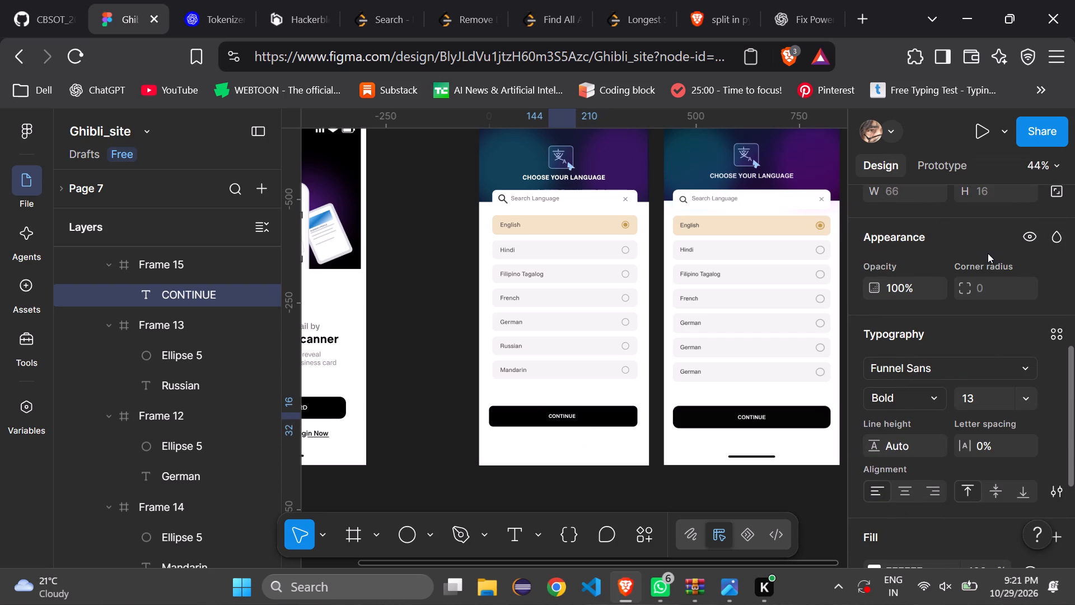
Re-center the CONTINUE label inside the black button at X 146, Y 17, and deselect it.
click(561, 418)
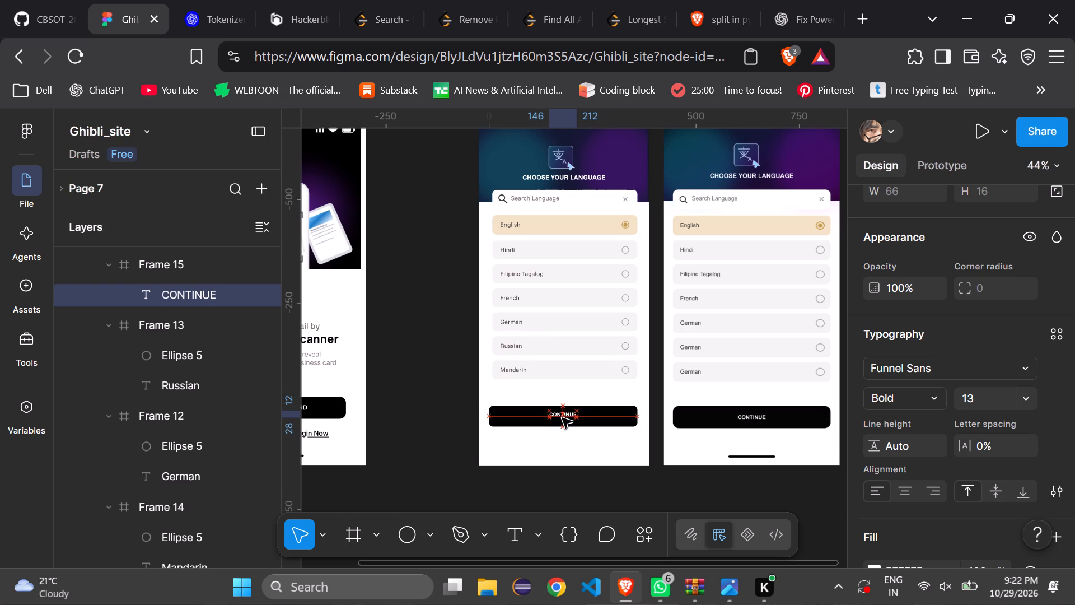
click(624, 452)
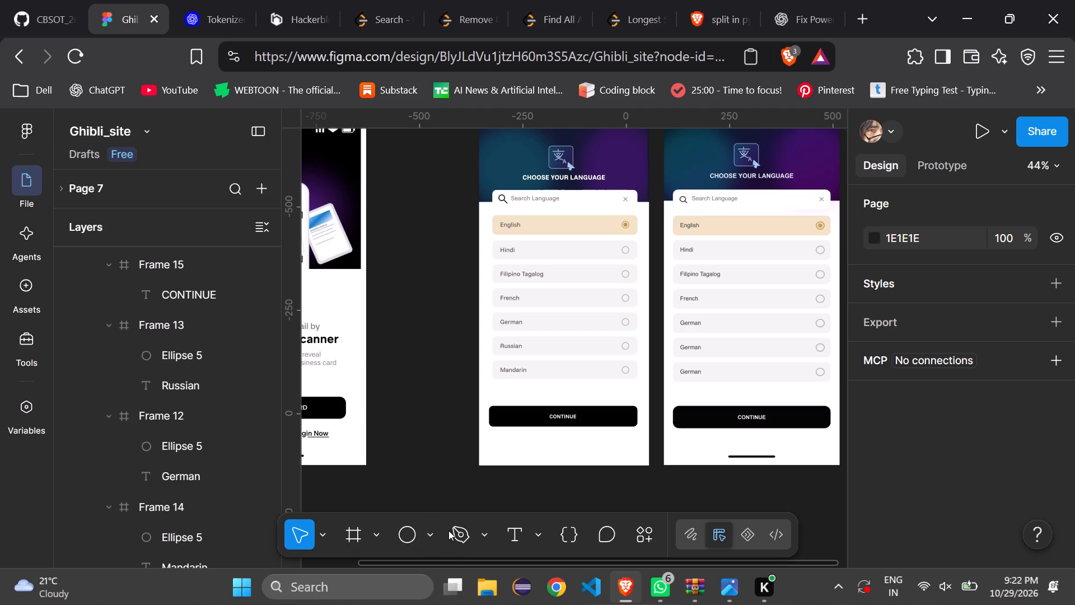
click(434, 445)
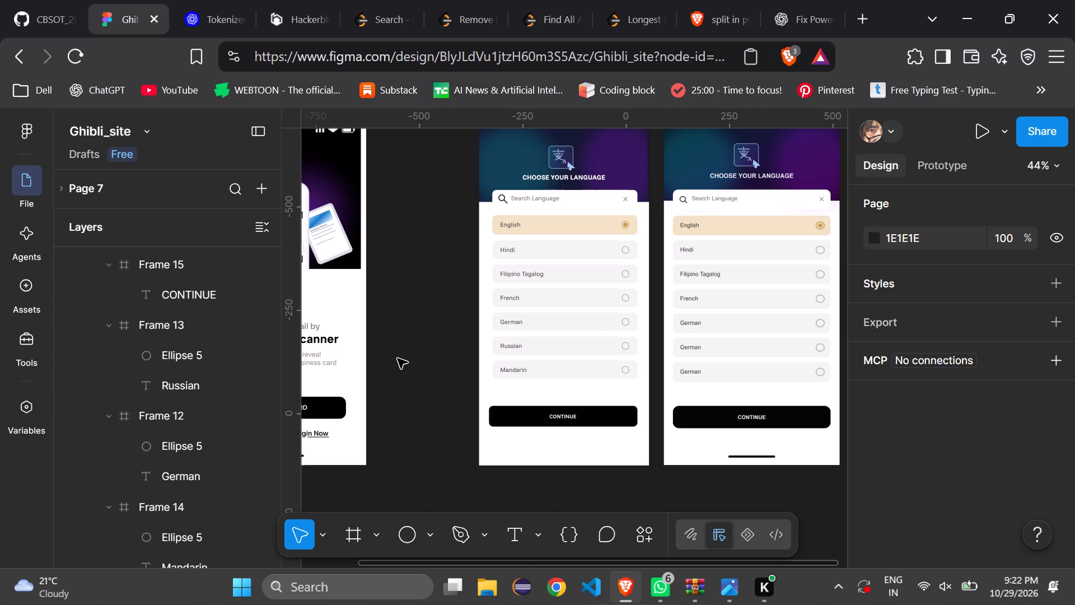
click(397, 359)
Copy the short black line at the bottom of the AI Powered Scanner screen into the Choose Your Language screen, centered at X 157, Y 825.
click(256, 133)
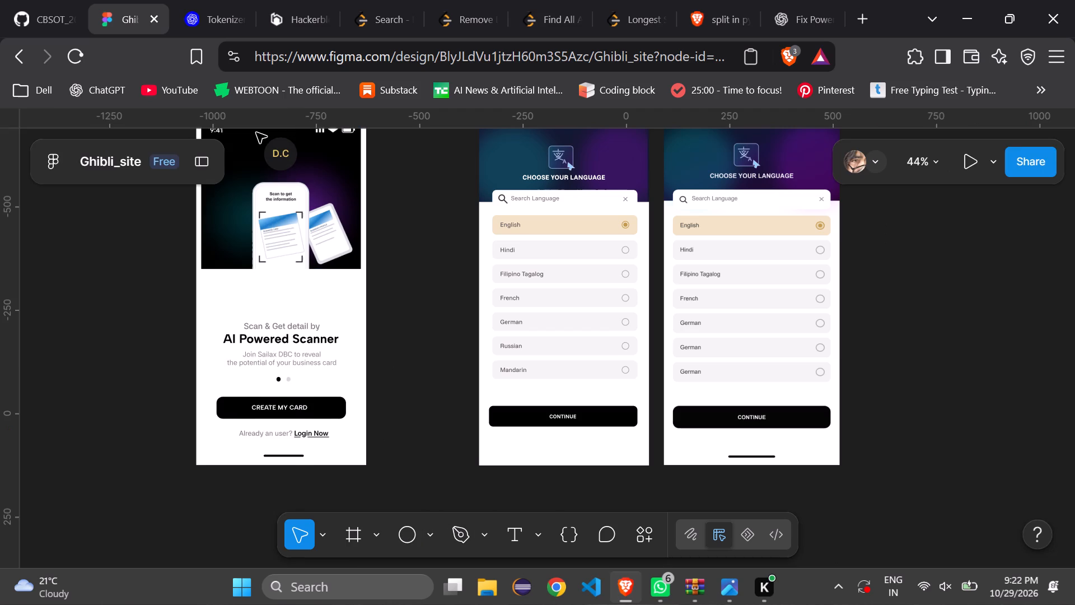
triple_click(290, 457)
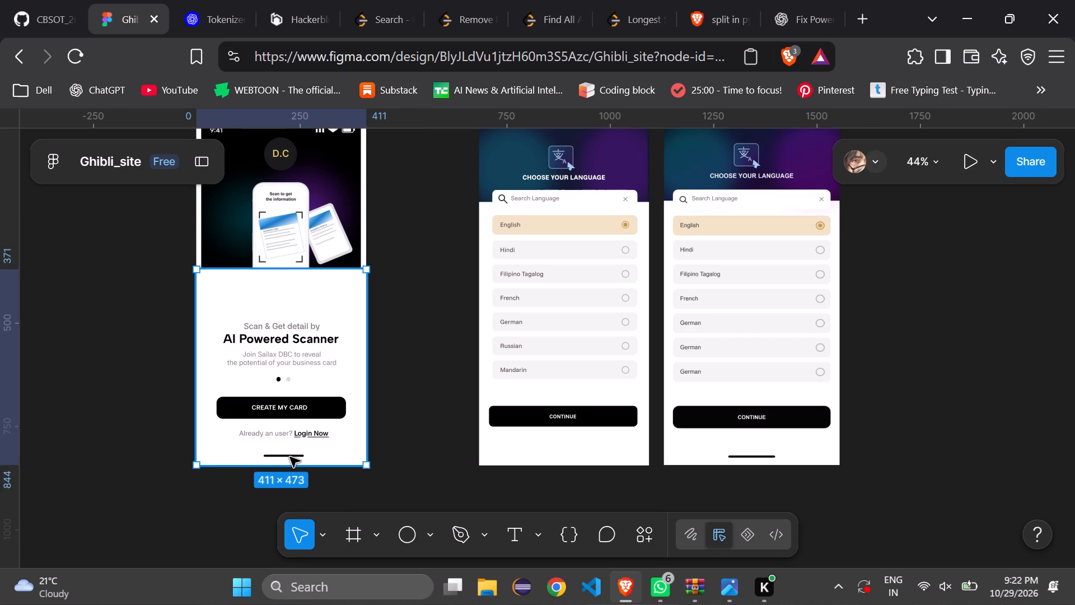
key(ctrl+c)
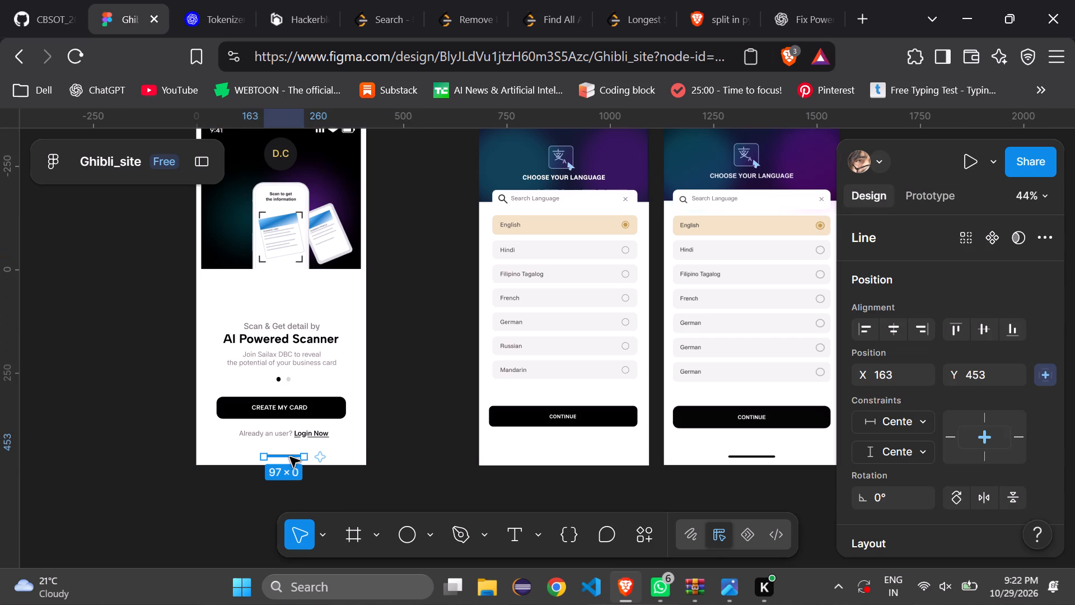
click(603, 449)
key(ctrl+v)
drag(291, 456, 572, 458)
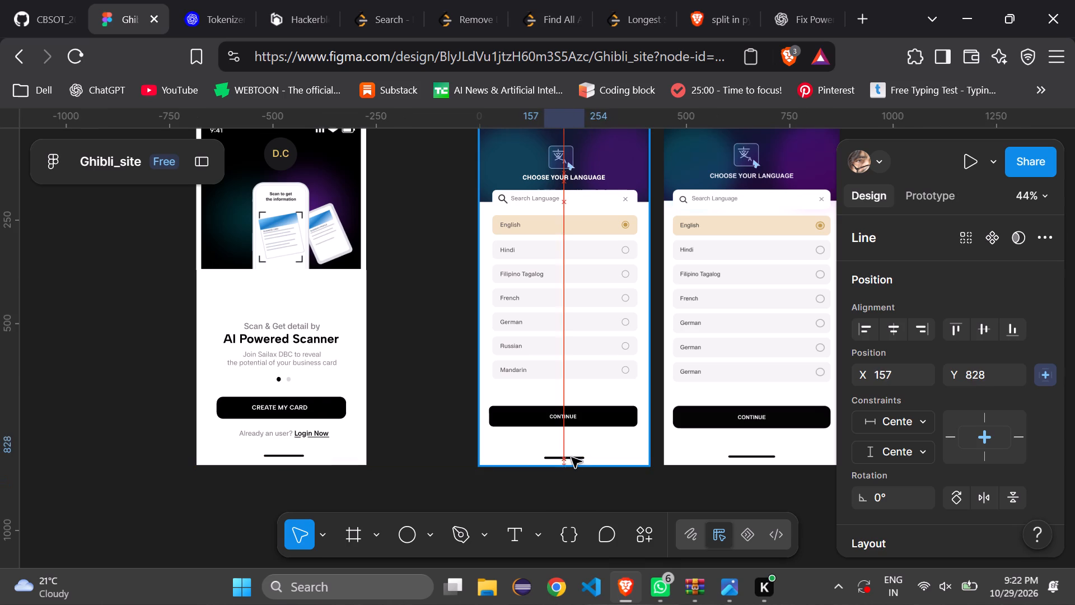
drag(572, 458, 569, 454)
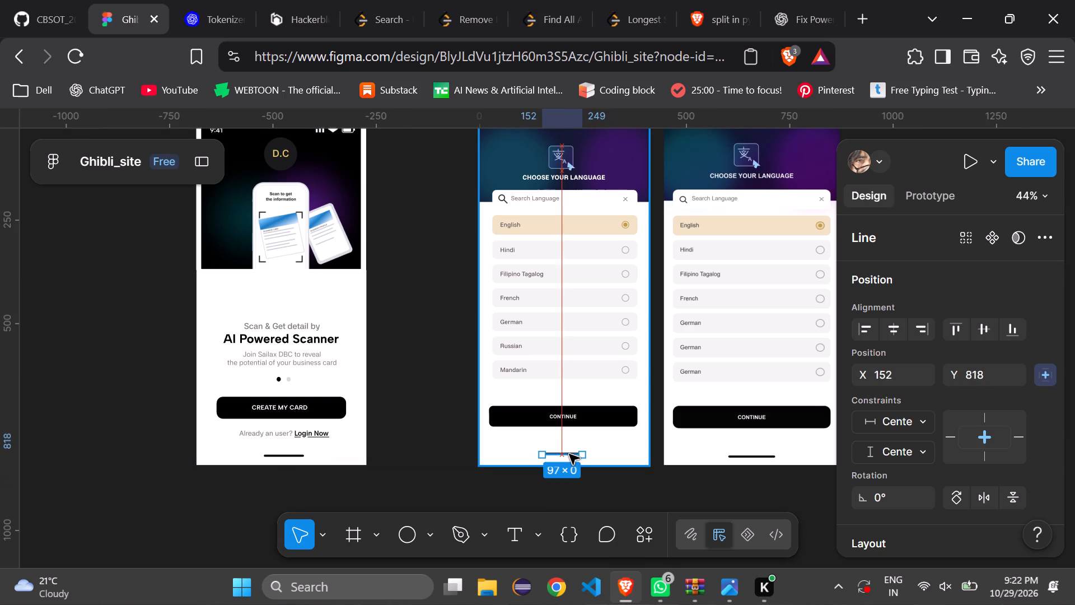
drag(569, 454, 569, 455)
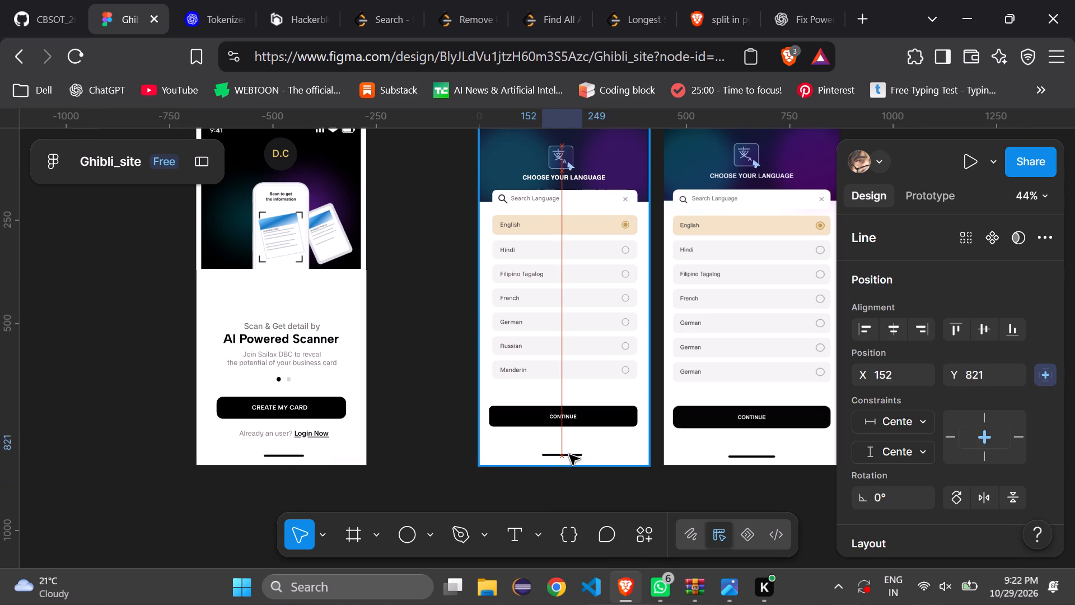
drag(569, 455, 572, 461)
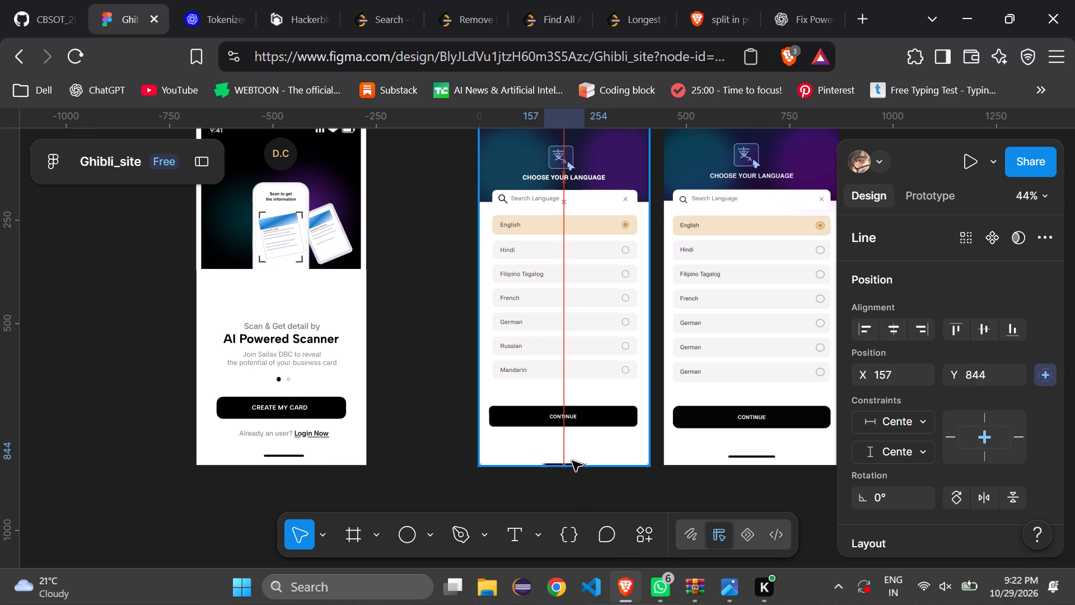
drag(572, 461, 572, 453)
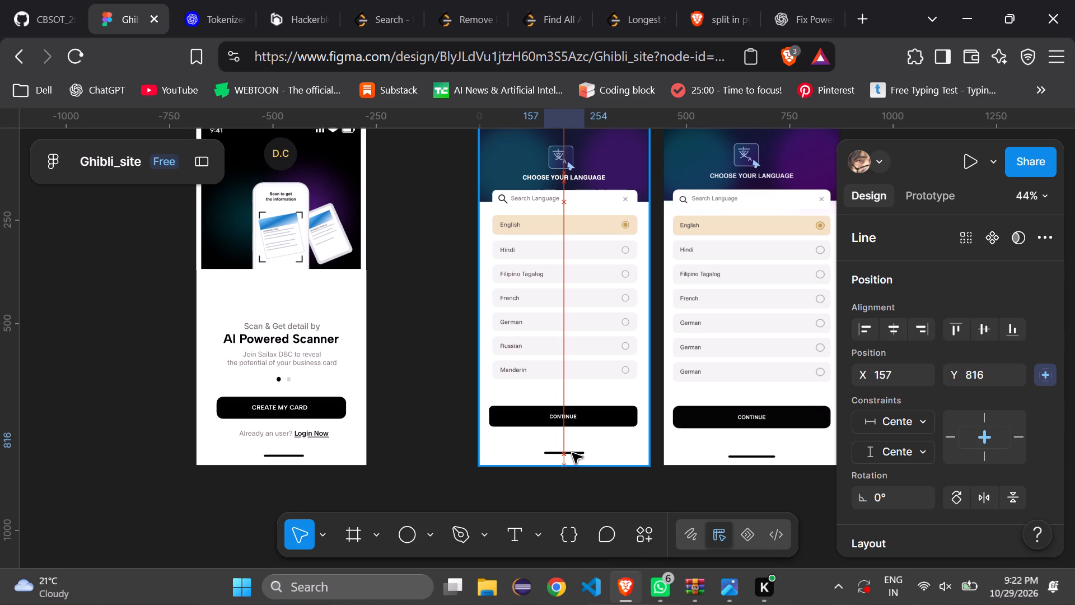
drag(572, 453, 572, 457)
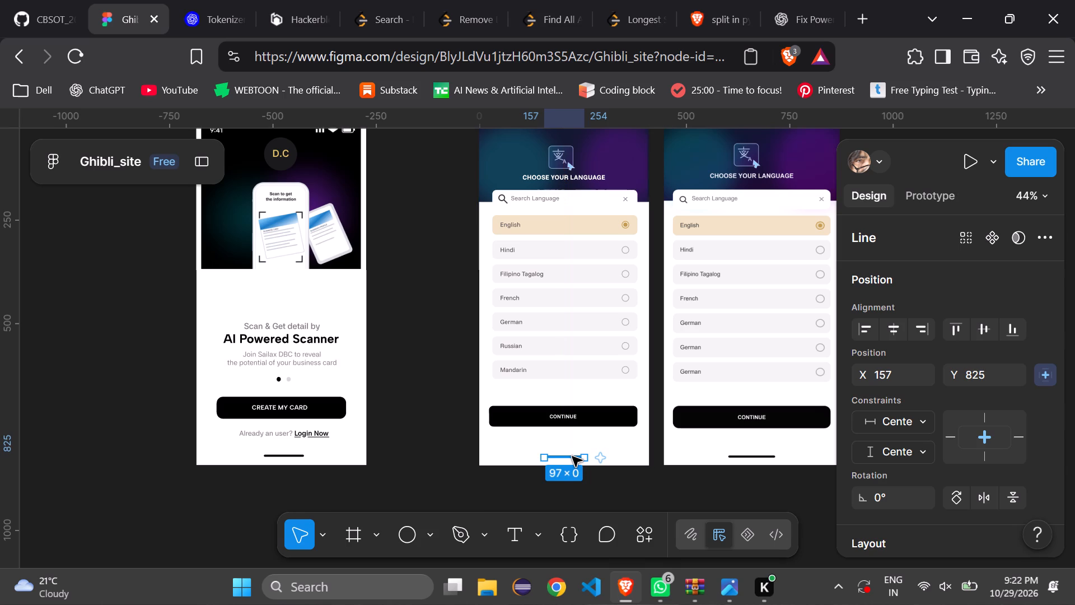
click(401, 413)
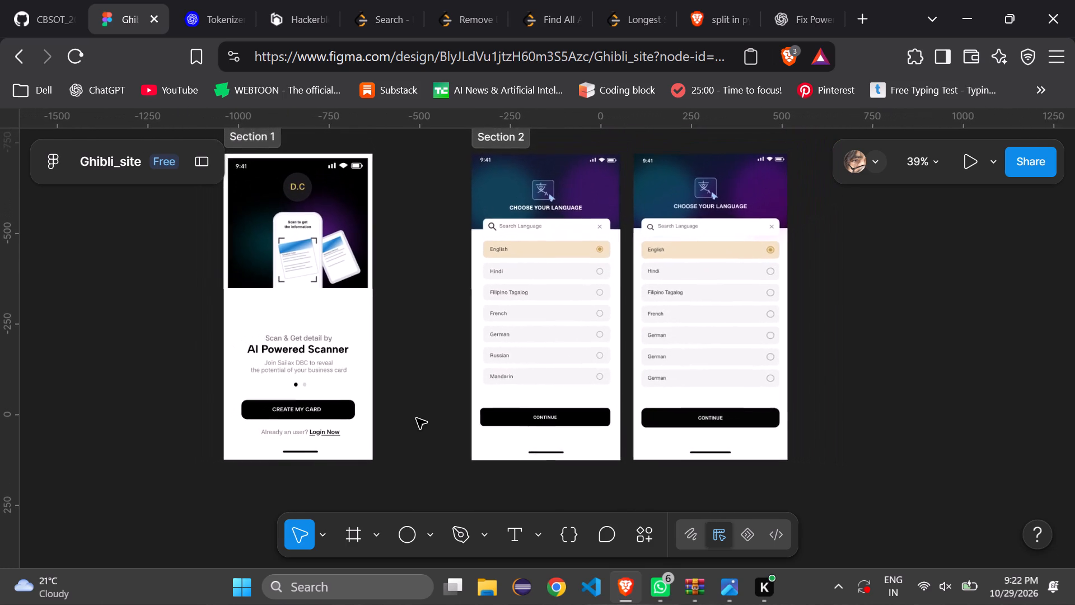
Delete the 425 × 844 reference image beside the recreated Choose Your Language screen.
click(758, 420)
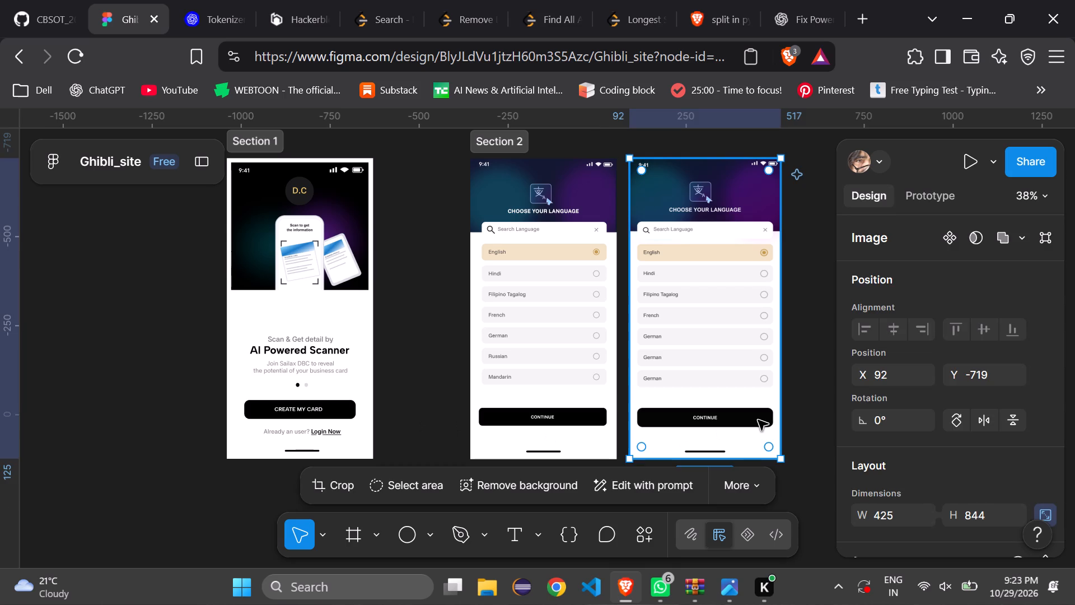
key(Delete)
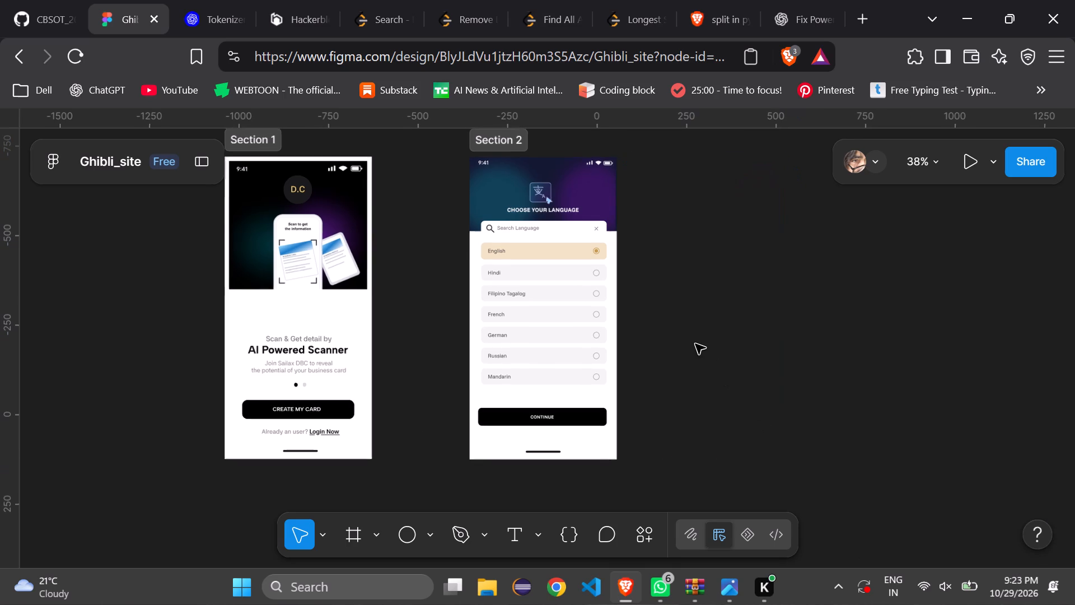
click(695, 344)
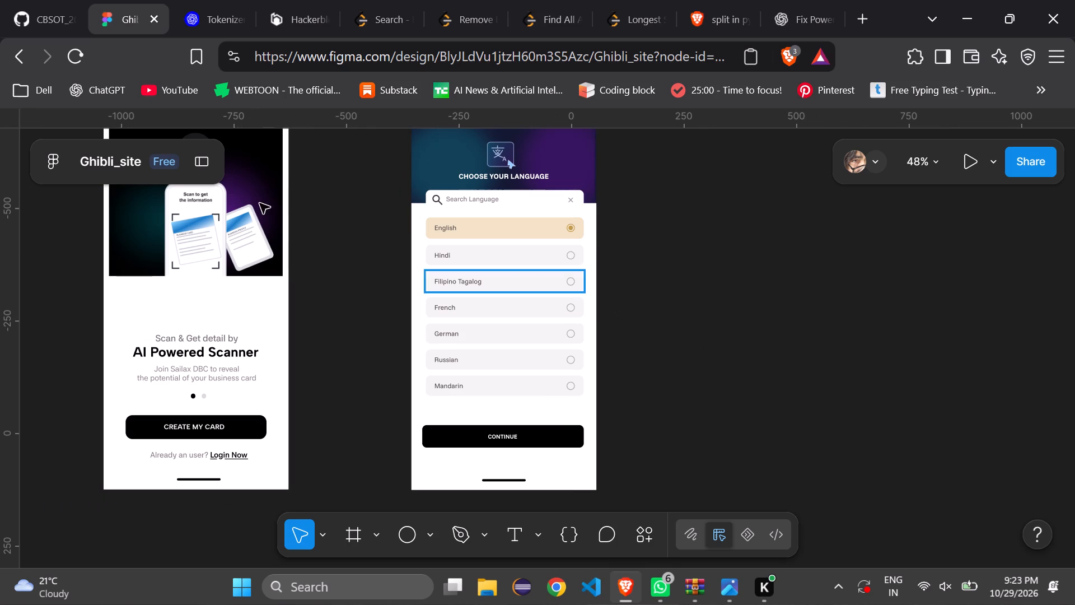
Show the layer list again and collapse Section 2 and Section 1 in it.
click(195, 149)
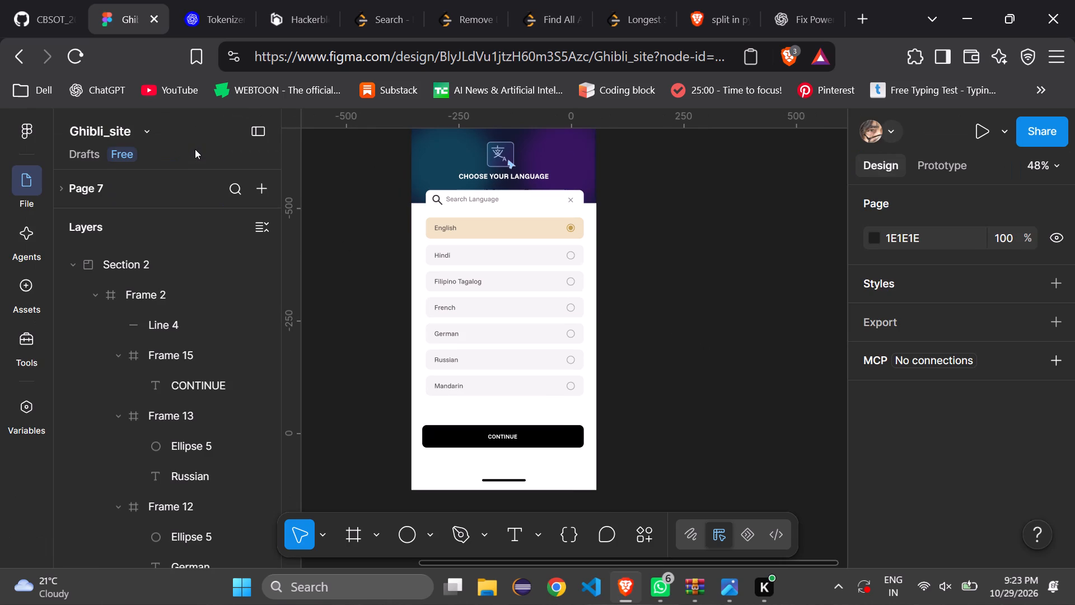
click(80, 258)
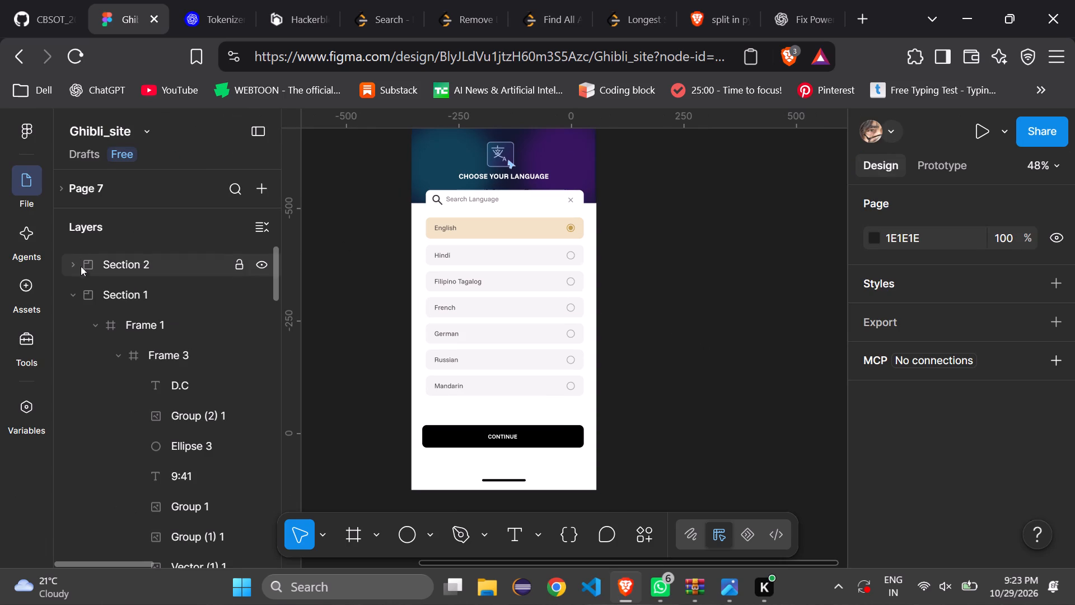
click(80, 299)
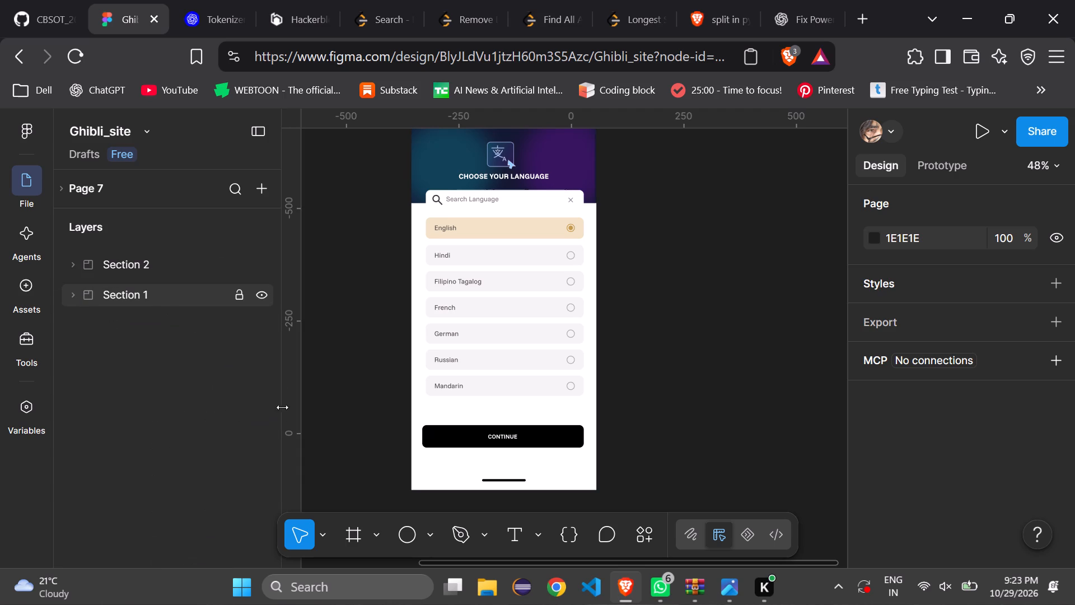
click(693, 328)
key(Up)
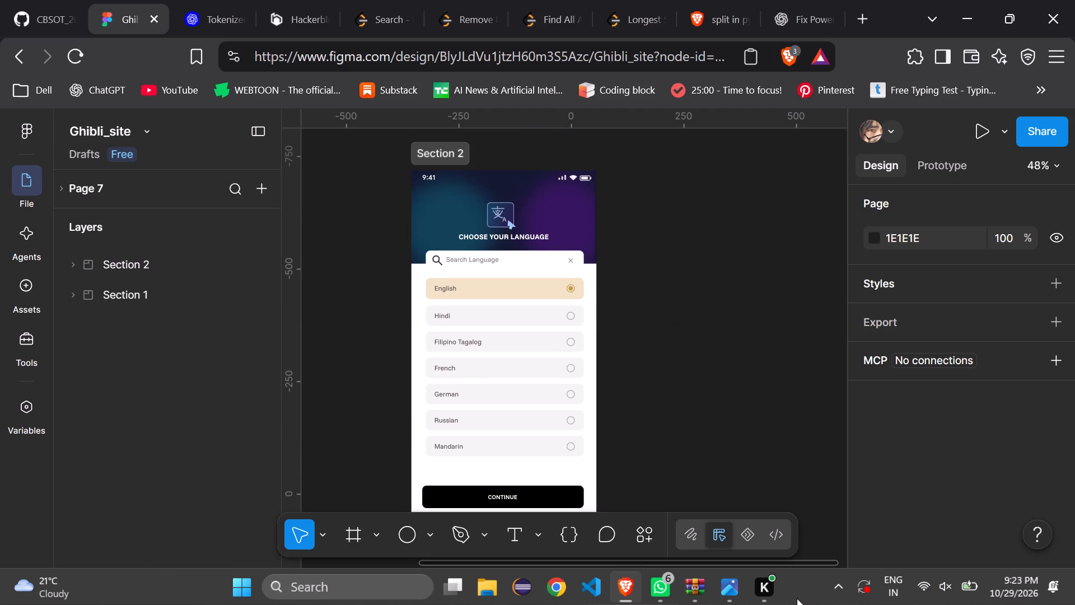